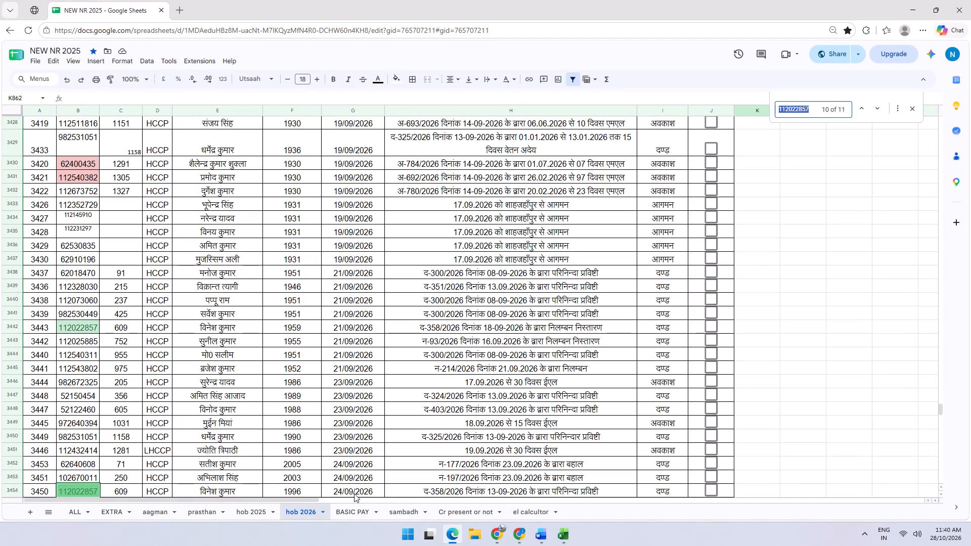
# Close the blank Chrome window, the Find and Replace dialog and the NEW NR 2025 browser window to get back to Book1.
pyautogui.hotkey('alt', 'Tab')
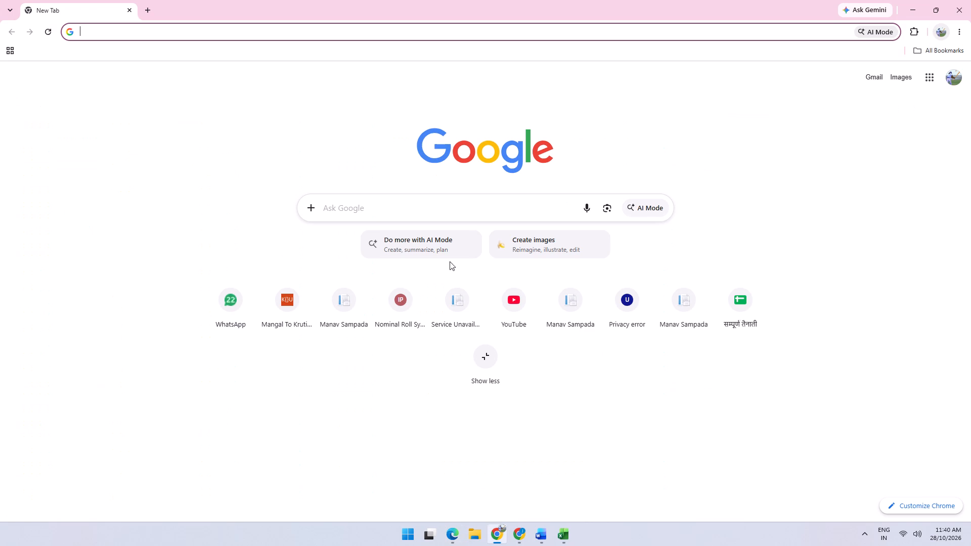
pyautogui.click(968, 0)
pyautogui.hotkey('alt', 'Tab')
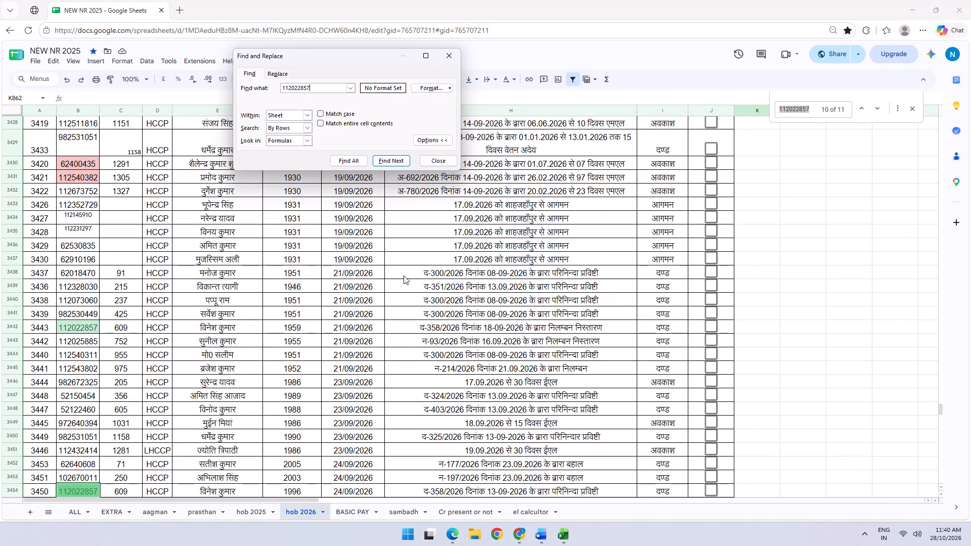
pyautogui.click(430, 162)
pyautogui.scroll(4, 528, 311)
pyautogui.scroll(-1, 528, 311)
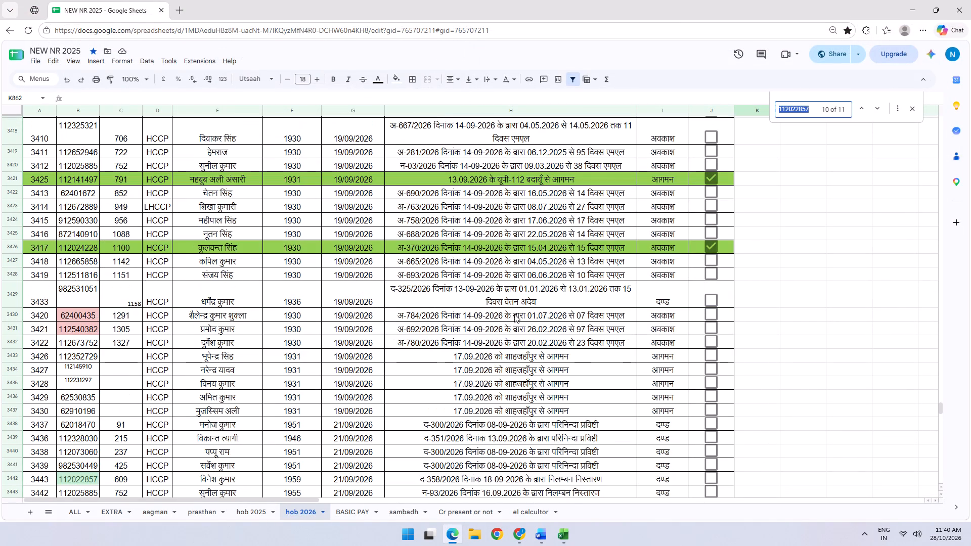
pyautogui.click(969, 0)
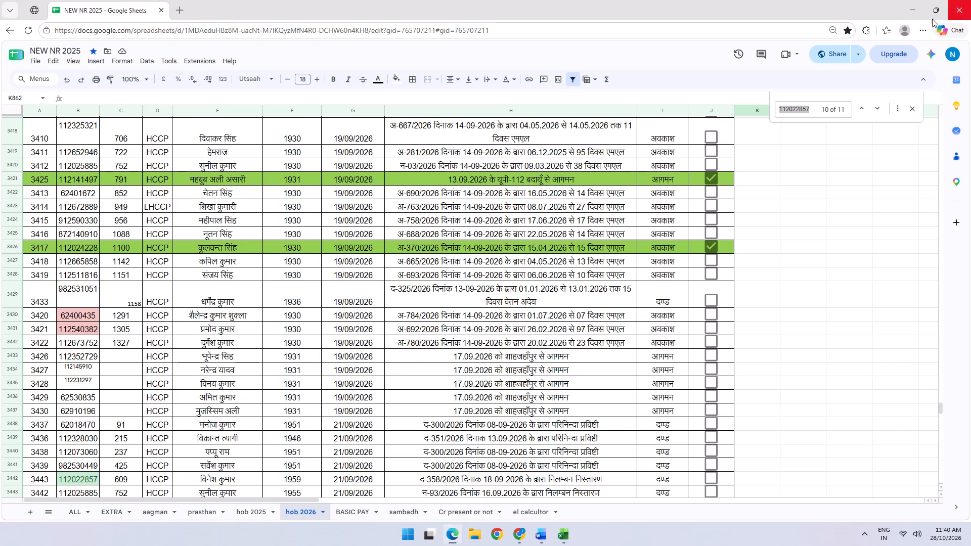
# Look through the punishment and leave entries in Book1 from around row 421 back up to the first row.
pyautogui.scroll(-4, 296, 409)
pyautogui.scroll(7, 296, 409)
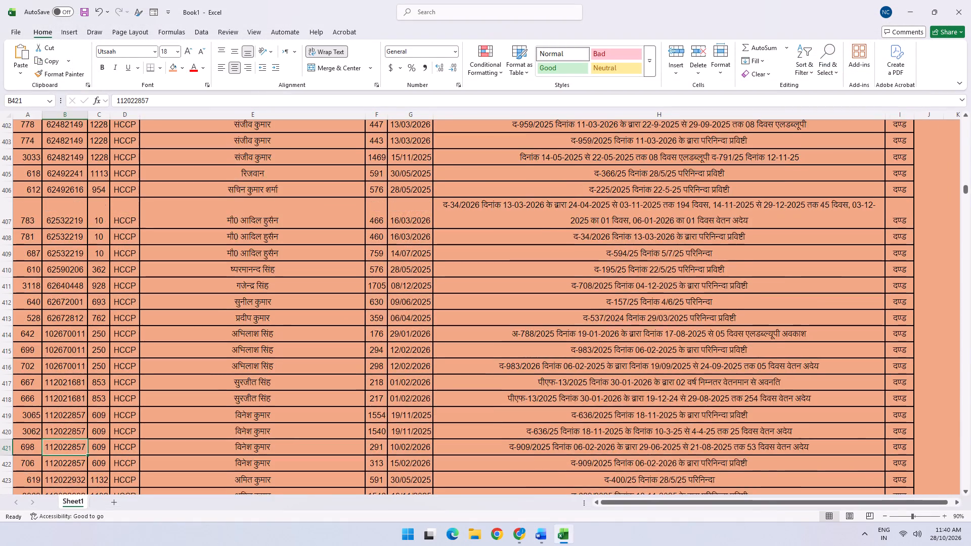
pyautogui.scroll(9, 296, 409)
pyautogui.scroll(-1, 296, 408)
pyautogui.scroll(12, 296, 408)
pyautogui.scroll(-1, 294, 406)
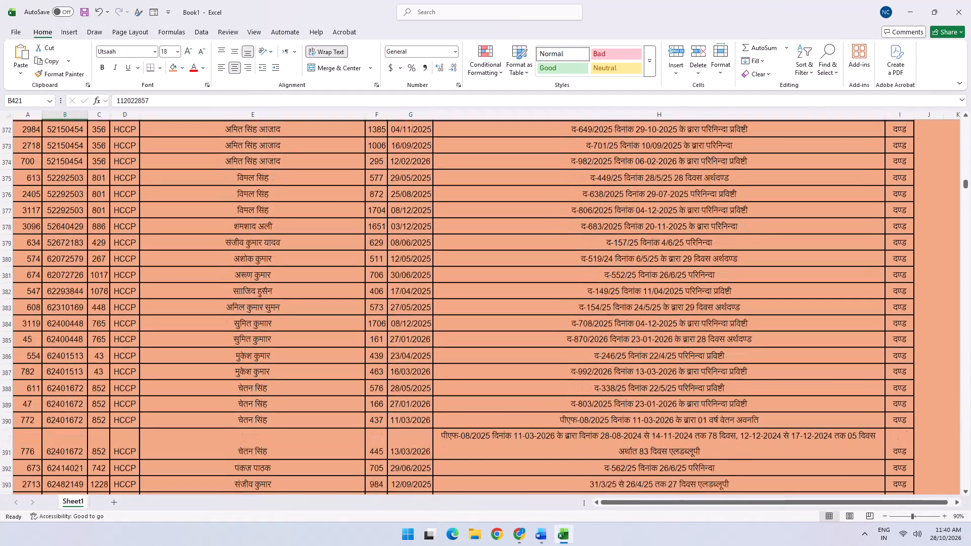
pyautogui.scroll(6, 95, 405)
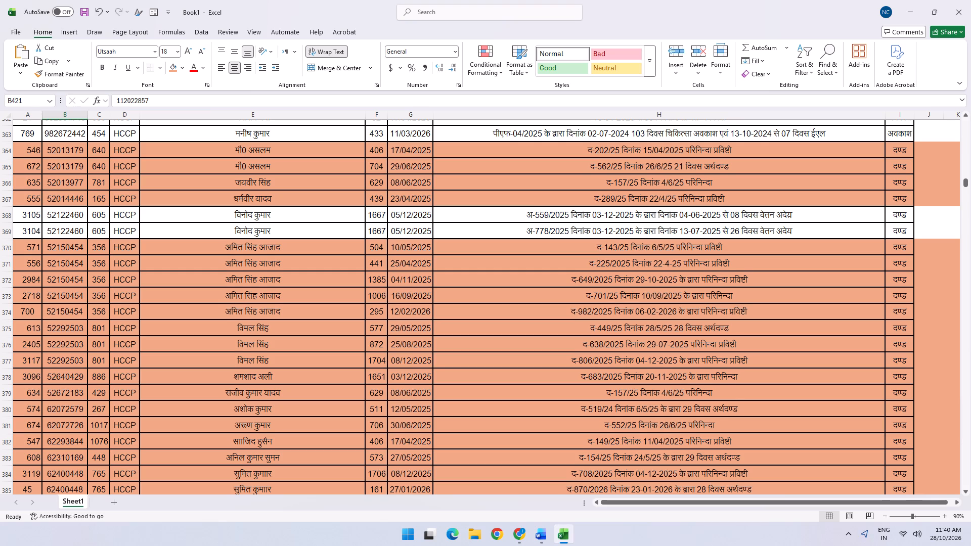
pyautogui.scroll(3, 152, 267)
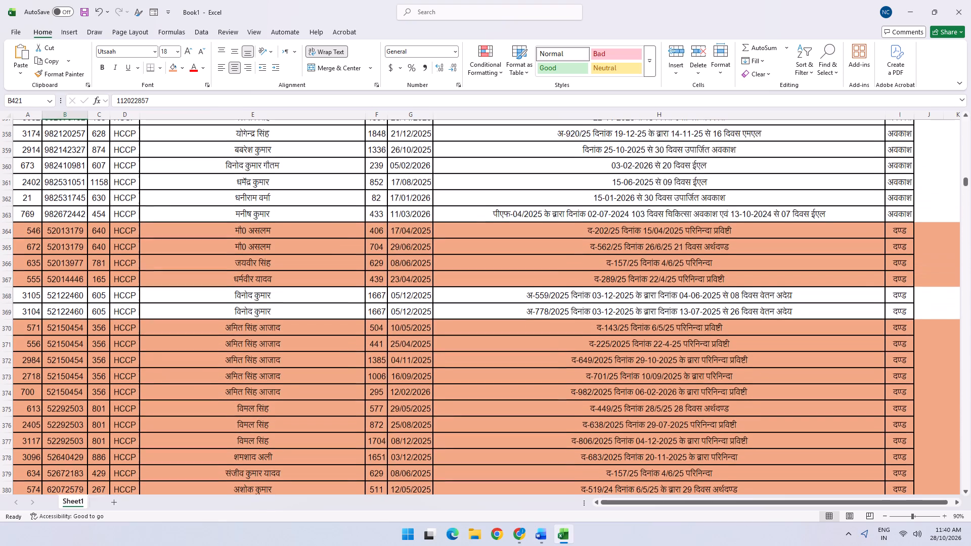
pyautogui.scroll(5, 152, 267)
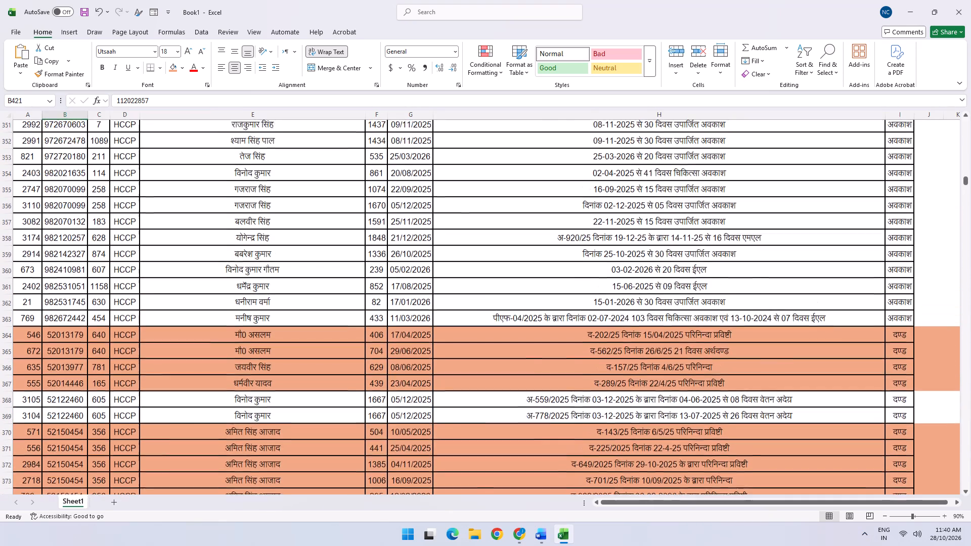
pyautogui.scroll(4, 152, 267)
pyautogui.scroll(-3, 152, 267)
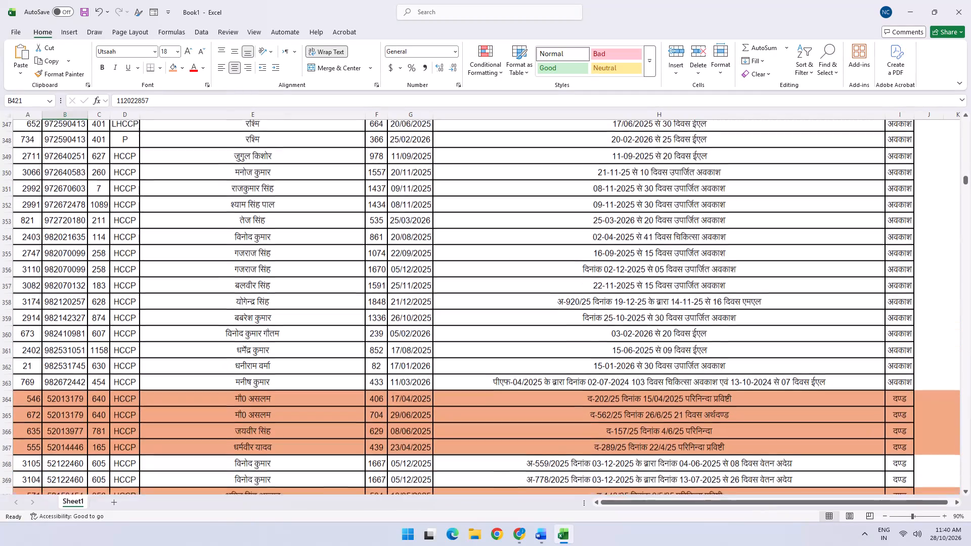
pyautogui.scroll(-4, 152, 267)
pyautogui.scroll(3, 152, 267)
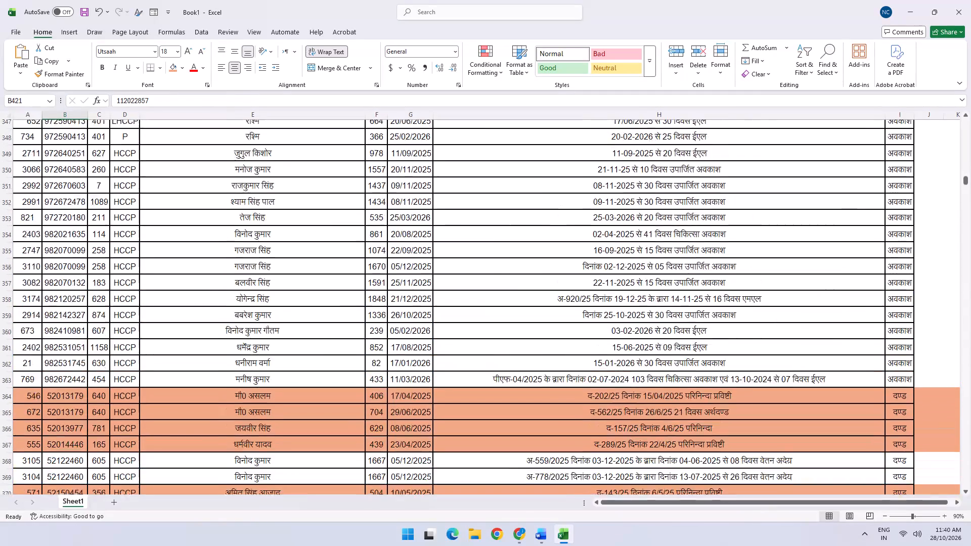
pyautogui.scroll(5, 152, 267)
pyautogui.scroll(-3, 152, 267)
pyautogui.scroll(4, 152, 267)
pyautogui.scroll(5, 597, 228)
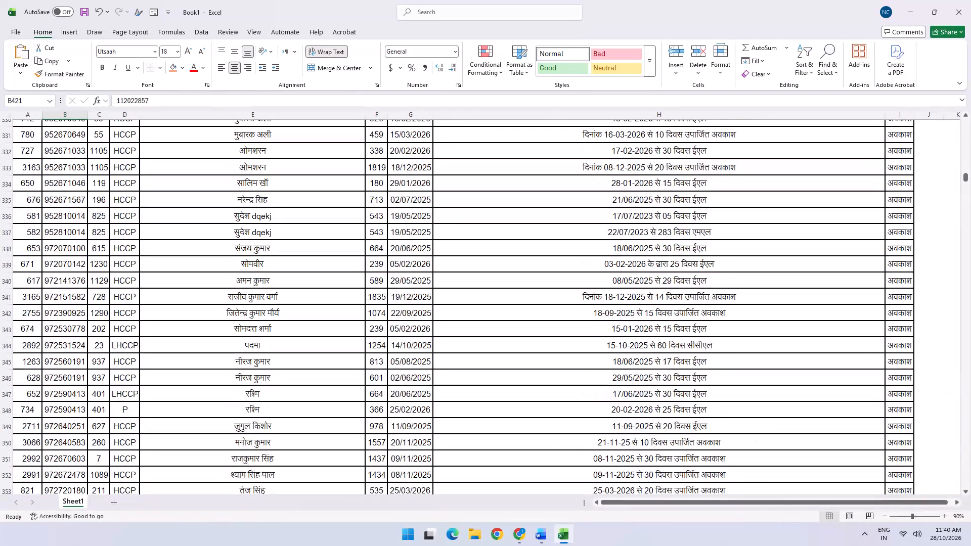
pyautogui.scroll(8, 543, 280)
pyautogui.moveTo(966, 173); pyautogui.dragTo(970, 109)
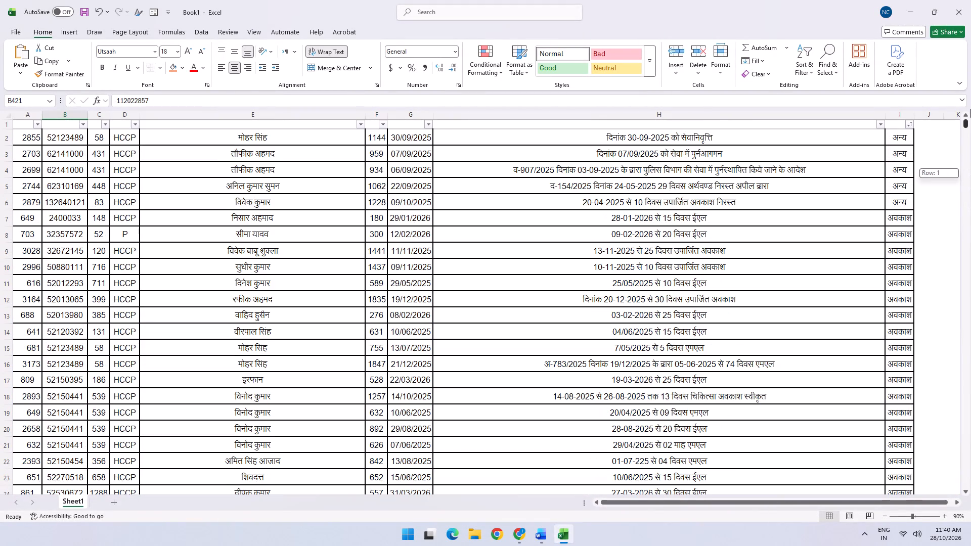
pyautogui.moveTo(970, 109); pyautogui.dragTo(970, 85)
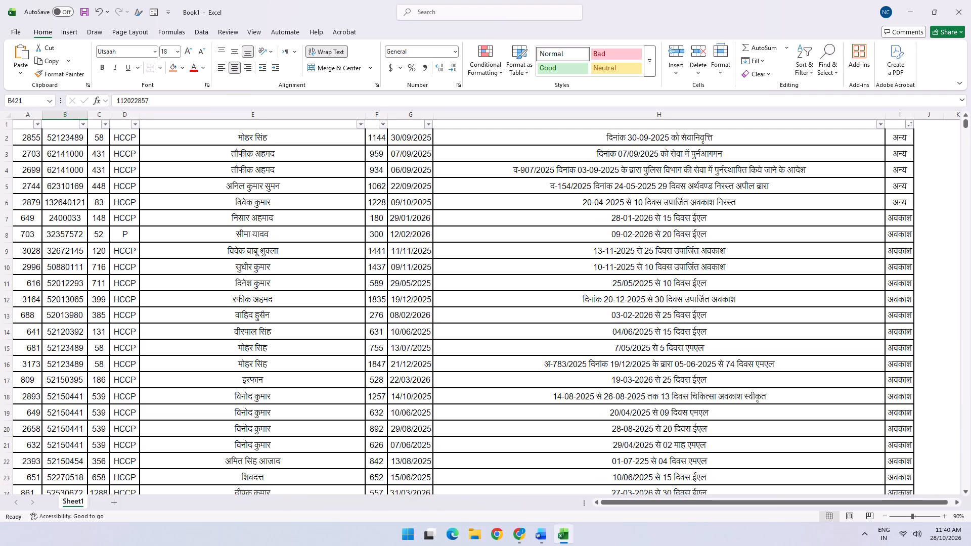
# Copy the column B number in row 5 of Book1 and reopen NEW NR 2025 in Edge at its ALL sheet.
pyautogui.click(53, 186)
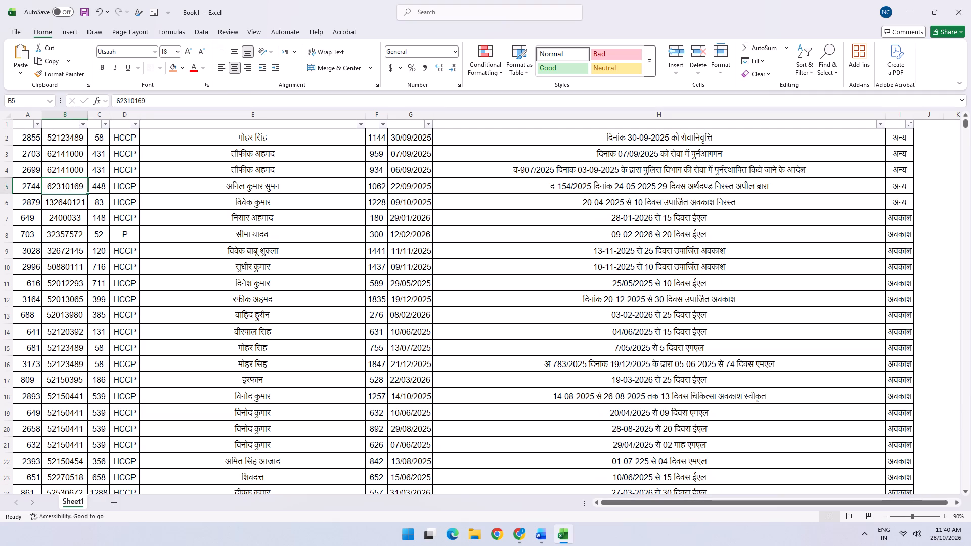
pyautogui.hotkey('ctrl', 'c')
pyautogui.click(454, 535)
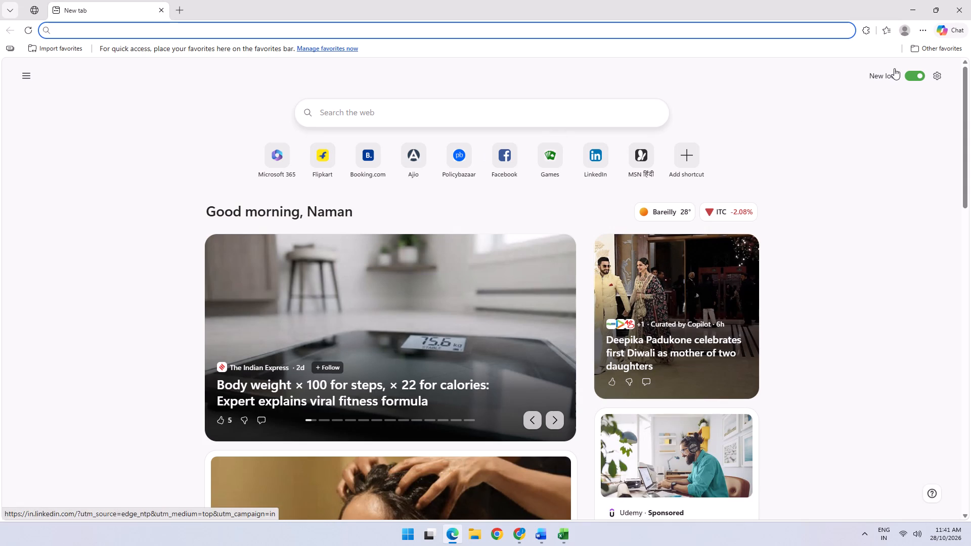
pyautogui.hotkey('ctrl', 'h')
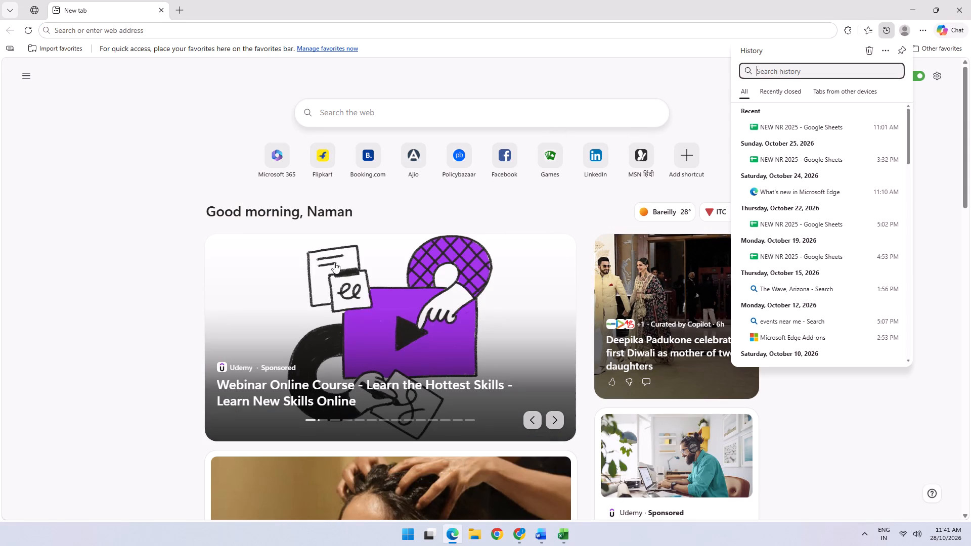
pyautogui.click(764, 131)
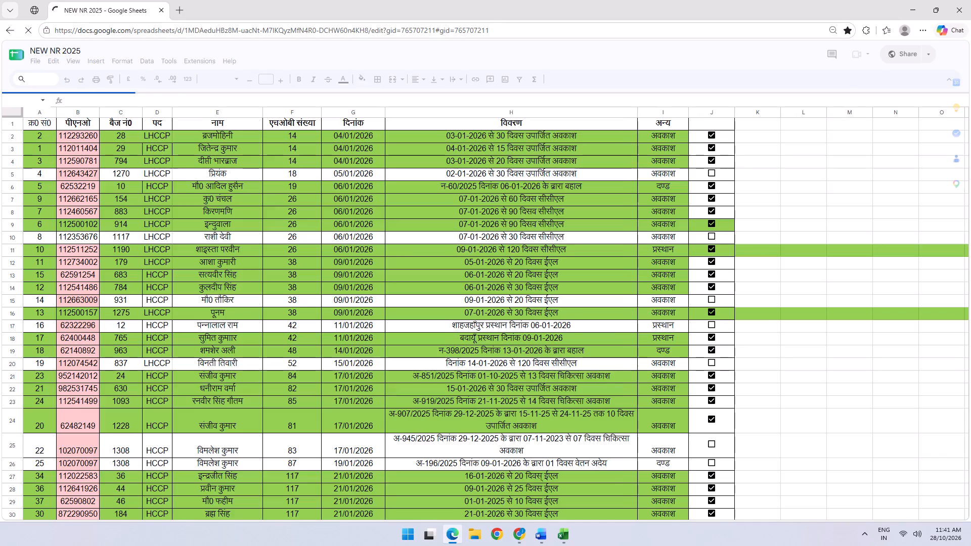
pyautogui.click(71, 510)
pyautogui.click(128, 381)
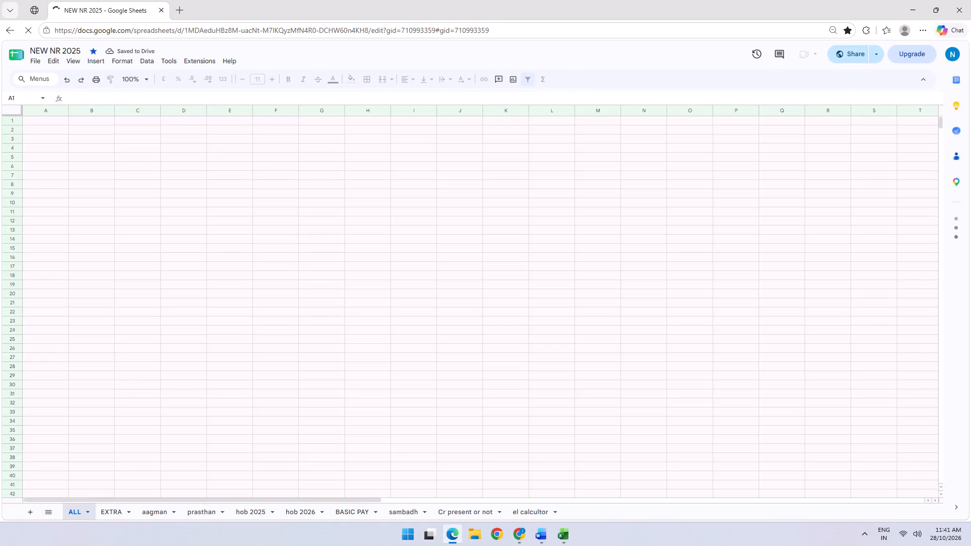
# Search the ALL sheet for the copied personnel number.
pyautogui.click(177, 329)
pyautogui.hotkey('ctrl', 'f')
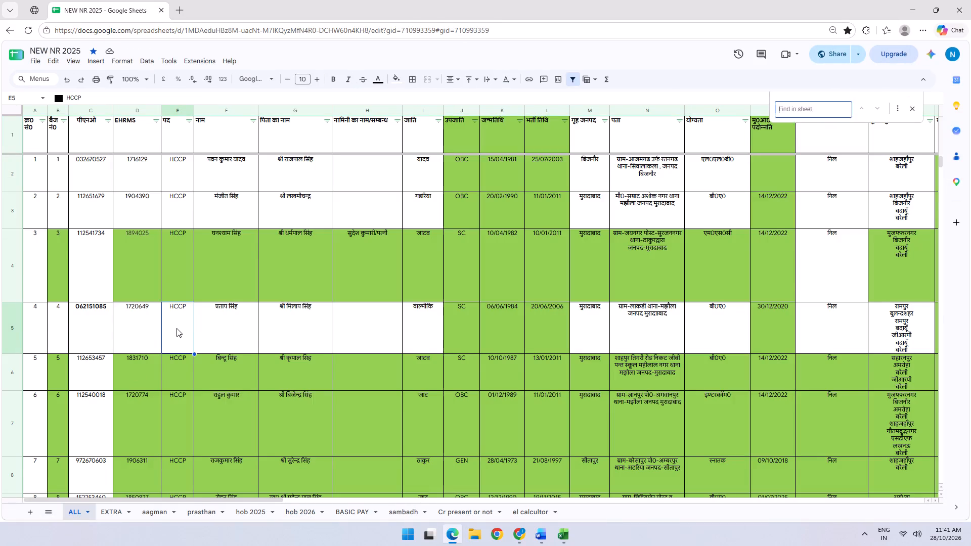
pyautogui.hotkey('ctrl', 'v')
pyautogui.press('Return')
pyautogui.press('Escape')
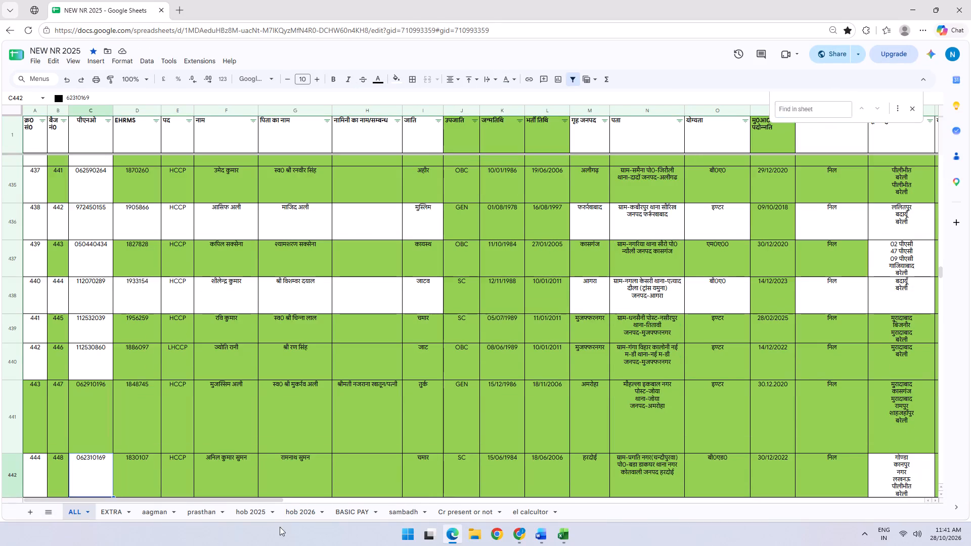
# Examine the matching employee's record in row 442 across its posting, remark and punishment columns, through to the mobile number column.
pyautogui.click(290, 481)
pyautogui.press('Tab')
pyautogui.press('Tab')
pyautogui.press('Tab')
pyautogui.press('Tab')
pyautogui.press('Tab')
pyautogui.press('Tab')
pyautogui.press('Tab')
pyautogui.press('Tab')
pyautogui.press('Tab')
pyautogui.press('Tab')
pyautogui.press('Tab')
pyautogui.press('Tab')
pyautogui.press('Tab')
pyautogui.press('Tab')
pyautogui.press('Tab')
pyautogui.press('Tab')
pyautogui.press('Tab')
pyautogui.press('Tab')
pyautogui.press('Tab')
pyautogui.press('Tab')
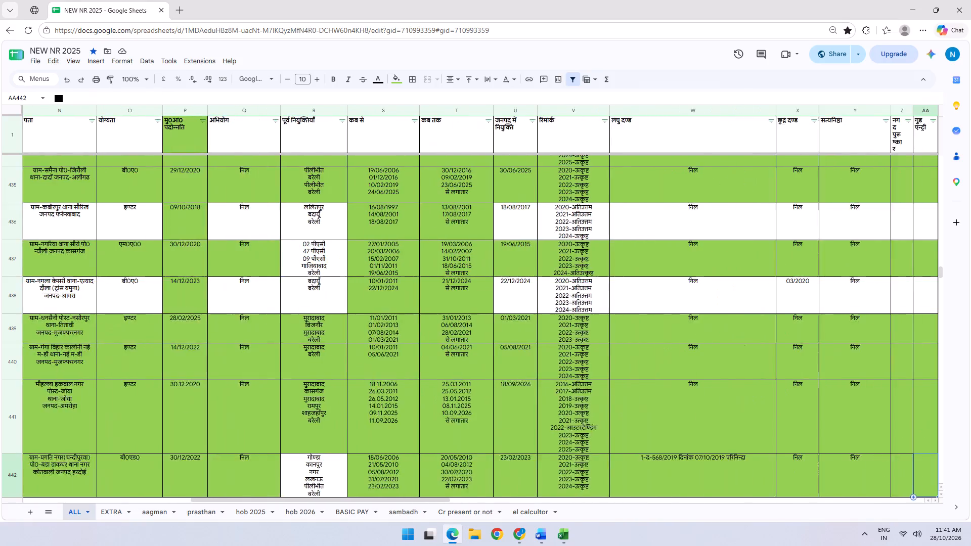
pyautogui.press('Tab')
pyautogui.press('Tab')
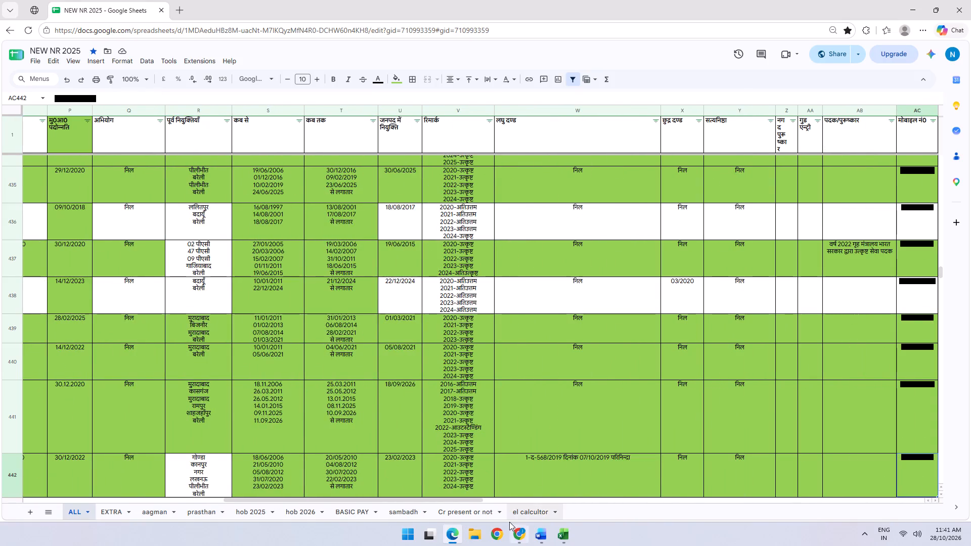
pyautogui.hotkey('alt', 'Tab')
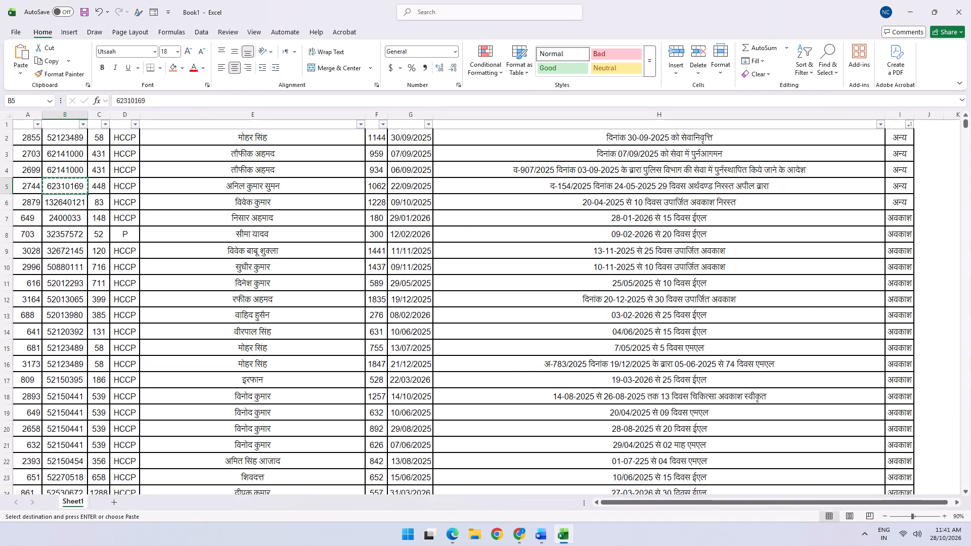
pyautogui.click(479, 195)
pyautogui.click(478, 185)
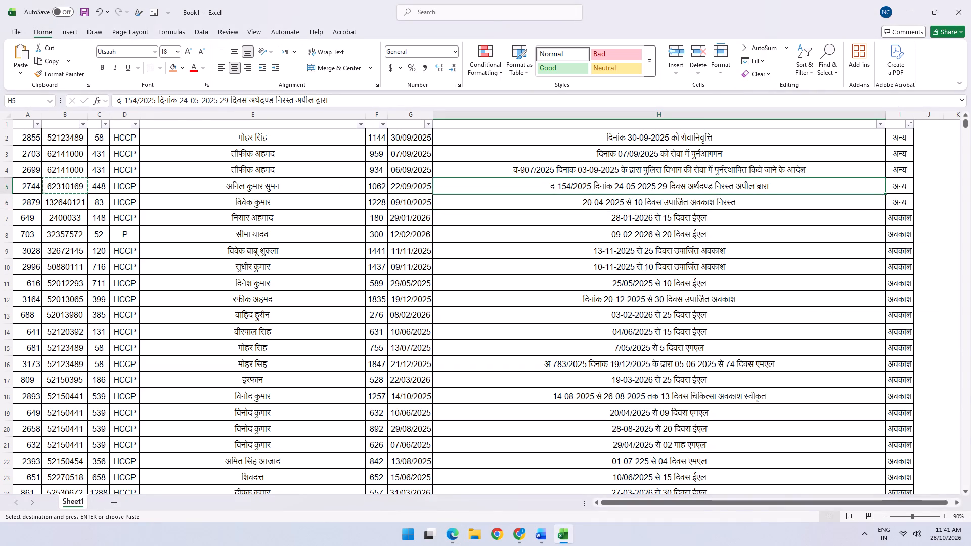
pyautogui.click(0, 184)
pyautogui.hotkey('ctrl', '-')
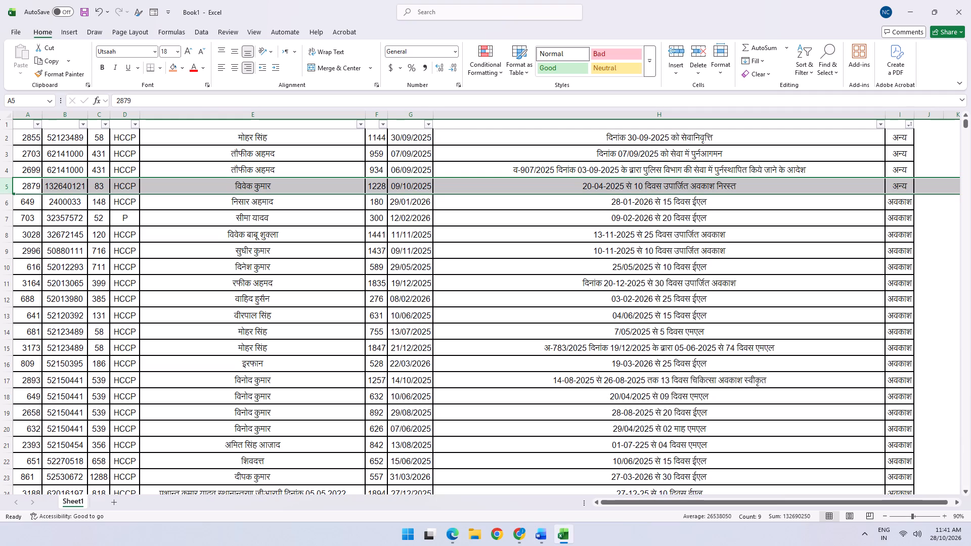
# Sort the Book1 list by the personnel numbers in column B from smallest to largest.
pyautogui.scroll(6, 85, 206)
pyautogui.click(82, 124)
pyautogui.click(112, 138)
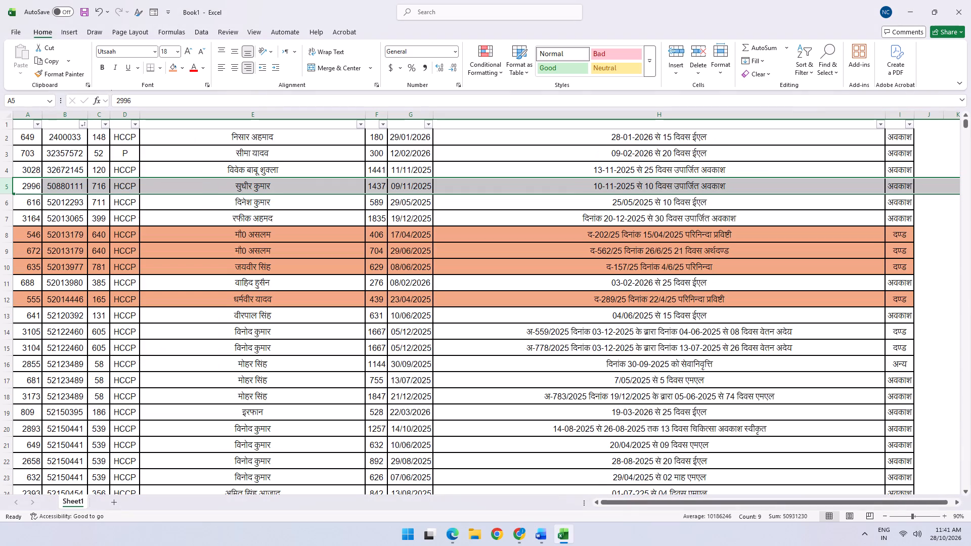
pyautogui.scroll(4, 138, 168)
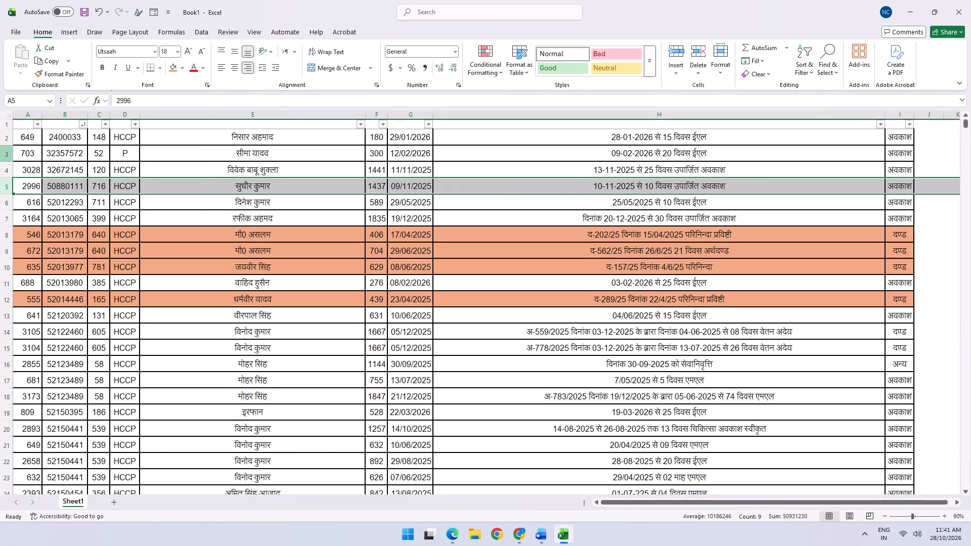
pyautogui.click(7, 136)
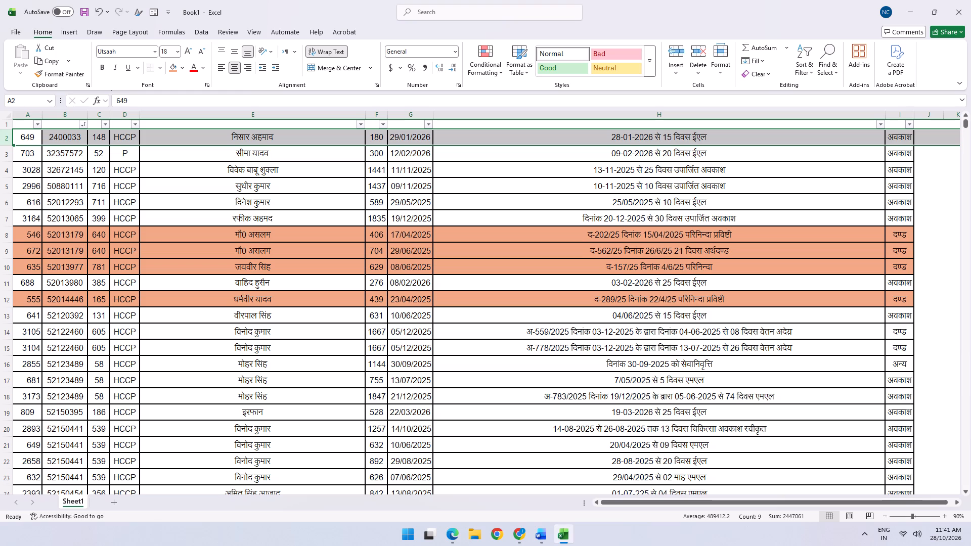
# Sort the Book1 list by the badge numbers in column C from smallest to largest.
pyautogui.click(103, 125)
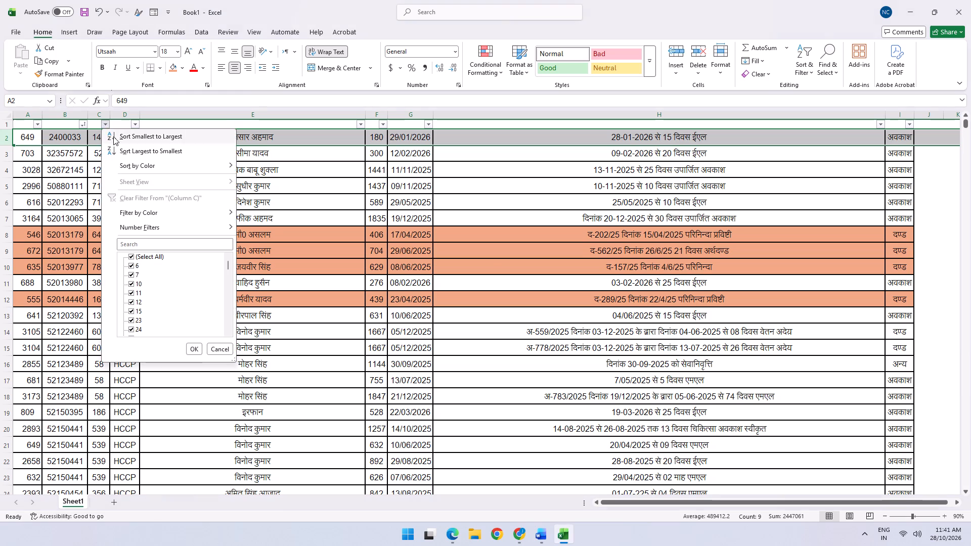
pyautogui.click(123, 138)
pyautogui.click(93, 143)
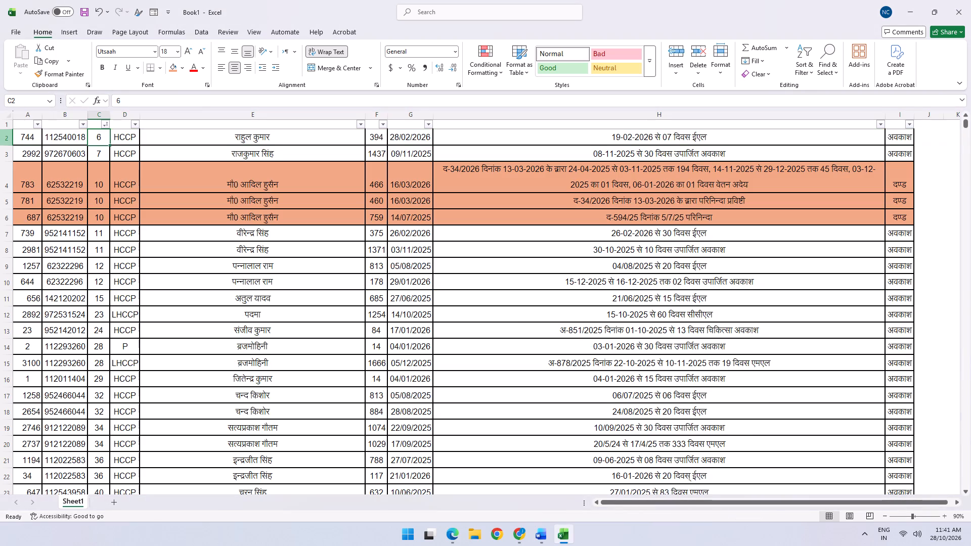
# Delete the first two leave (अवकाश) rows of the list, for badge numbers 6 and 7.
pyautogui.click(10, 137)
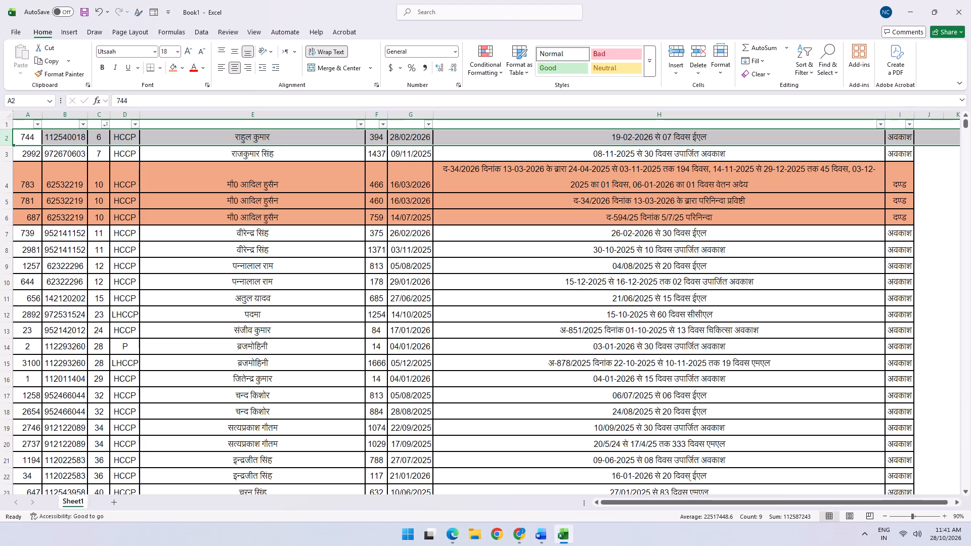
pyautogui.hotkey('ctrl', '-')
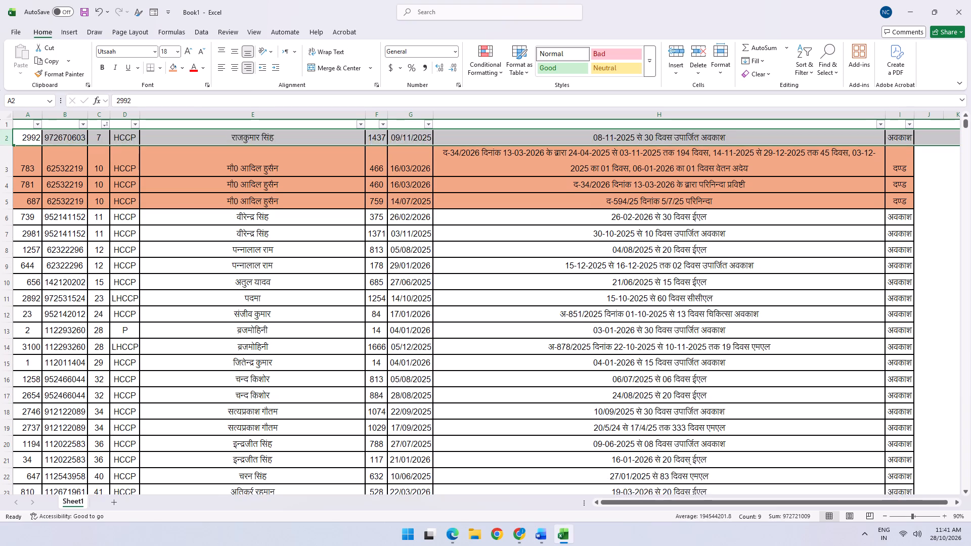
pyautogui.hotkey('ctrl', '-')
# Delete the leave (अवकाश) rows for badge numbers 11, 12 and 15, just below the badge 10 punishment rows.
pyautogui.click(4, 203)
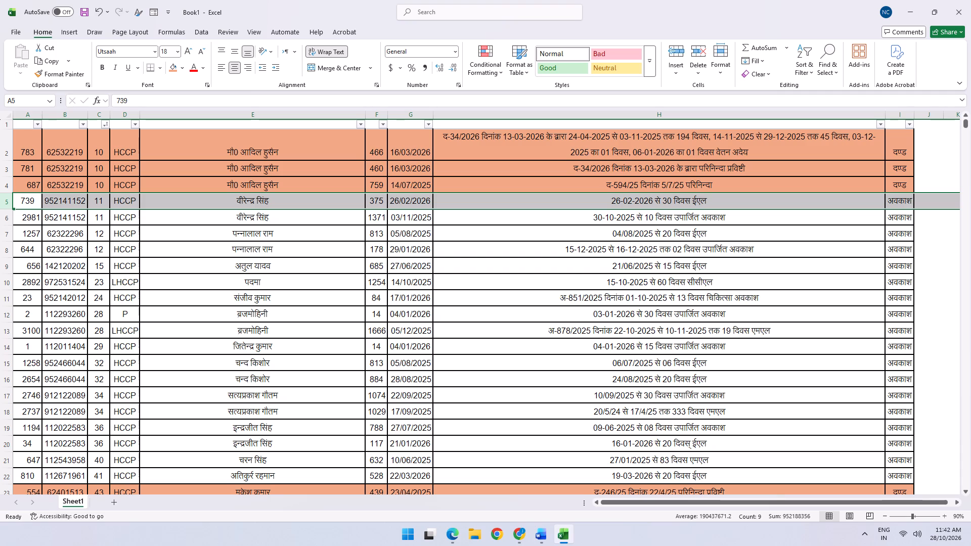
pyautogui.hotkey('shift', 'Down')
pyautogui.hotkey('ctrl', '-')
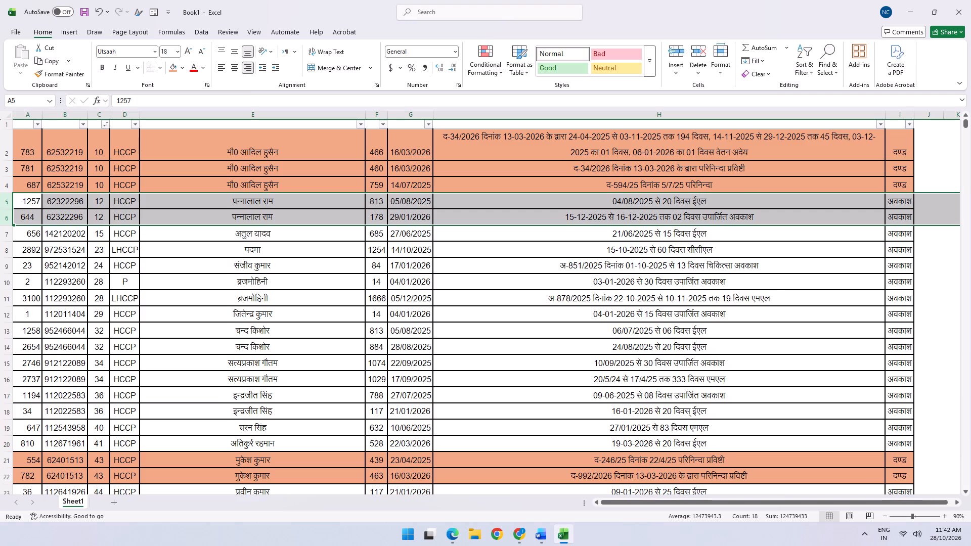
pyautogui.hotkey('ctrl', '-')
pyautogui.press('Up')
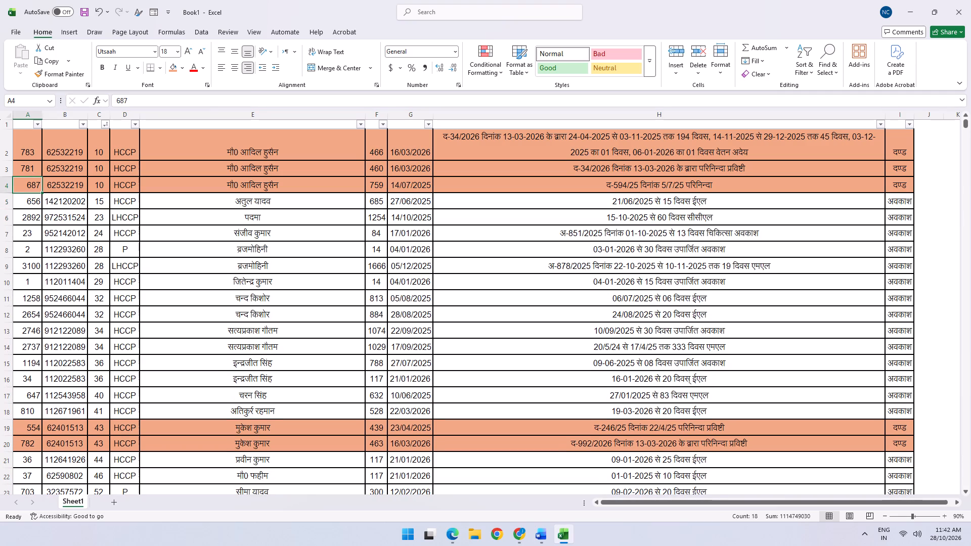
pyautogui.press('Down')
pyautogui.hotkey('shift', 'space')
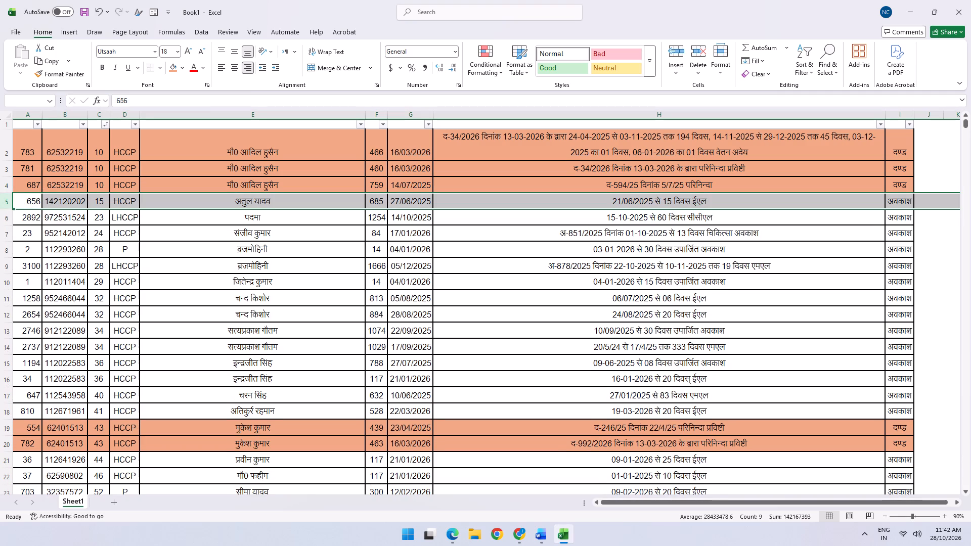
pyautogui.hotkey('ctrl', '-')
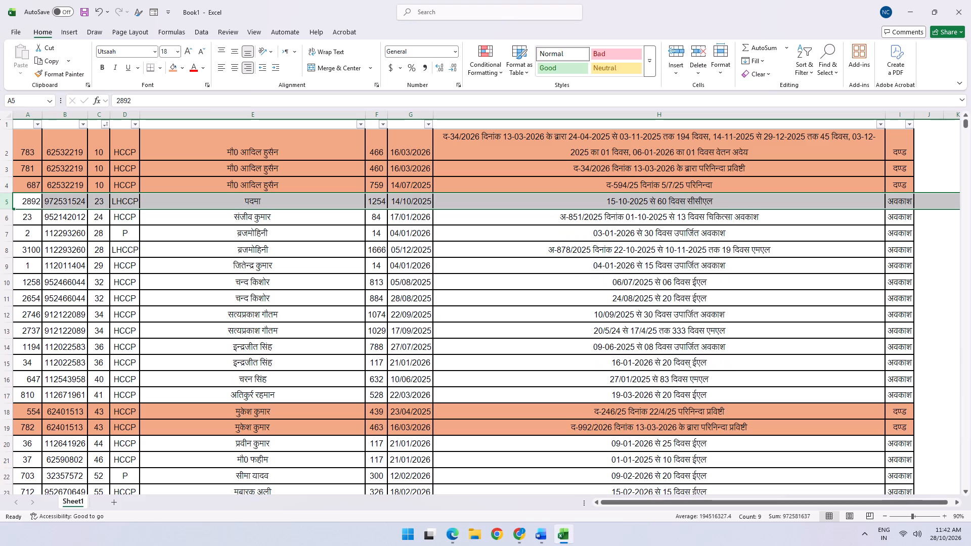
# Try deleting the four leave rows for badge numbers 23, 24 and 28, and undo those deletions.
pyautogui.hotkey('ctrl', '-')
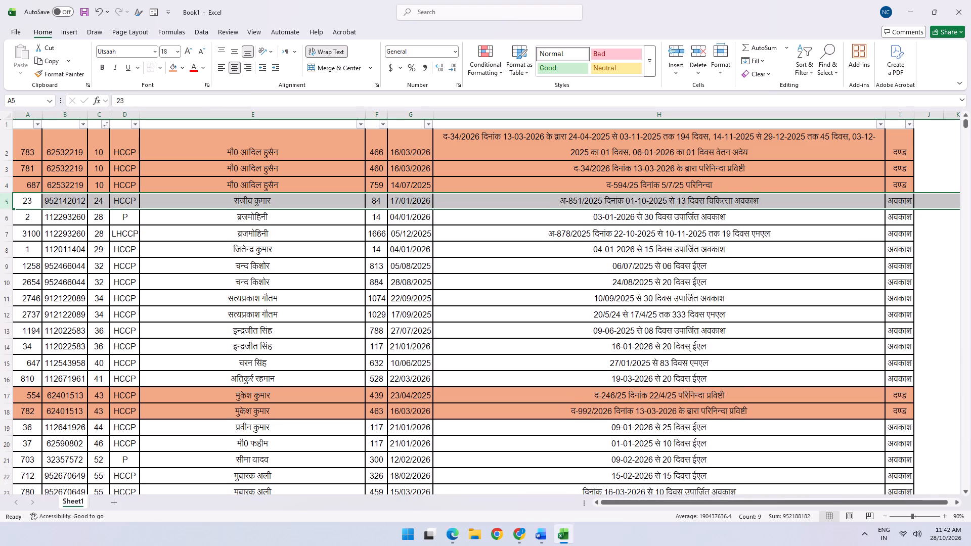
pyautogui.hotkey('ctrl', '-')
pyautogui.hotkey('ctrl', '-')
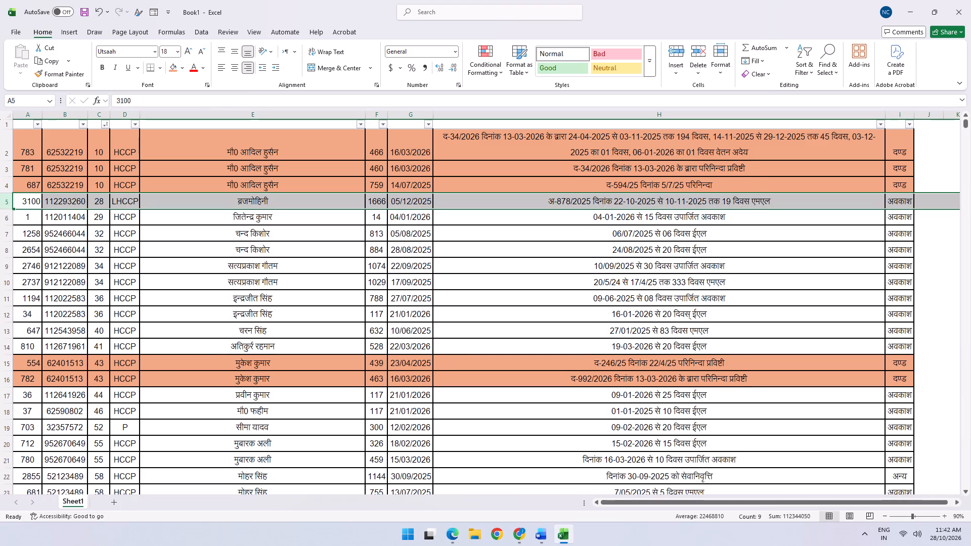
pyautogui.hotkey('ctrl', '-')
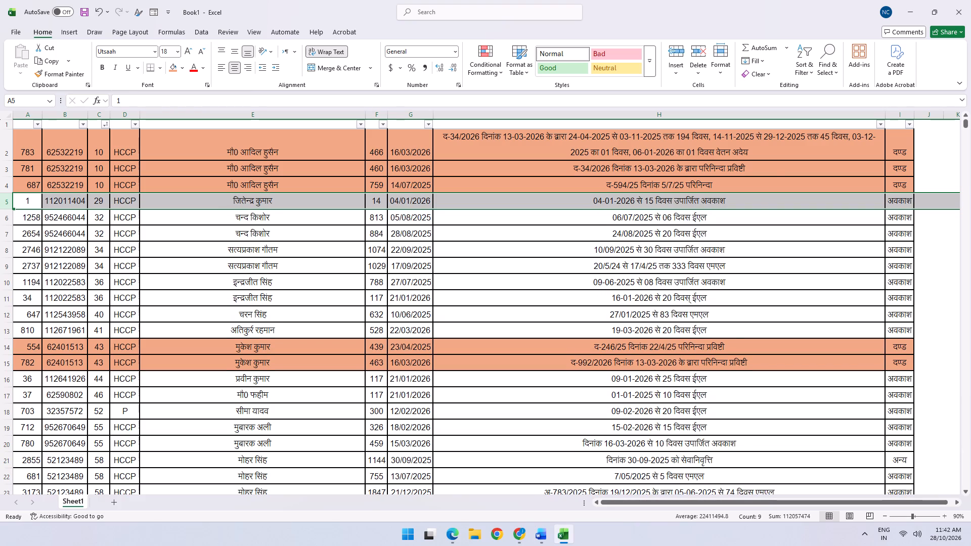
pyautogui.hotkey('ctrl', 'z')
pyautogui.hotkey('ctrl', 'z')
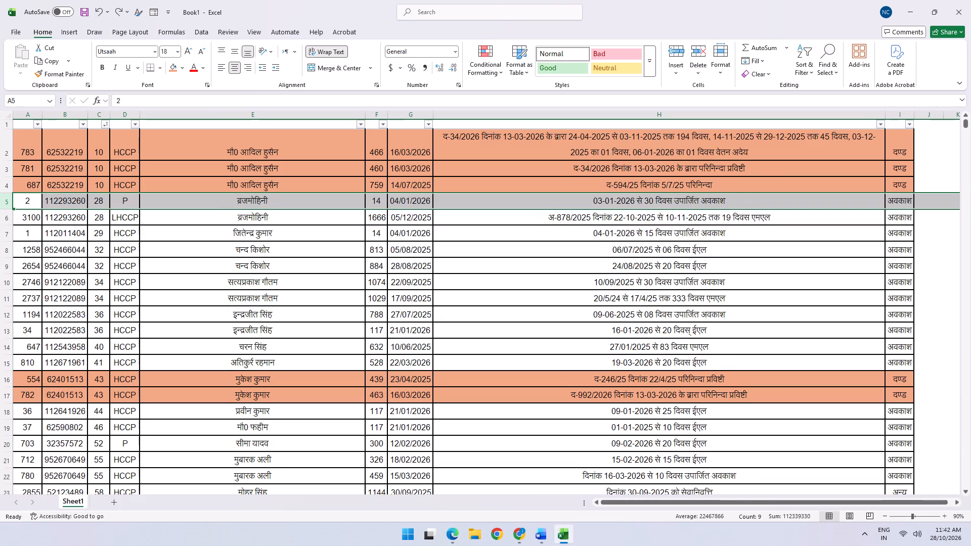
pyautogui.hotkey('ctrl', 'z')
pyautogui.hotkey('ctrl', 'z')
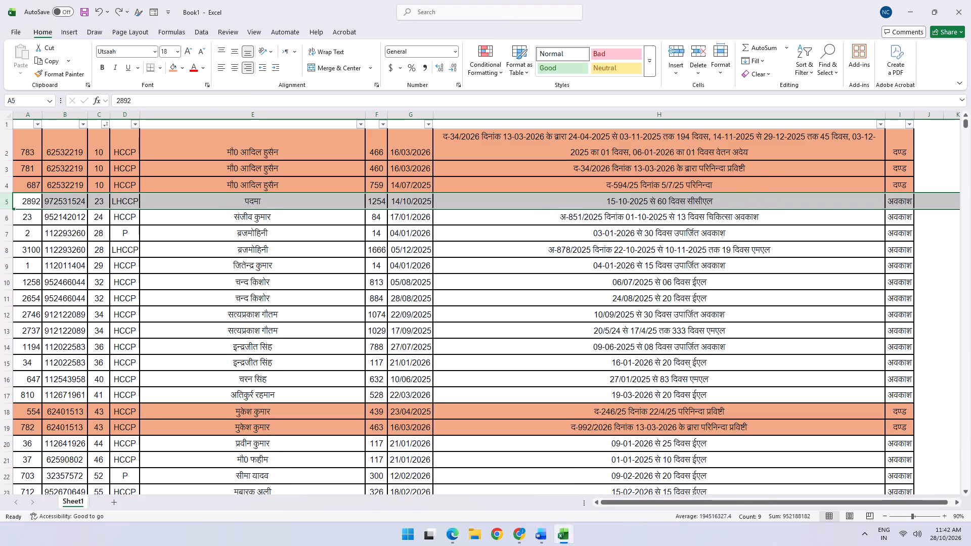
# Delete all leave rows for badge numbers 23 through 41, stopping at the first badge 43 punishment (दण्ड) row.
pyautogui.hotkey('ctrl', '-')
pyautogui.hotkey('ctrl', '-')
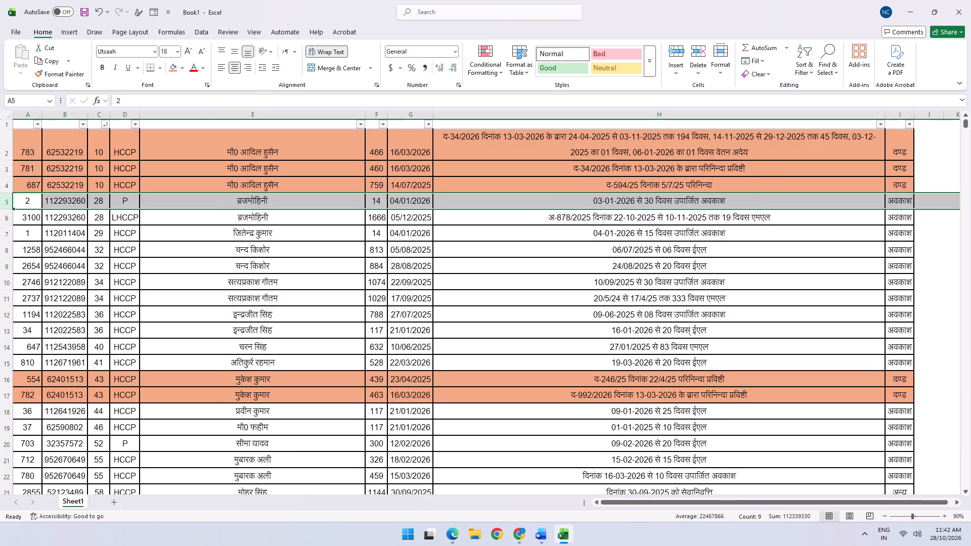
pyautogui.hotkey('ctrl', '-')
pyautogui.hotkey('ctrl', '-')
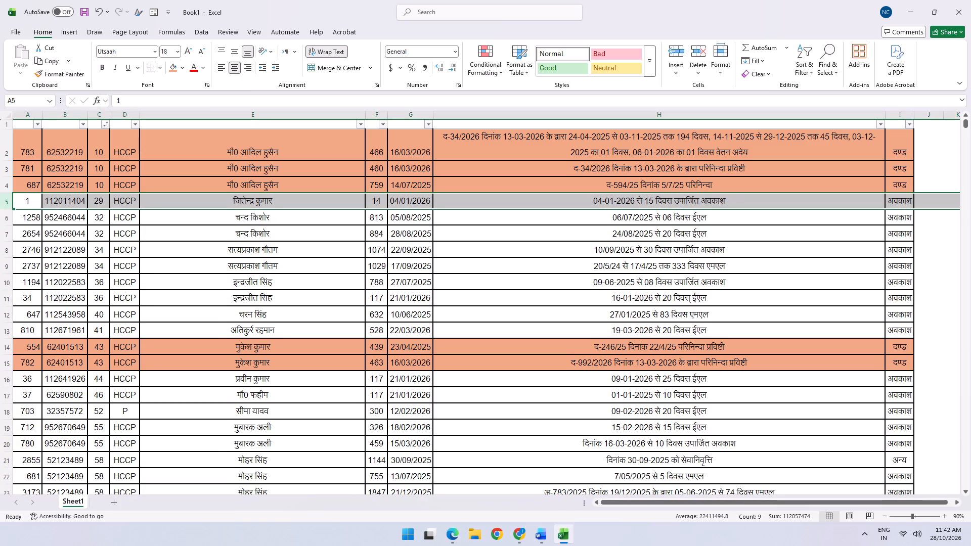
pyautogui.hotkey('ctrl', '-')
pyautogui.hotkey('ctrl', '-')
pyautogui.hotkey('ctrl', '-')
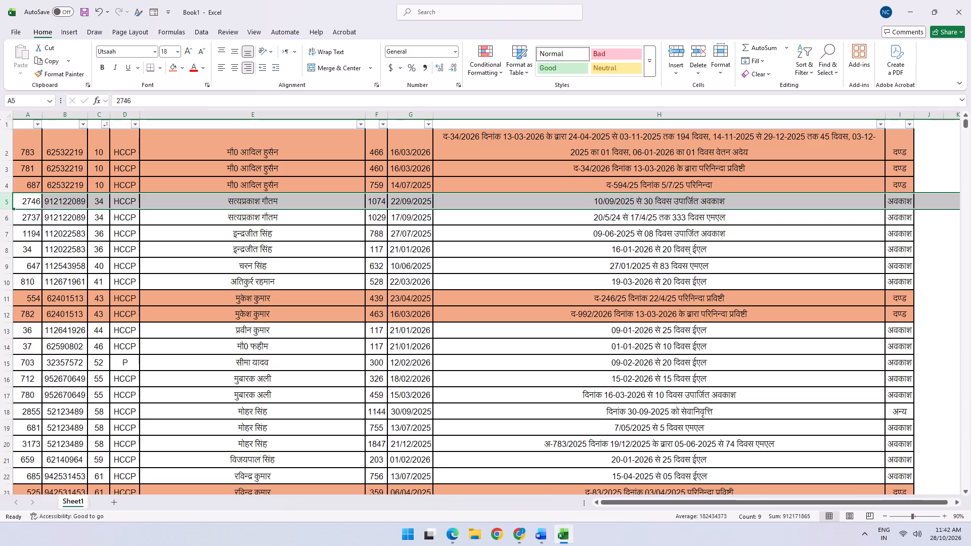
pyautogui.hotkey('ctrl', '-')
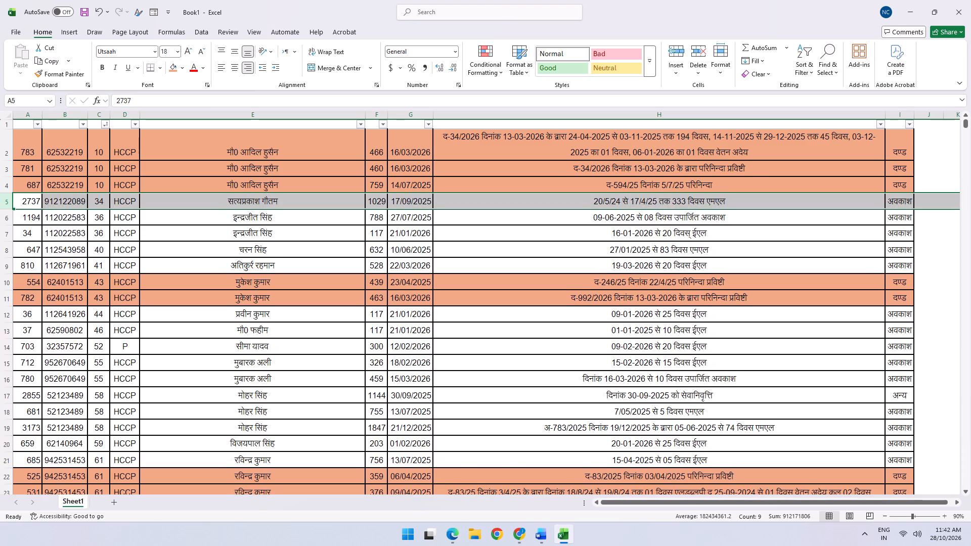
pyautogui.hotkey('ctrl', '-')
pyautogui.hotkey('ctrl', '-')
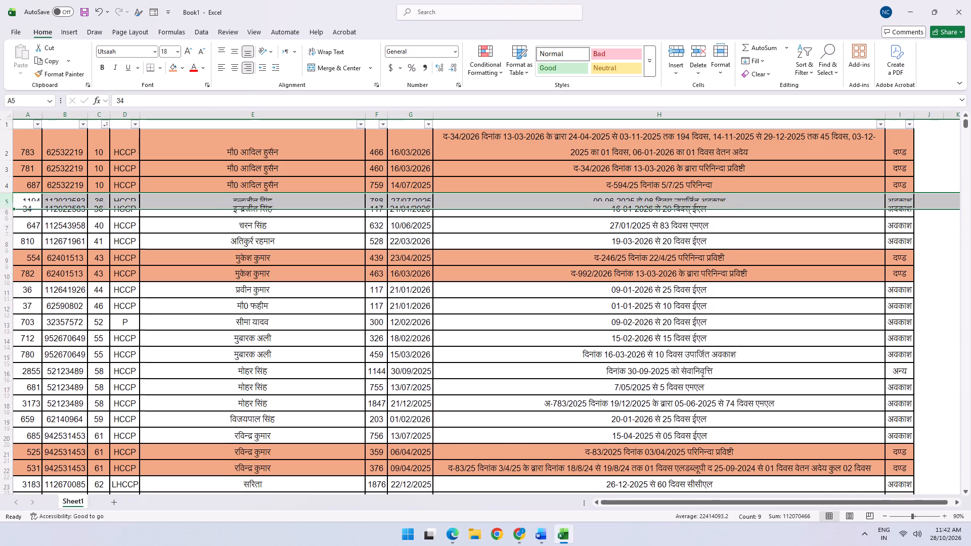
pyautogui.hotkey('ctrl', '-')
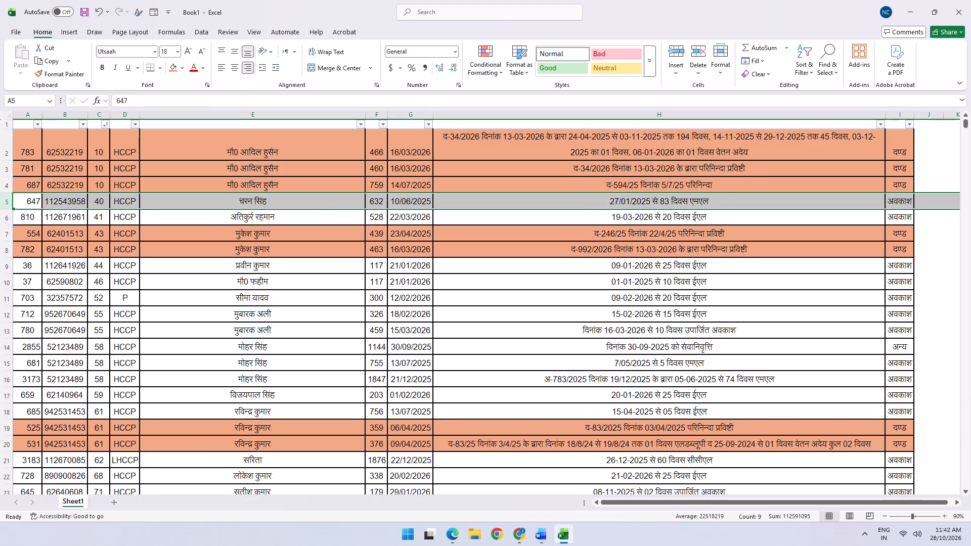
pyautogui.hotkey('ctrl', '-')
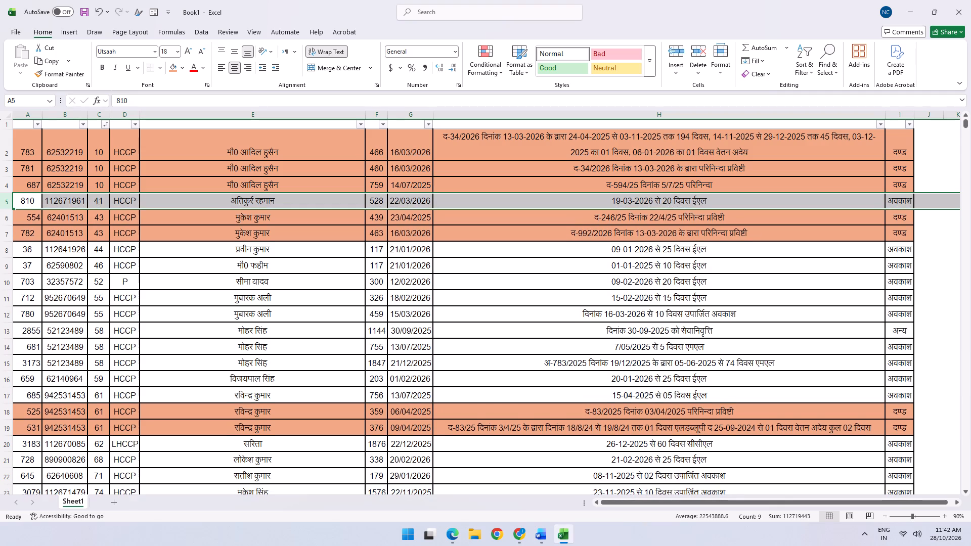
pyautogui.hotkey('ctrl', '-')
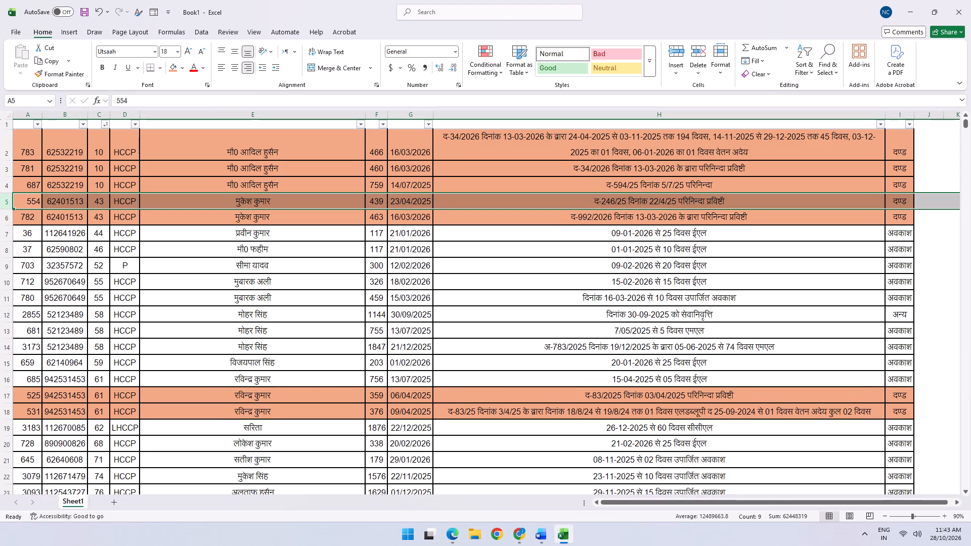
# Delete the leave rows for badge numbers 44, 46 and 52, below the badge 43 punishment rows.
pyautogui.click(5, 233)
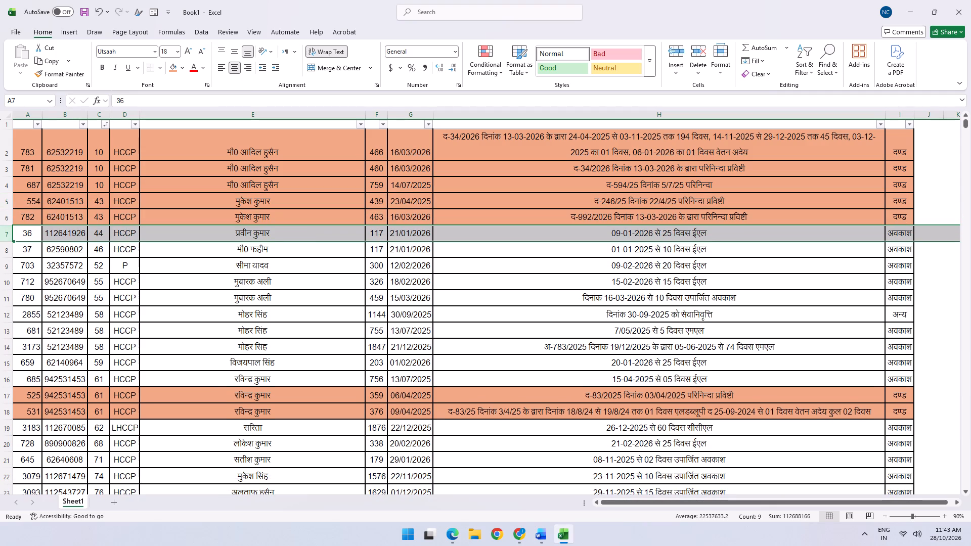
pyautogui.hotkey('ctrl', '-')
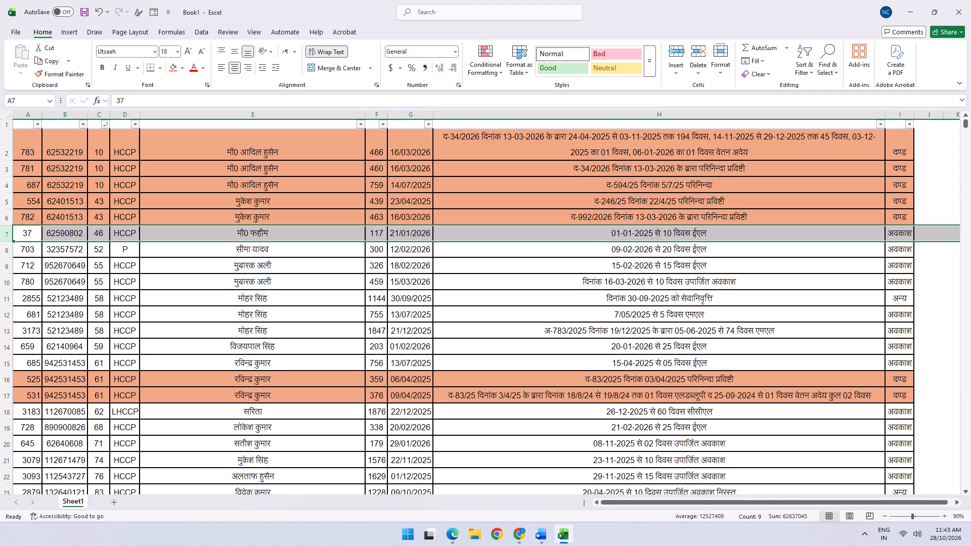
pyautogui.hotkey('ctrl', '-')
pyautogui.hotkey('ctrl', '-')
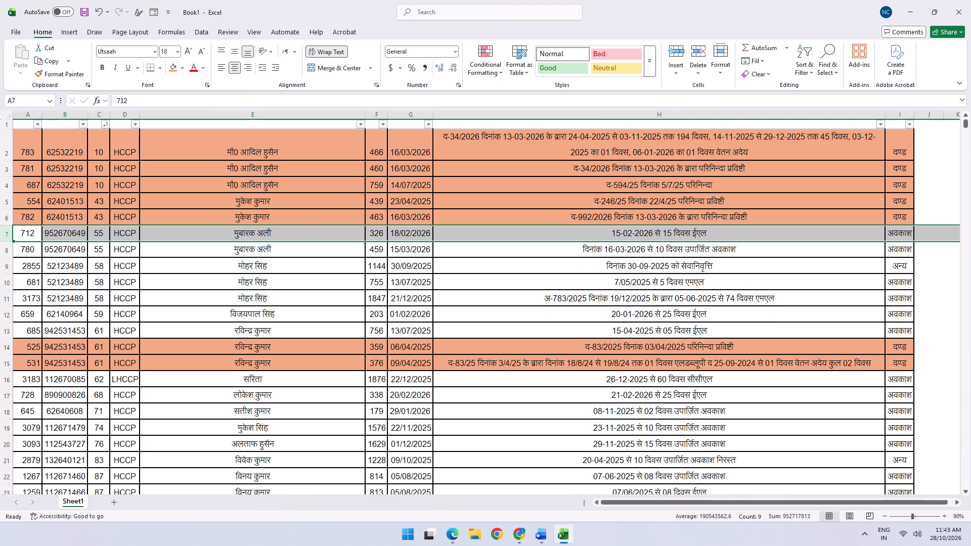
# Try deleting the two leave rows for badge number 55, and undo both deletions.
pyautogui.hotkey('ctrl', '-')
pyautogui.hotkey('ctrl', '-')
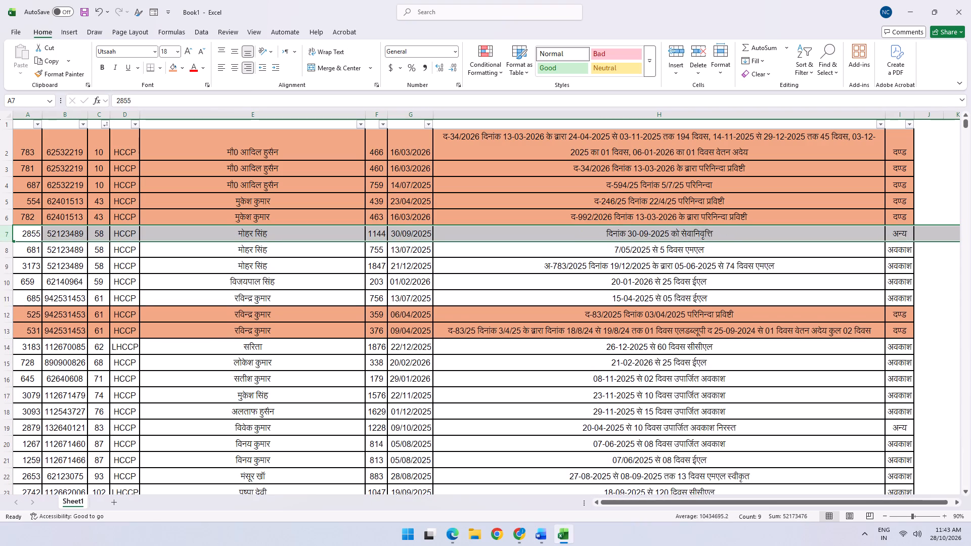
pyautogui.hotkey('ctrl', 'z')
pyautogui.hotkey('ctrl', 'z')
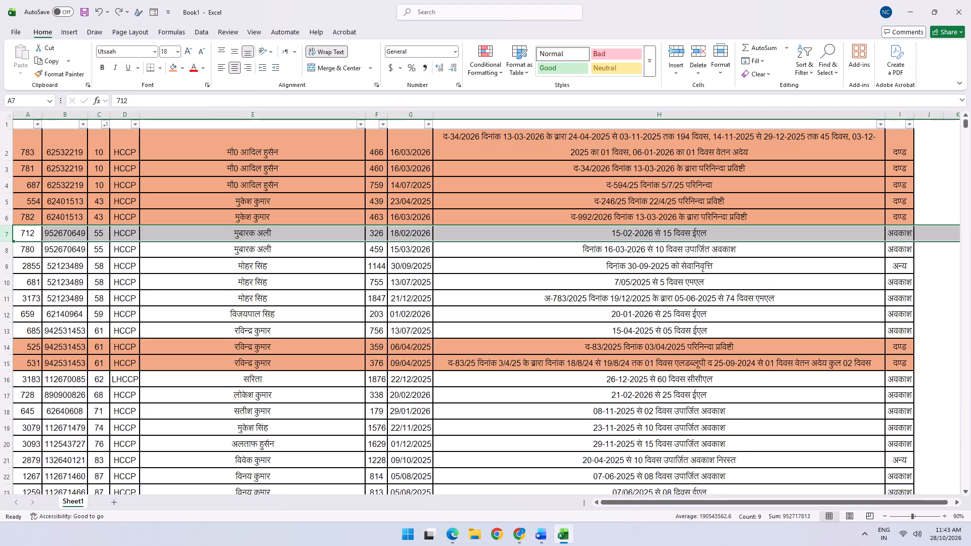
pyautogui.hotkey('ctrl', '-')
pyautogui.hotkey('ctrl', '-')
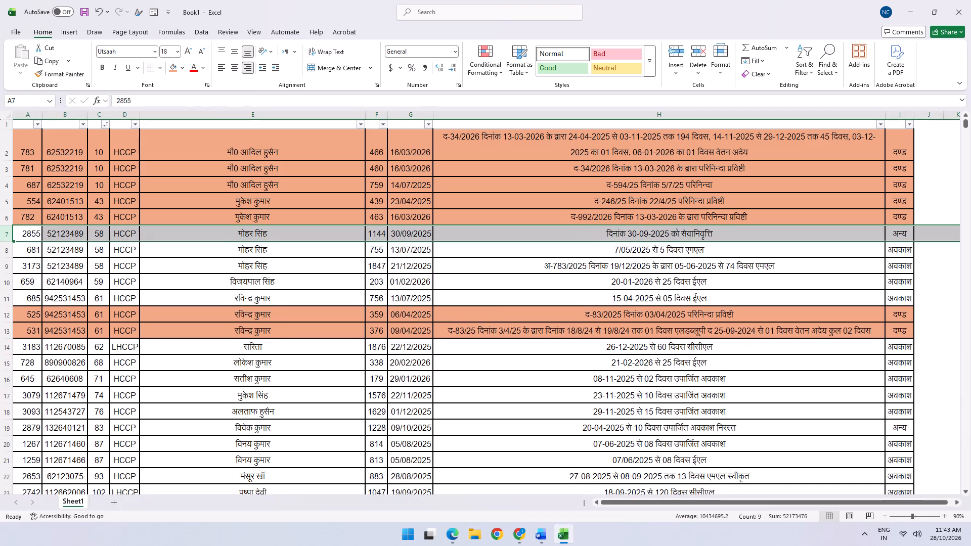
# Fill the three badge 58 rows (rows 7 to 9), including the retirement entry, with light green.
pyautogui.hotkey('shift', 'Down')
pyautogui.hotkey('shift', 'Down')
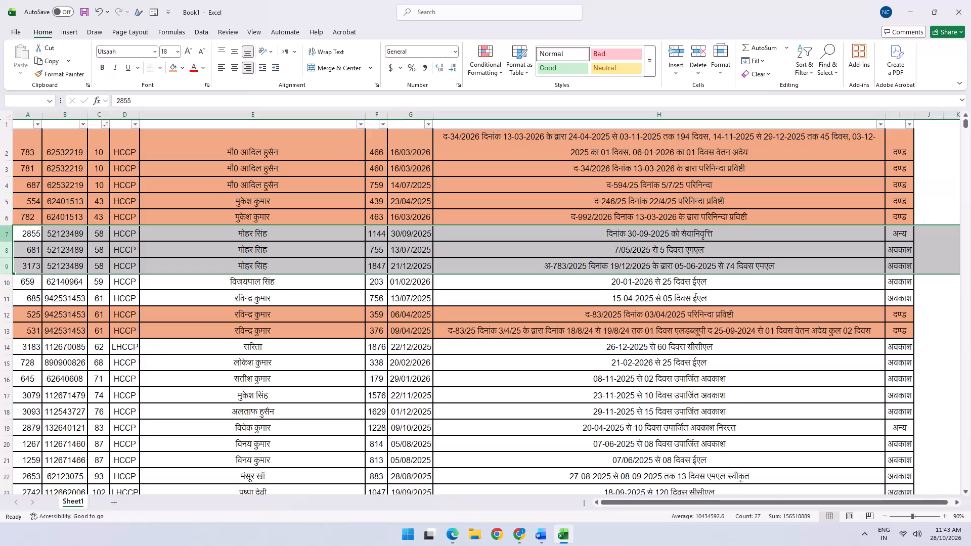
pyautogui.click(3, 238)
pyautogui.click(183, 66)
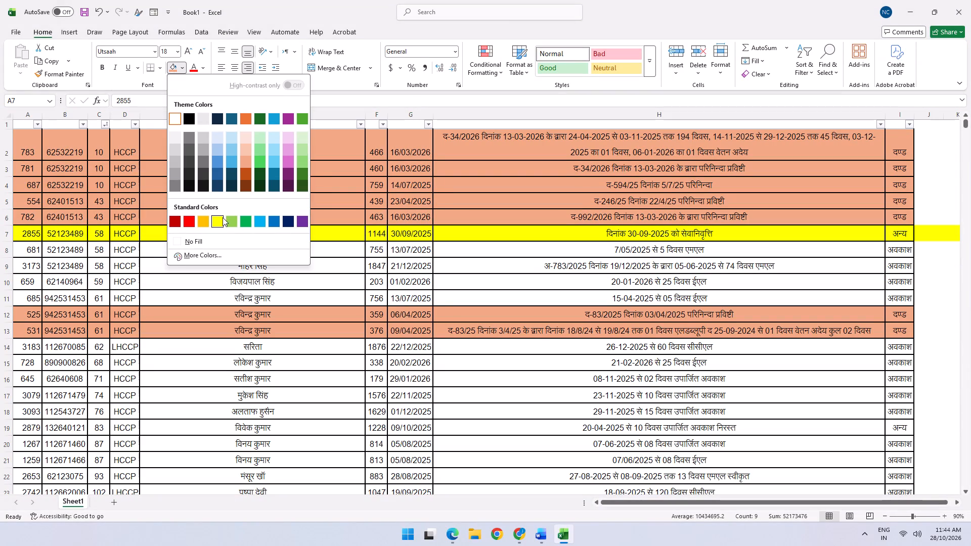
pyautogui.click(262, 133)
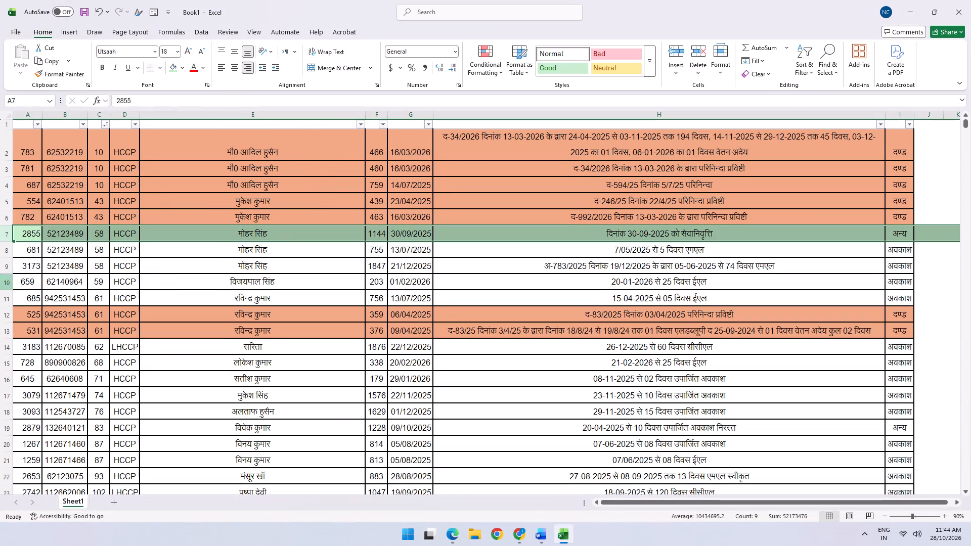
pyautogui.click(0, 247)
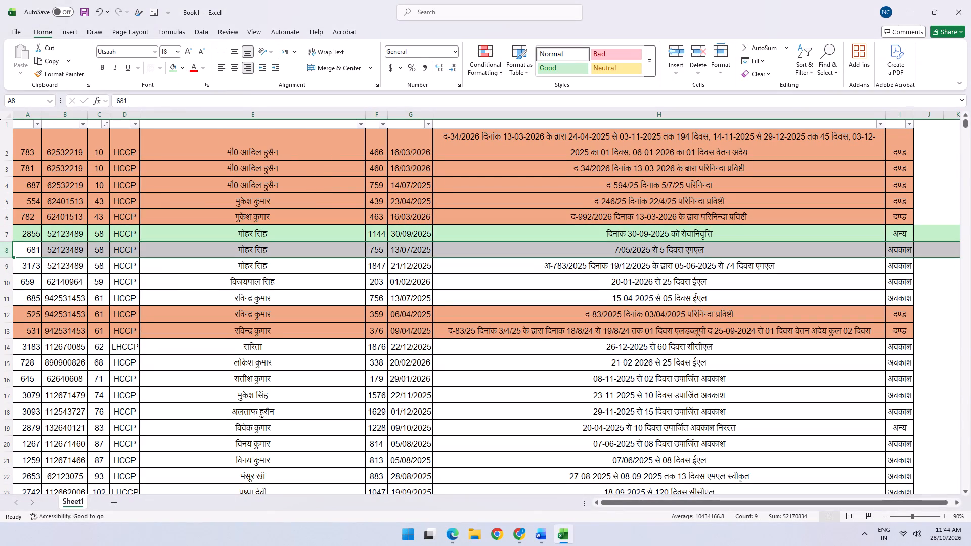
pyautogui.moveTo(3, 235); pyautogui.dragTo(9, 260)
pyautogui.click(170, 70)
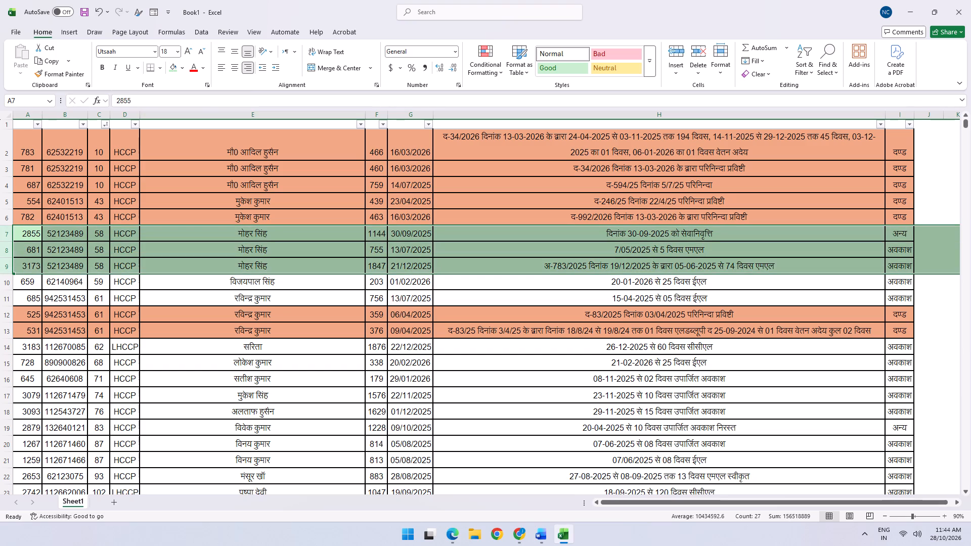
pyautogui.click(3, 286)
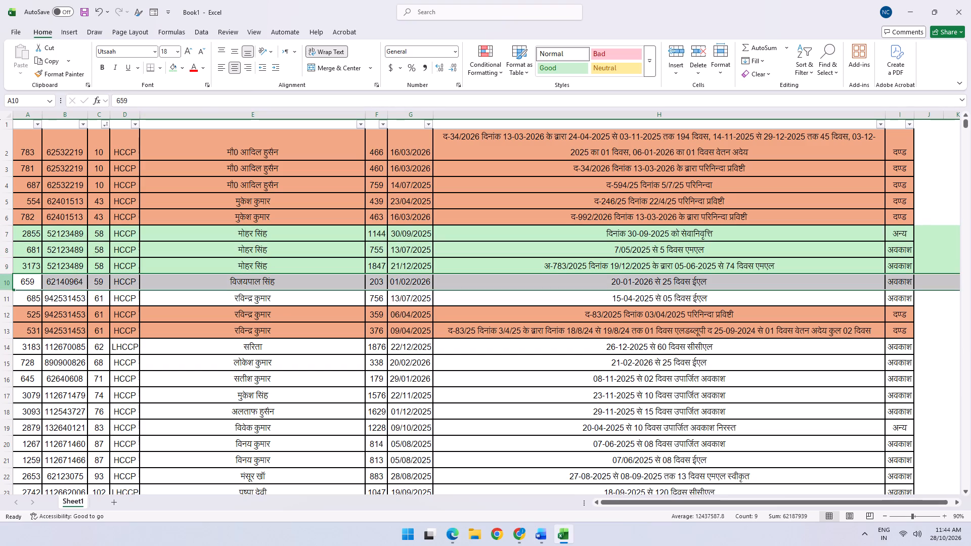
pyautogui.hotkey('ctrl', '-')
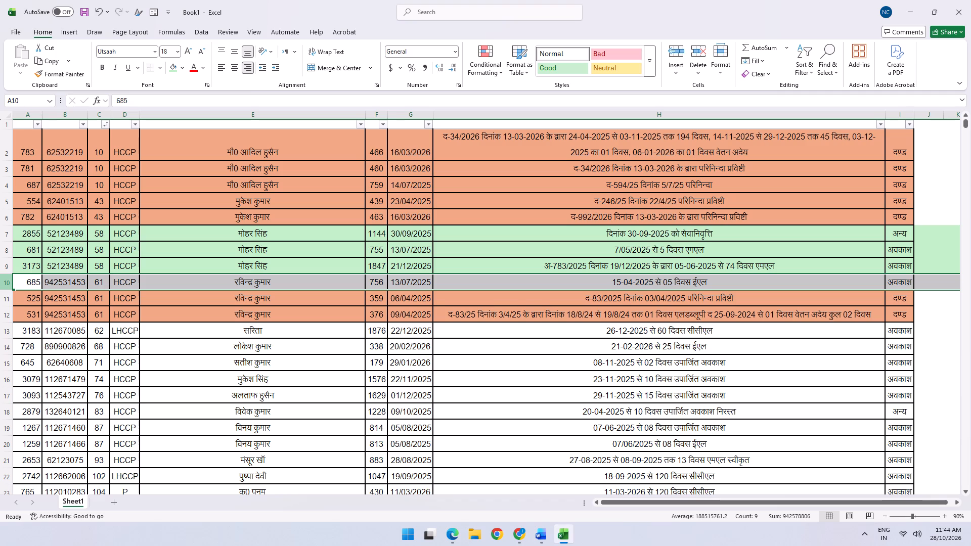
pyautogui.hotkey('ctrl', '-')
pyautogui.press('Down')
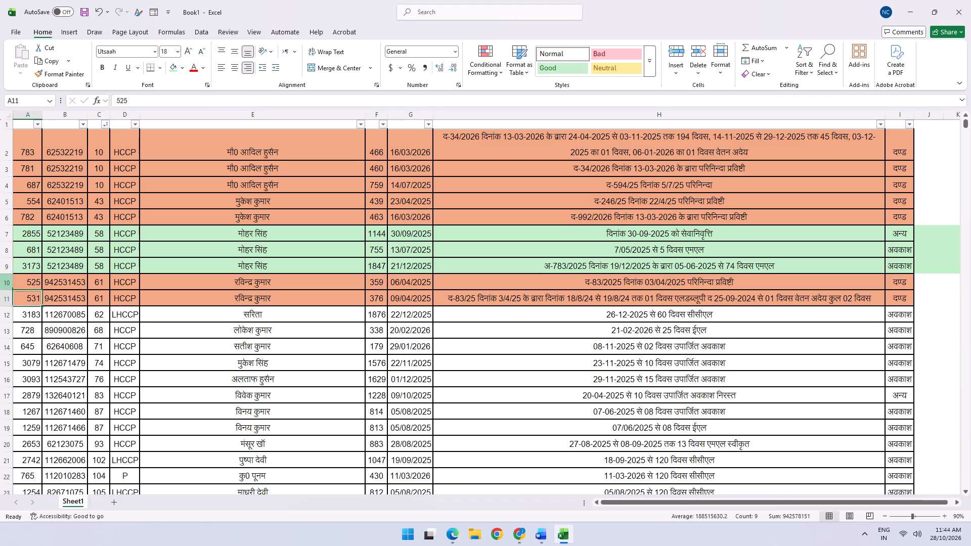
pyautogui.press('Down')
pyautogui.press('Up')
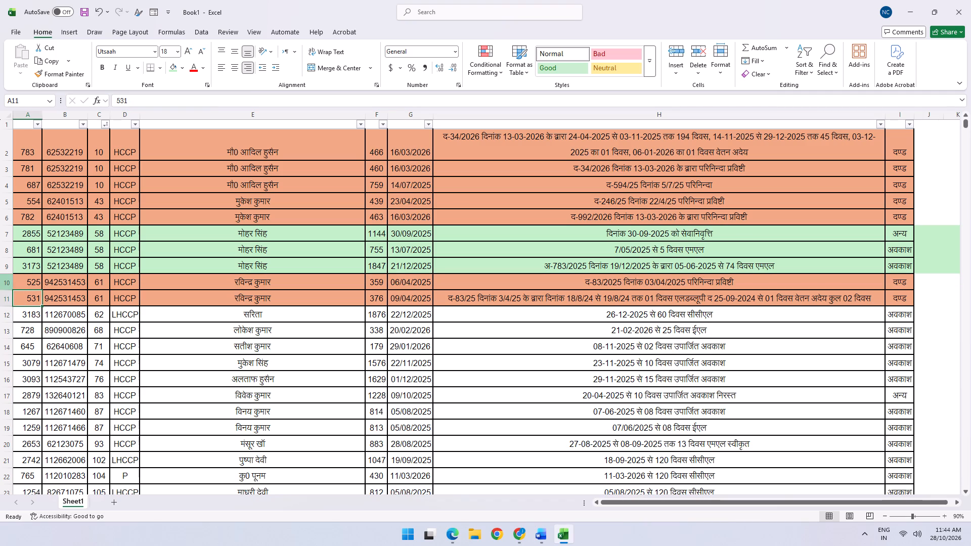
pyautogui.hotkey('shift', 'space')
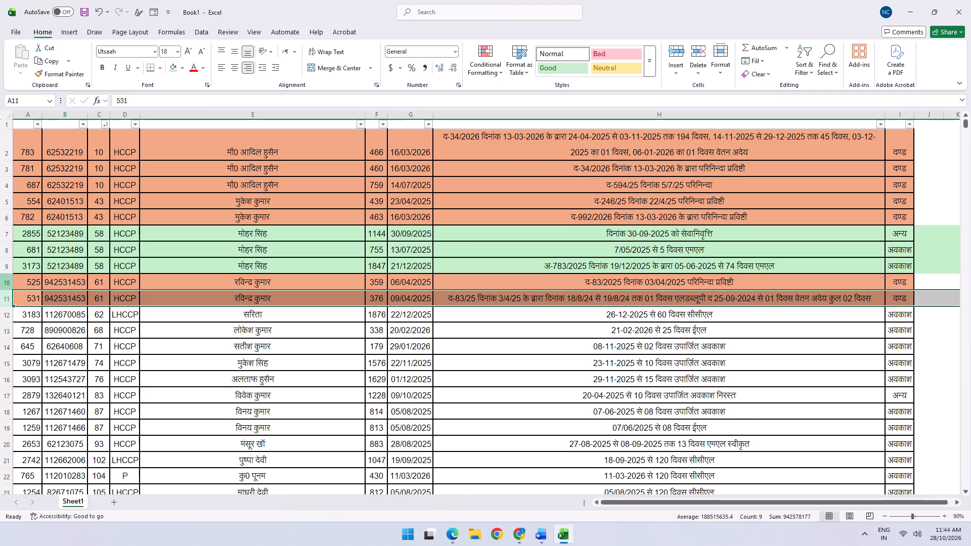
pyautogui.hotkey('ctrl', '-')
pyautogui.hotkey('ctrl', '-')
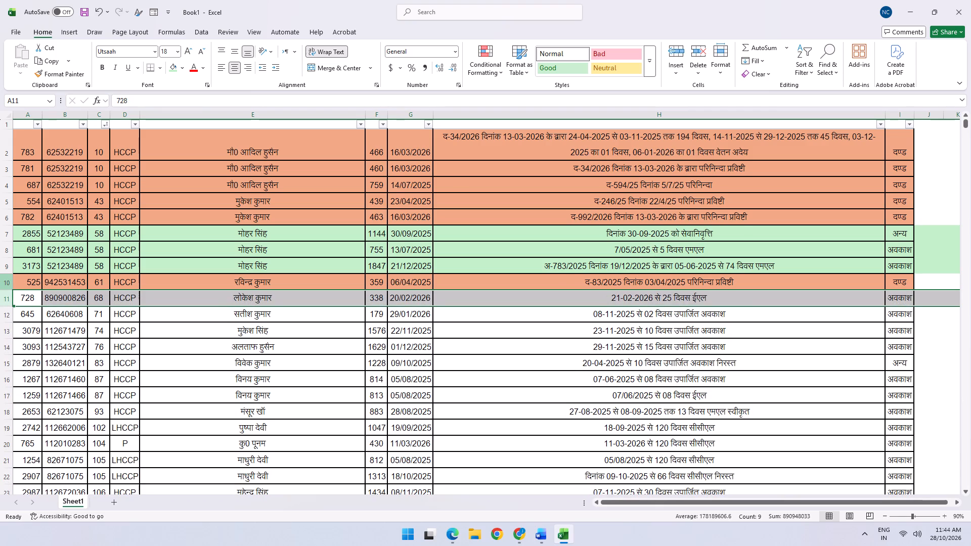
# Delete all rows for badge numbers 68 through 93, directly below the badge 61 punishment row.
pyautogui.hotkey('ctrl', '-')
pyautogui.hotkey('ctrl', '-')
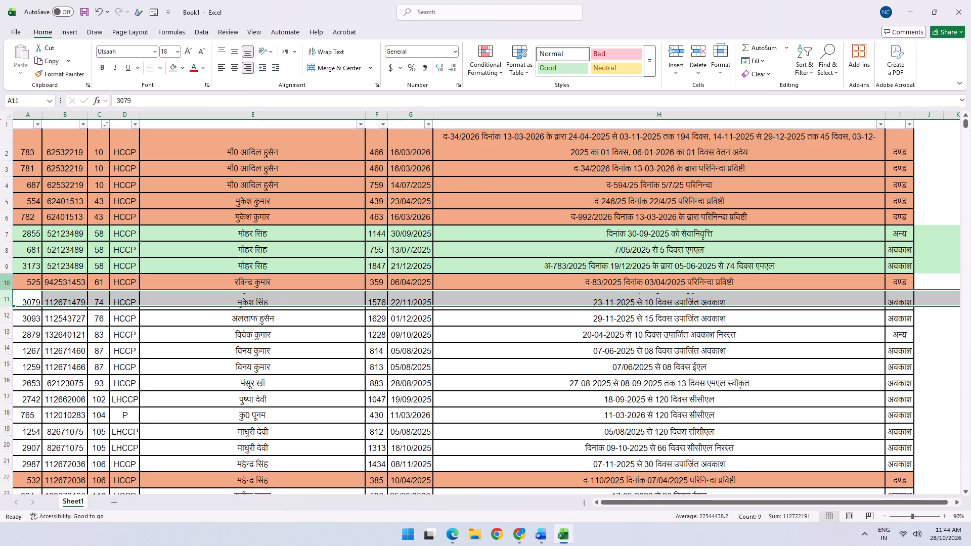
pyautogui.hotkey('ctrl', '-')
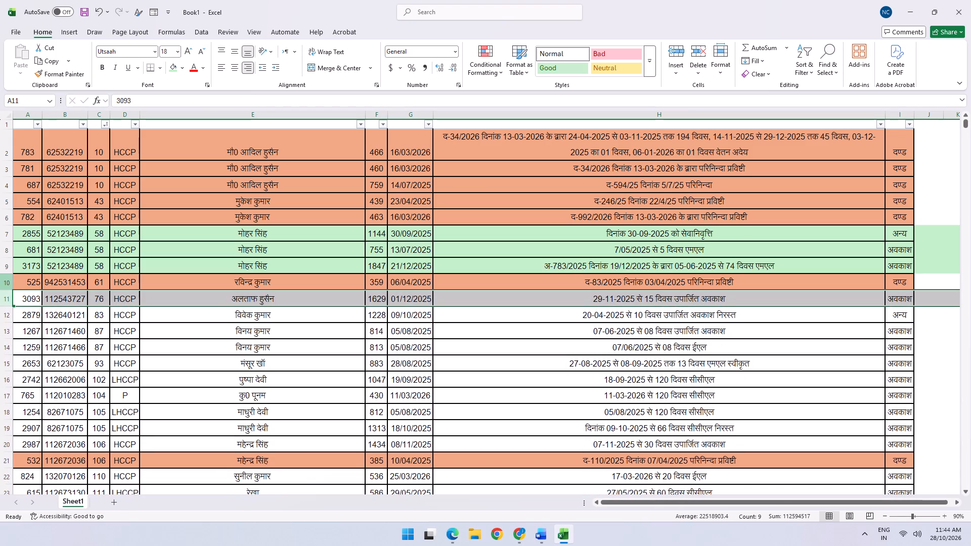
pyautogui.hotkey('ctrl', '-')
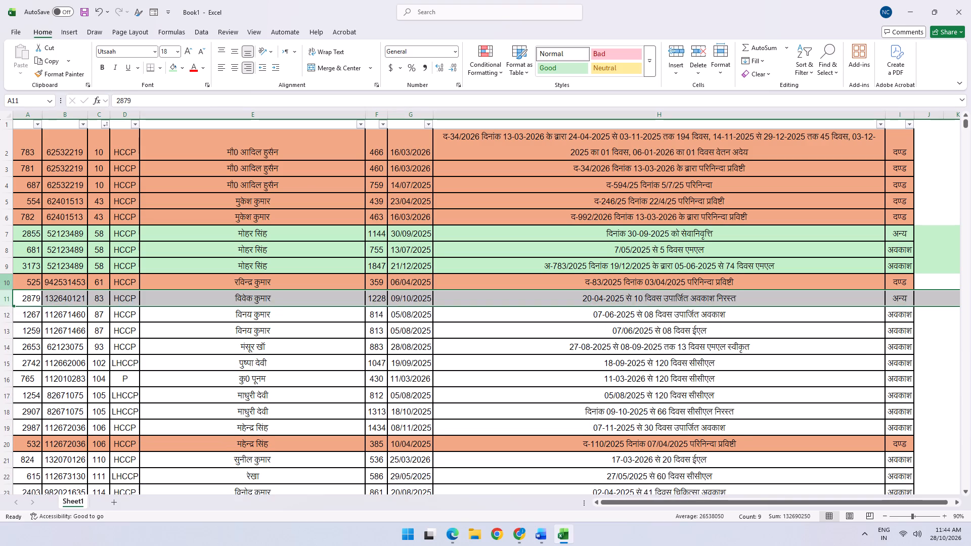
pyautogui.hotkey('ctrl', '-')
pyautogui.hotkey('ctrl', '-')
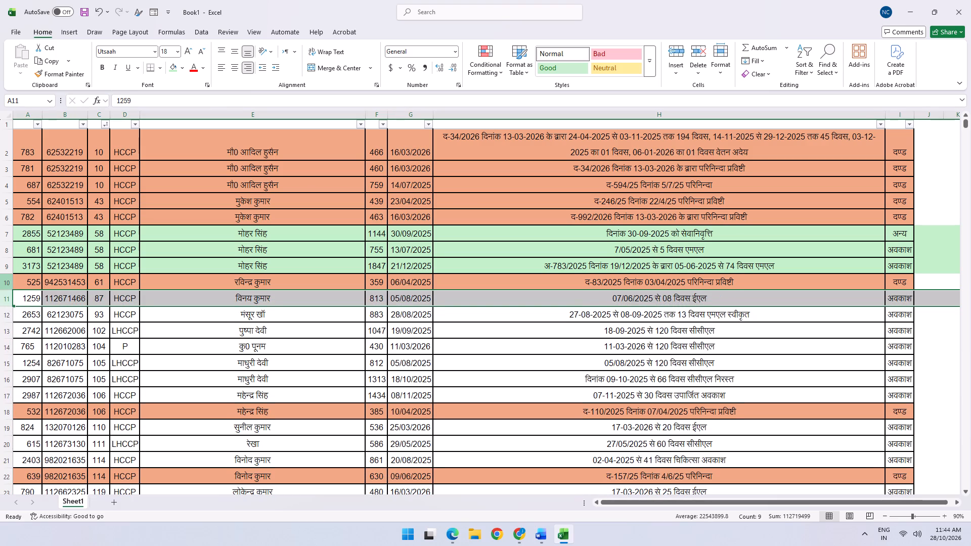
pyautogui.hotkey('ctrl', '-')
pyautogui.hotkey('ctrl', '-')
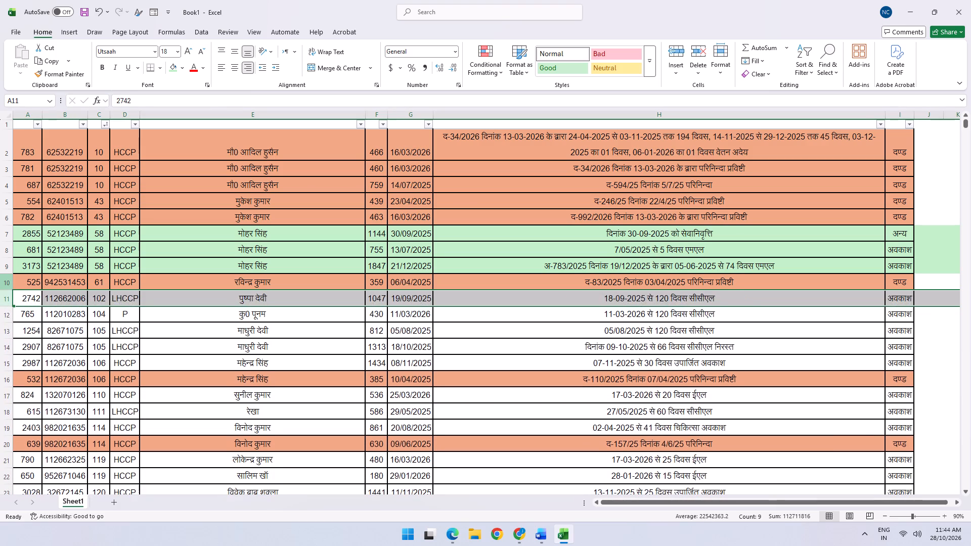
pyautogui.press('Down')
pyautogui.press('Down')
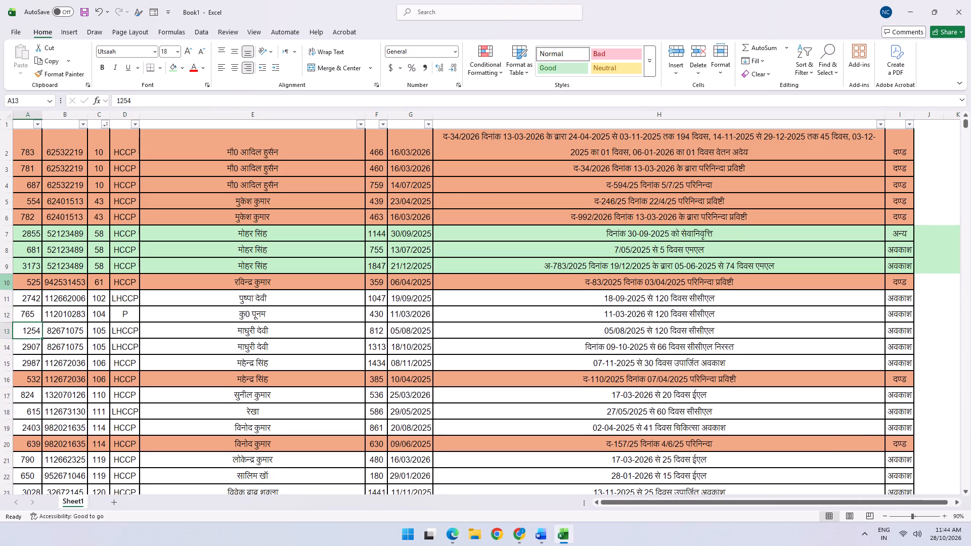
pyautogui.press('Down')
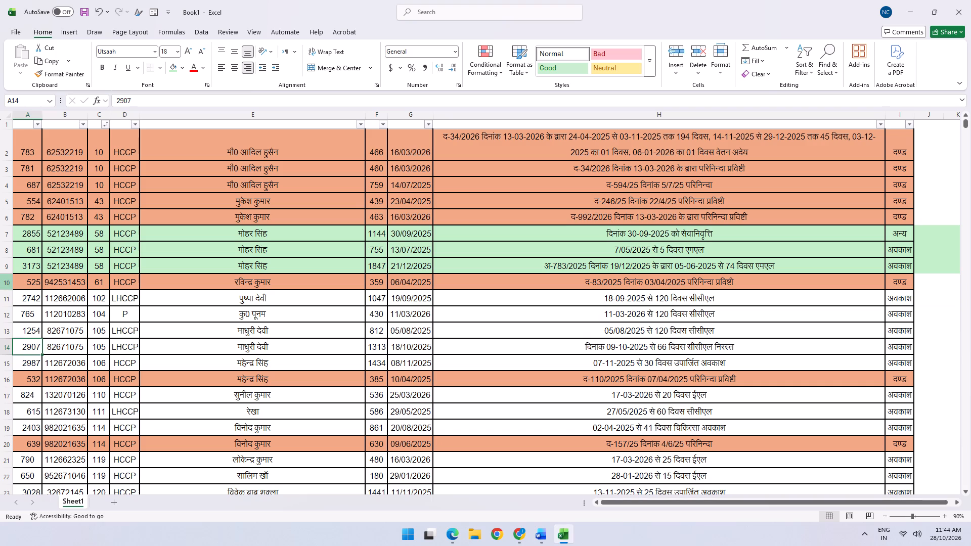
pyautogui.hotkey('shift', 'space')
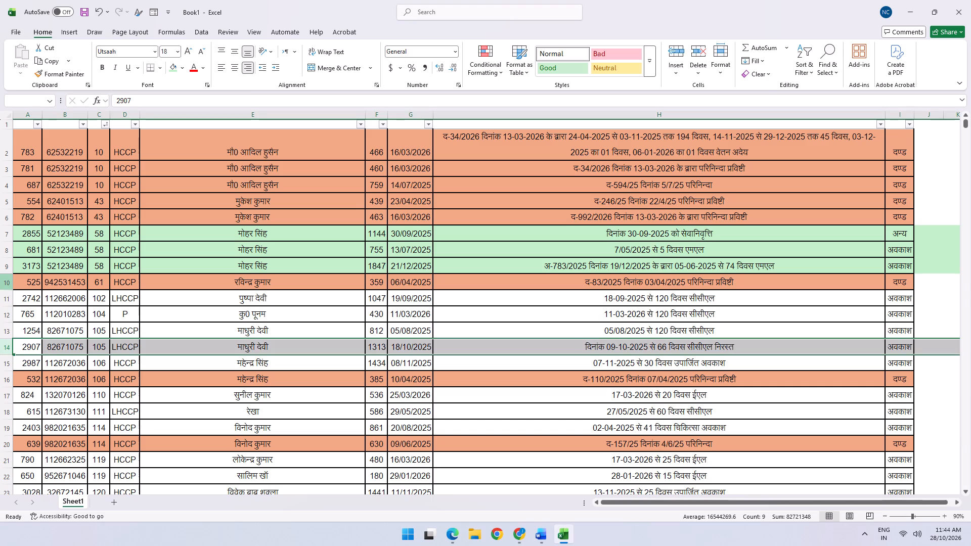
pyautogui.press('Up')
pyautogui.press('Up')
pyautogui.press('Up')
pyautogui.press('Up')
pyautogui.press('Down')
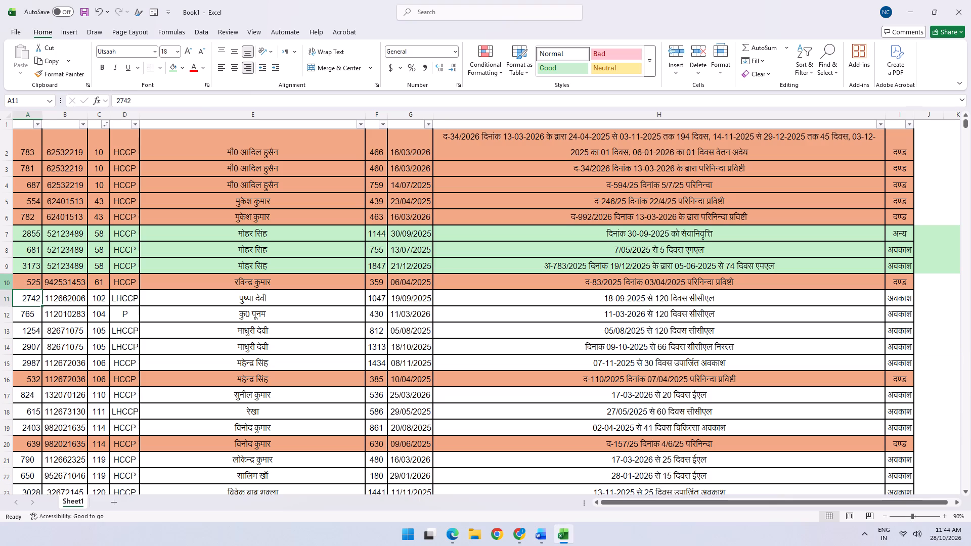
# Delete the leave rows for badge numbers 102 and 104 and both rows for badge 105.
pyautogui.hotkey('shift', 'space')
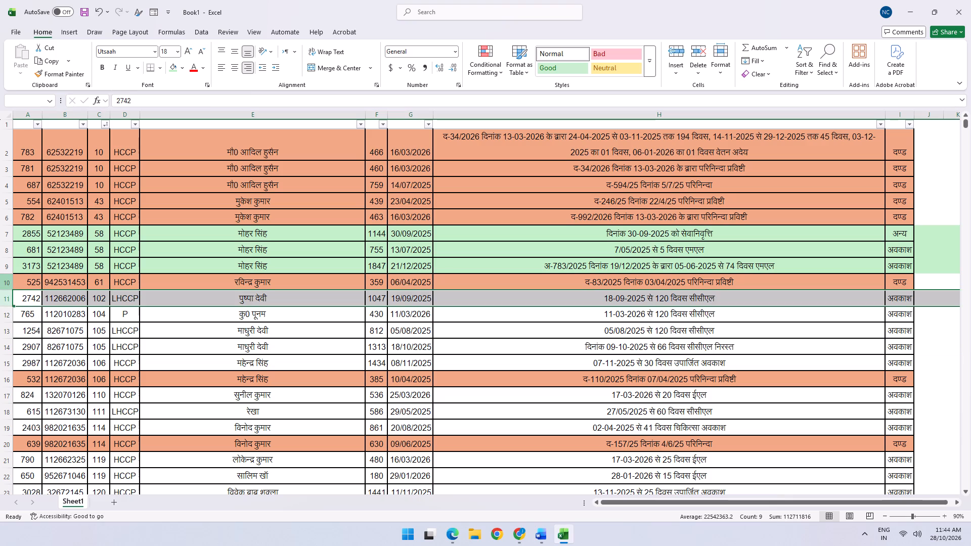
pyautogui.hotkey('ctrl', '-')
pyautogui.hotkey('ctrl', '-')
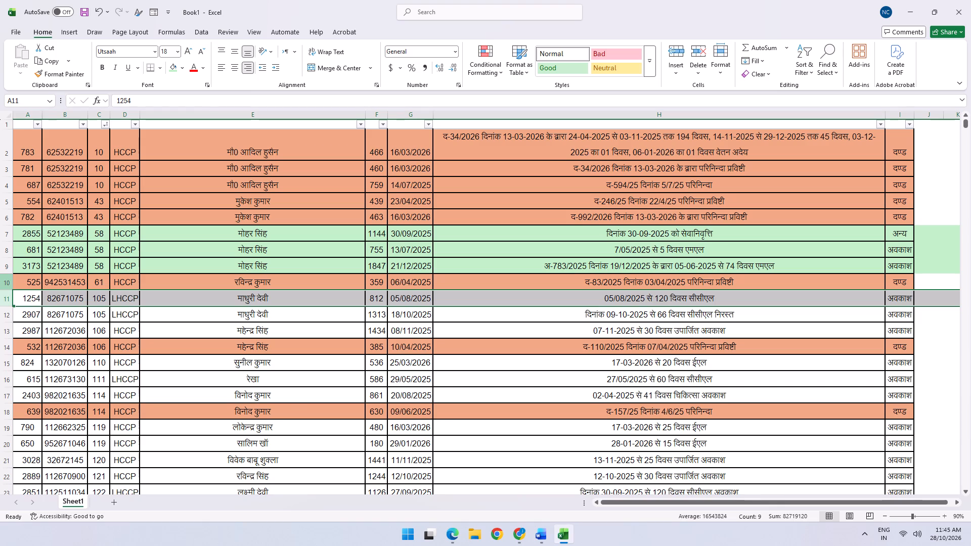
pyautogui.hotkey('ctrl', '-')
pyautogui.hotkey('ctrl', '-')
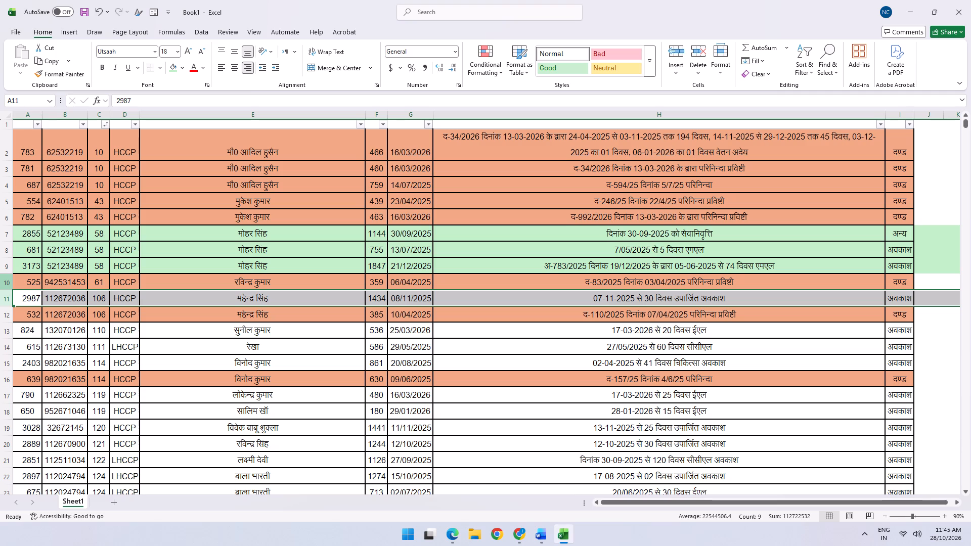
# Delete the leave rows for badge numbers 106, 110, 111 and 114, keeping the punishment rows for 106 and 114.
pyautogui.press('Down')
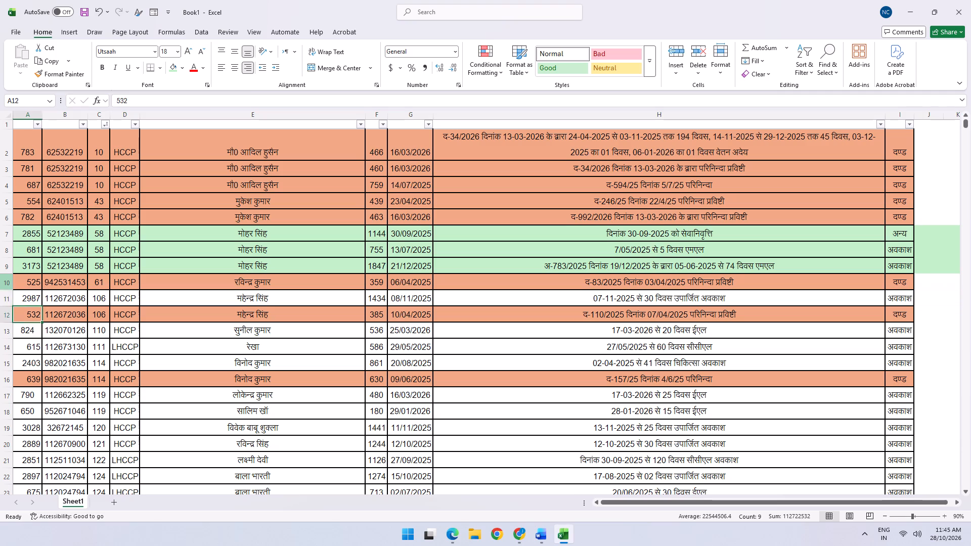
pyautogui.press('Up')
pyautogui.hotkey('shift', 'space')
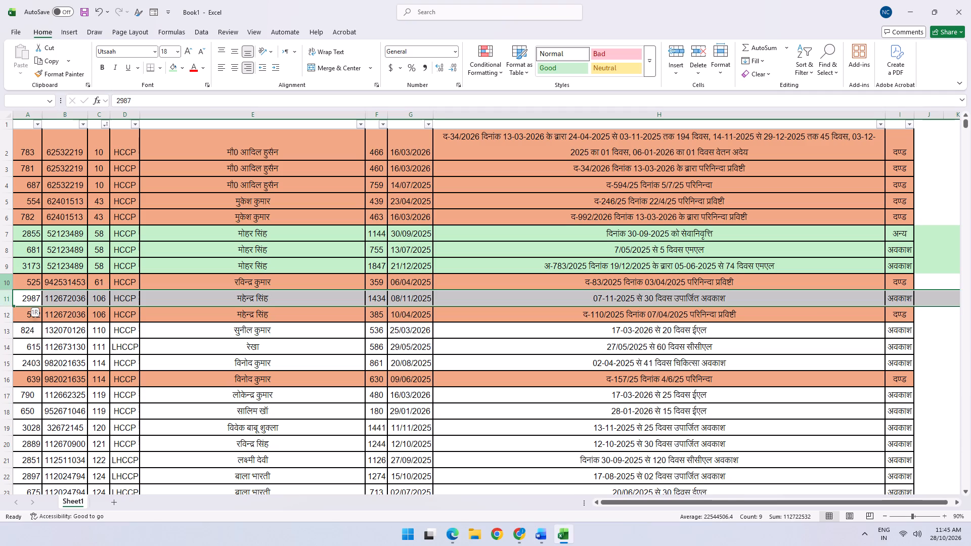
pyautogui.hotkey('ctrl', '-')
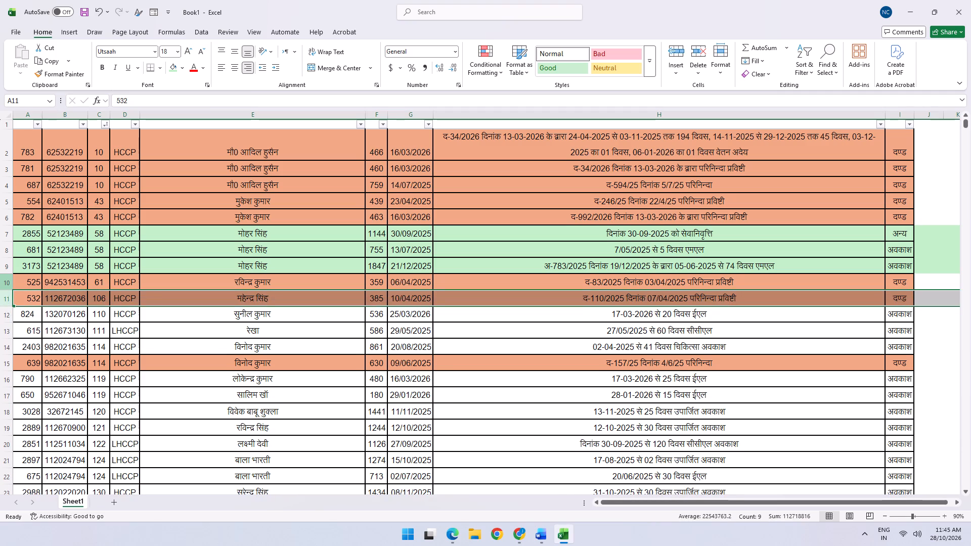
pyautogui.press('Down')
pyautogui.hotkey('shift', 'space')
pyautogui.hotkey('ctrl', '-')
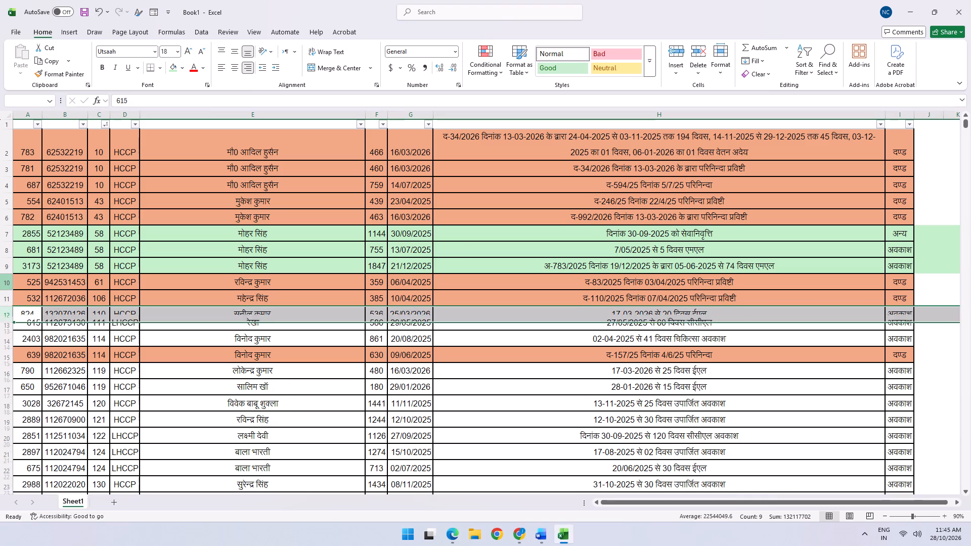
pyautogui.hotkey('ctrl', '-')
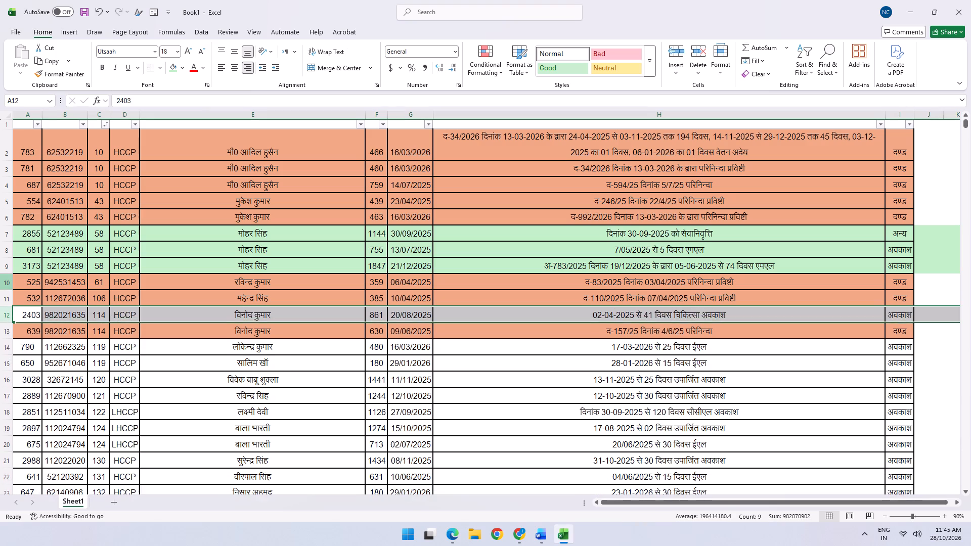
pyautogui.hotkey('ctrl', '-')
# Delete all leave rows for badge numbers 119 through 124, below the badge 114 punishment row.
pyautogui.press('Down')
pyautogui.hotkey('shift', 'space')
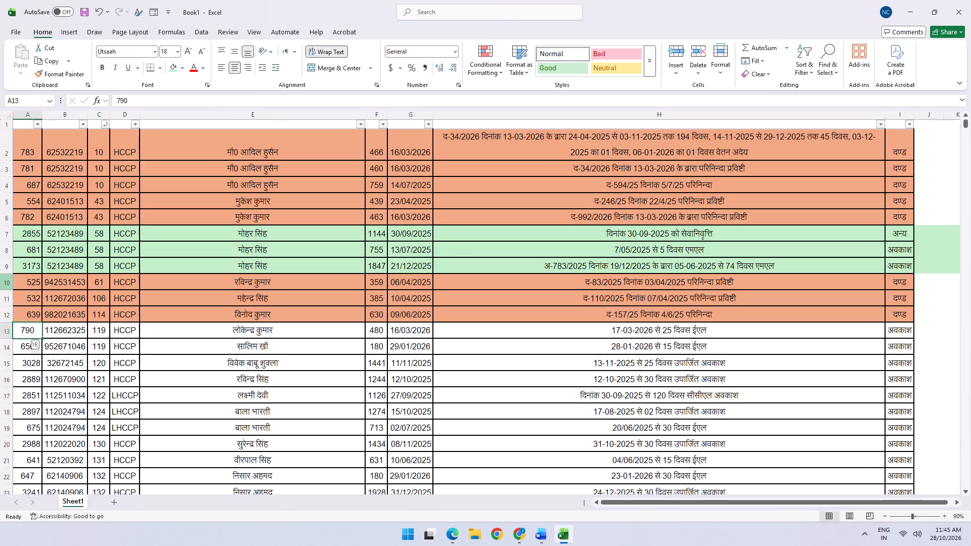
pyautogui.hotkey('ctrl', '-')
pyautogui.hotkey('ctrl', '-')
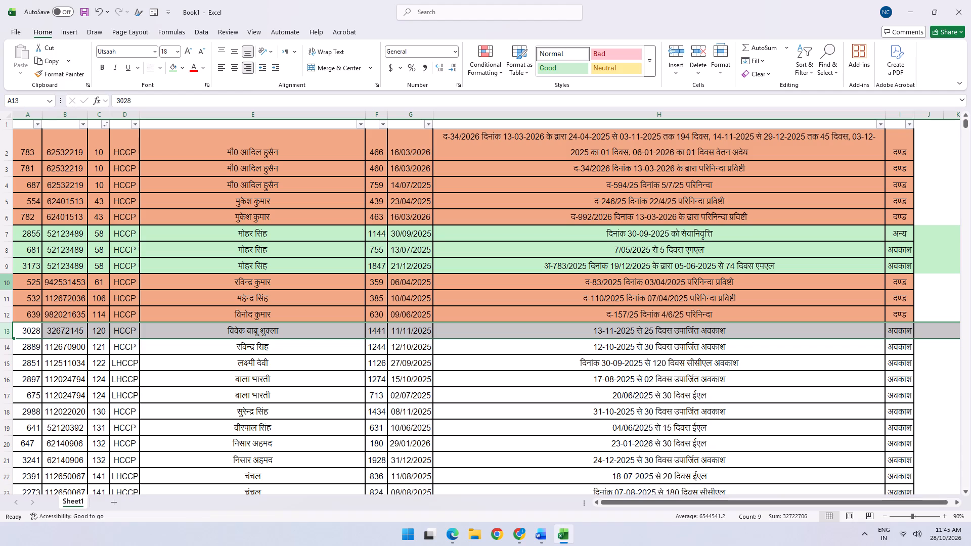
pyautogui.hotkey('ctrl', '-')
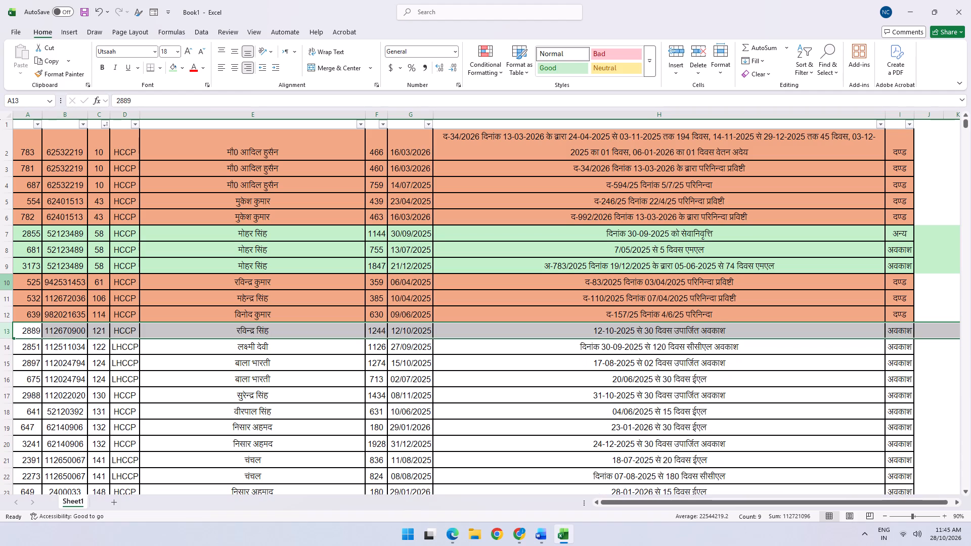
pyautogui.hotkey('ctrl', '-')
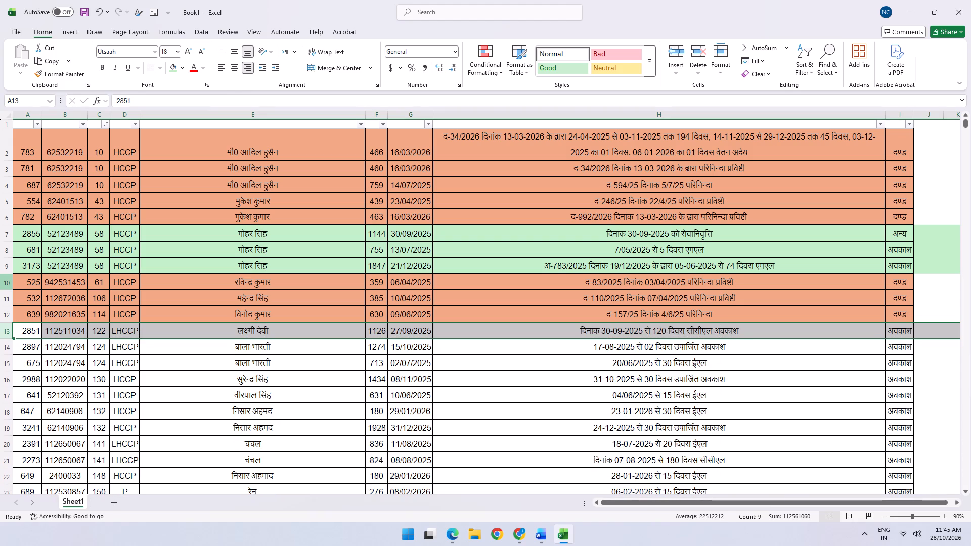
pyautogui.hotkey('ctrl', '-')
pyautogui.hotkey('ctrl', '-')
pyautogui.hotkey('ctrl', '-')
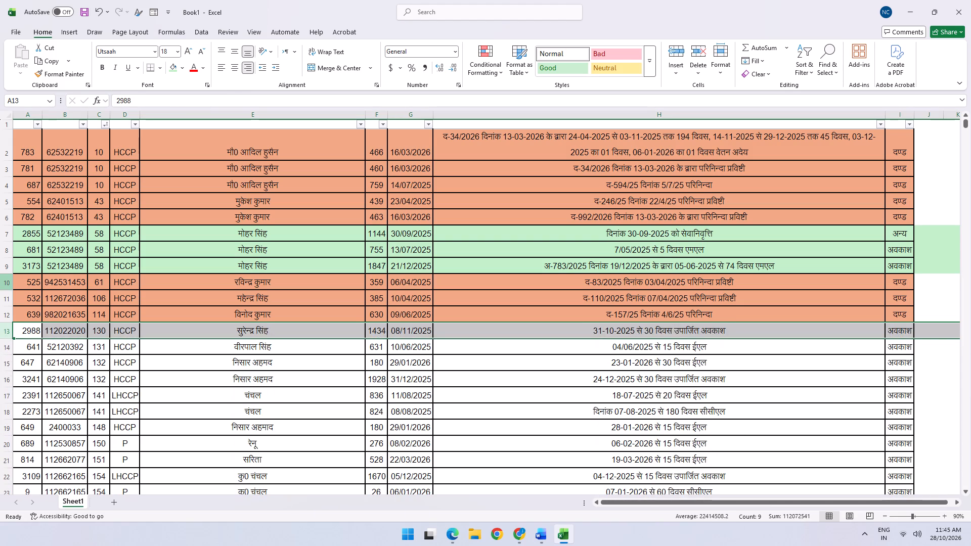
pyautogui.hotkey('ctrl', '-')
pyautogui.hotkey('ctrl', '-')
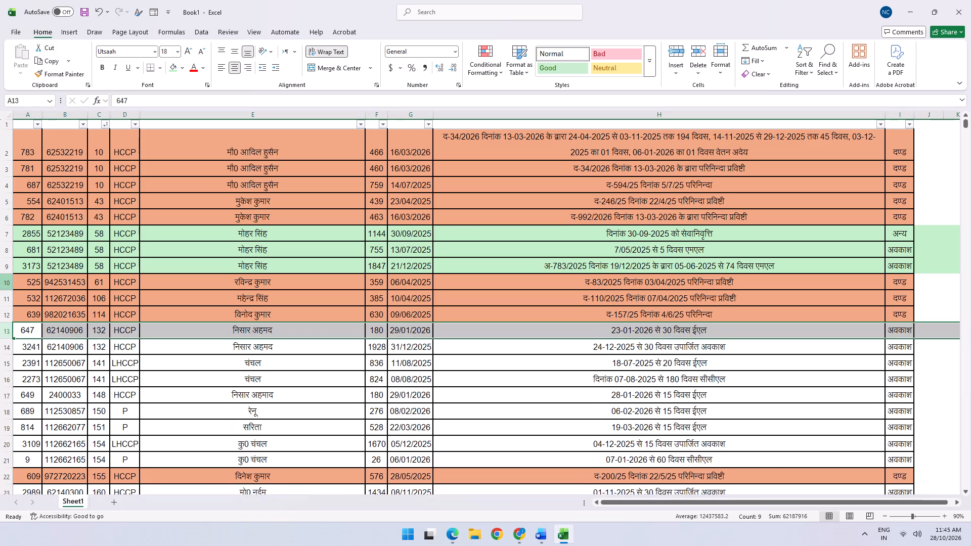
pyautogui.hotkey('ctrl', '-')
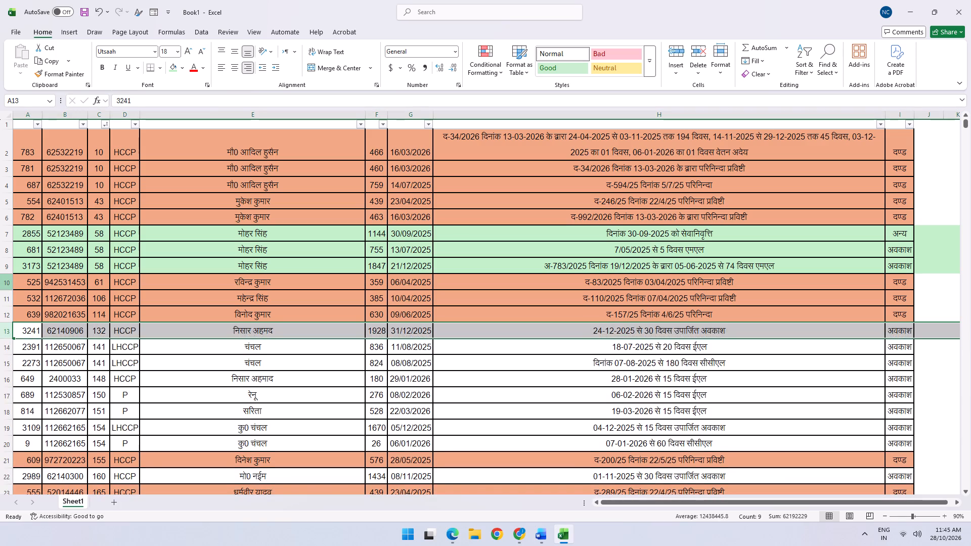
pyautogui.hotkey('ctrl', '-')
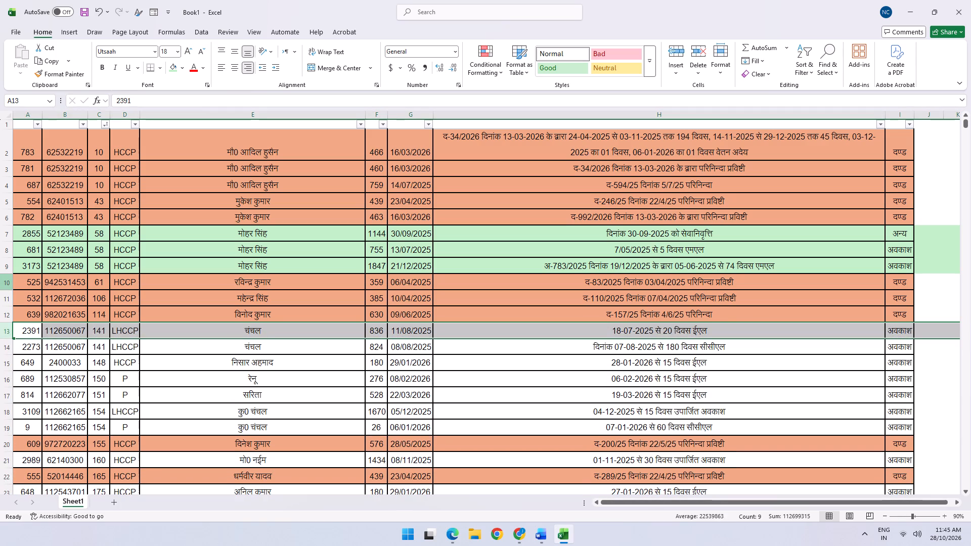
pyautogui.hotkey('ctrl', '-')
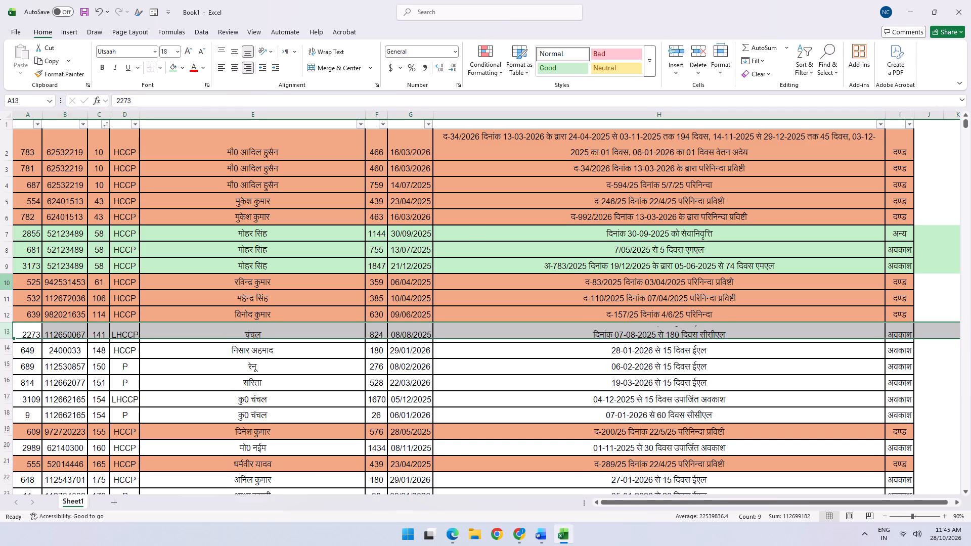
pyautogui.press('Down')
pyautogui.hotkey('shift', 'space')
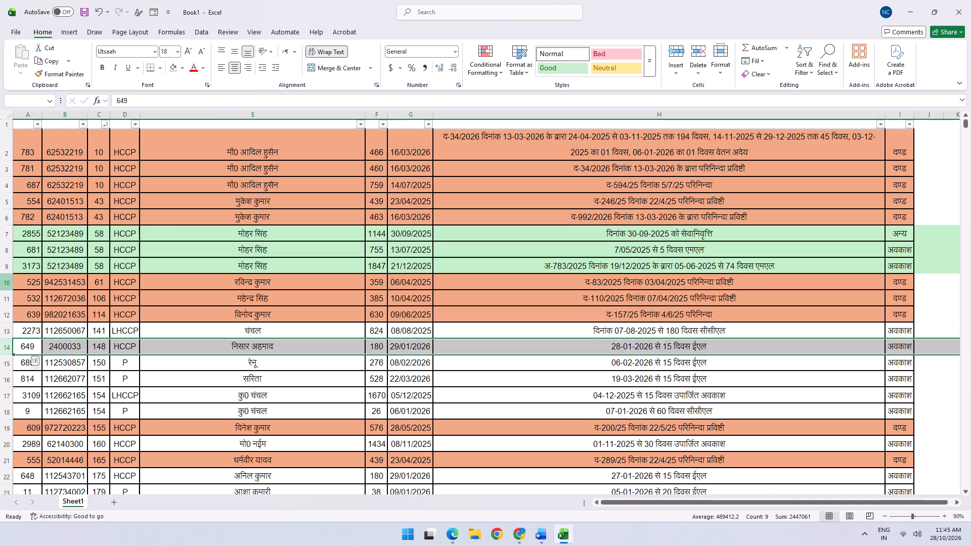
pyautogui.hotkey('ctrl', '-')
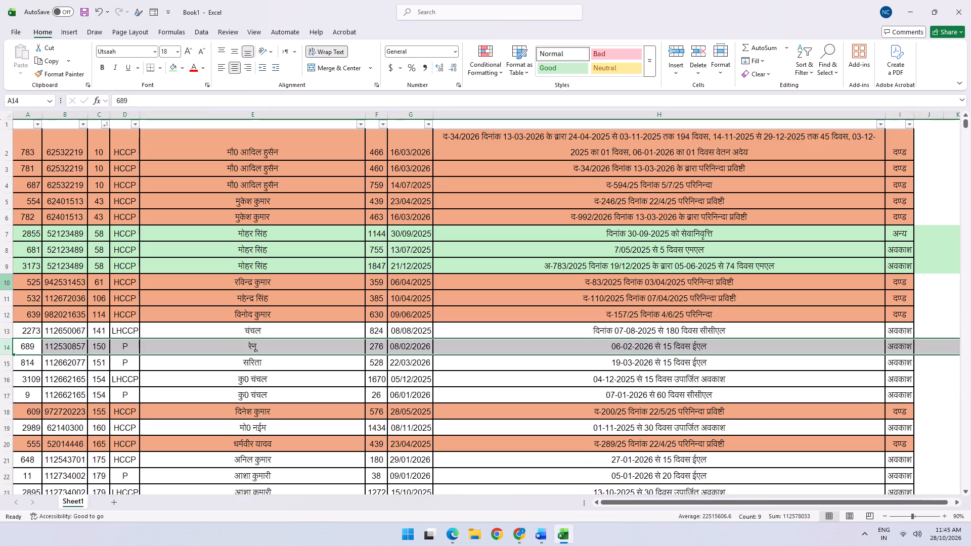
pyautogui.hotkey('ctrl', '-')
pyautogui.hotkey('ctrl', '-')
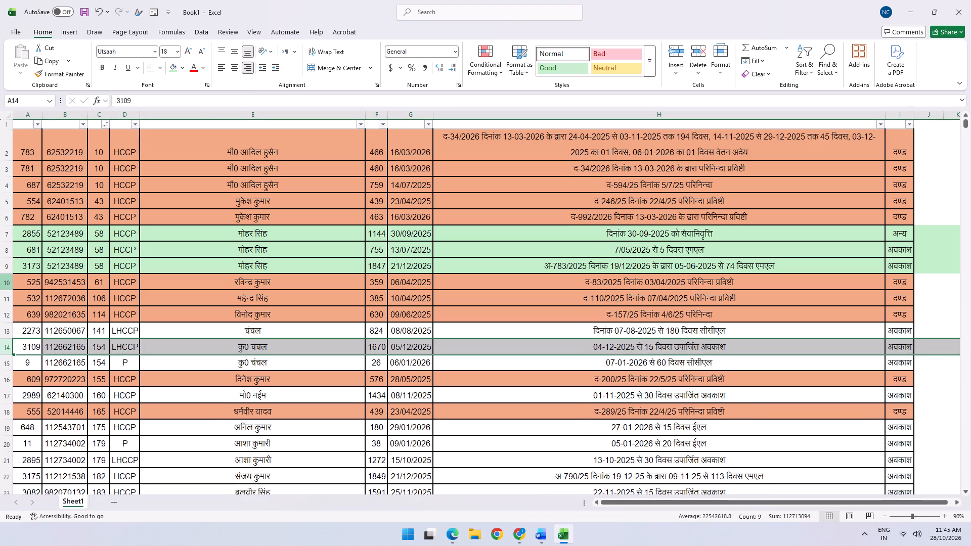
pyautogui.hotkey('ctrl', '-')
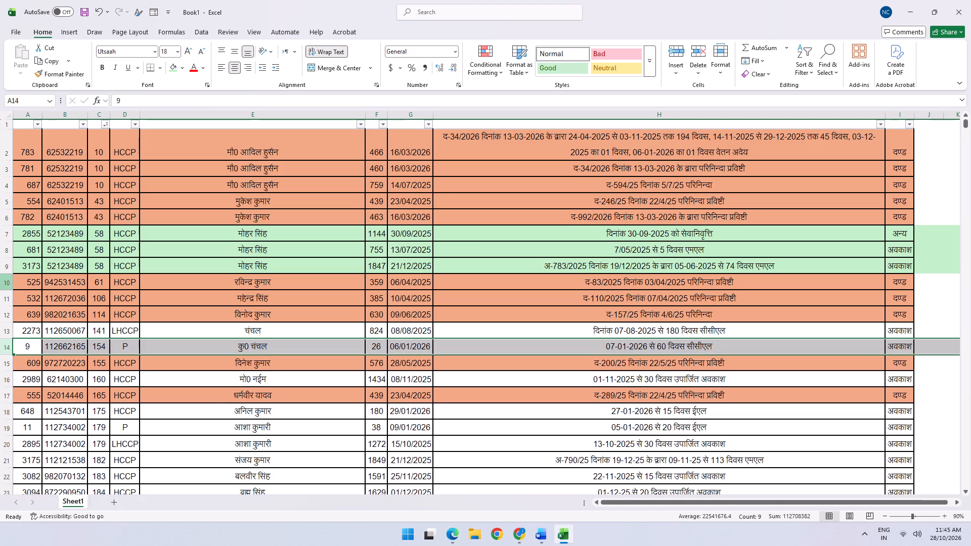
pyautogui.hotkey('ctrl', '-')
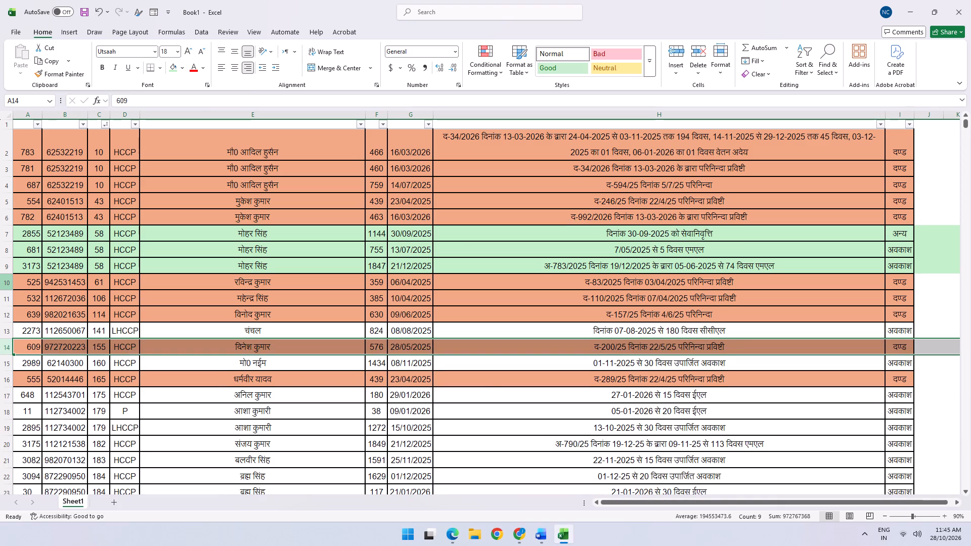
pyautogui.press('Down')
pyautogui.hotkey('shift', 'space')
pyautogui.hotkey('ctrl', '-')
# Delete the badge 175 leave row and both badge 179 leave rows, below the badge 165 punishment row.
pyautogui.press('Down')
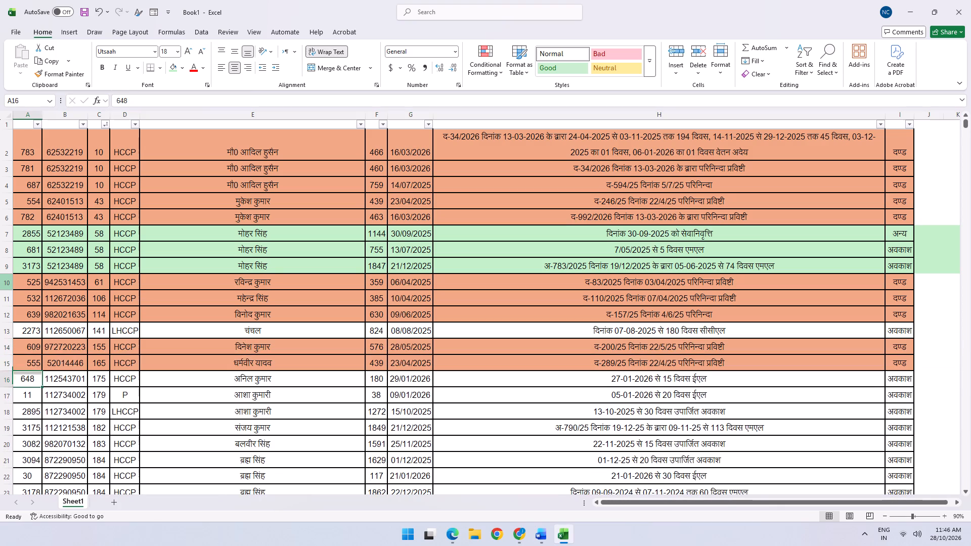
pyautogui.press('Down')
pyautogui.hotkey('shift', 'space')
pyautogui.press('Up')
pyautogui.hotkey('shift', 'space')
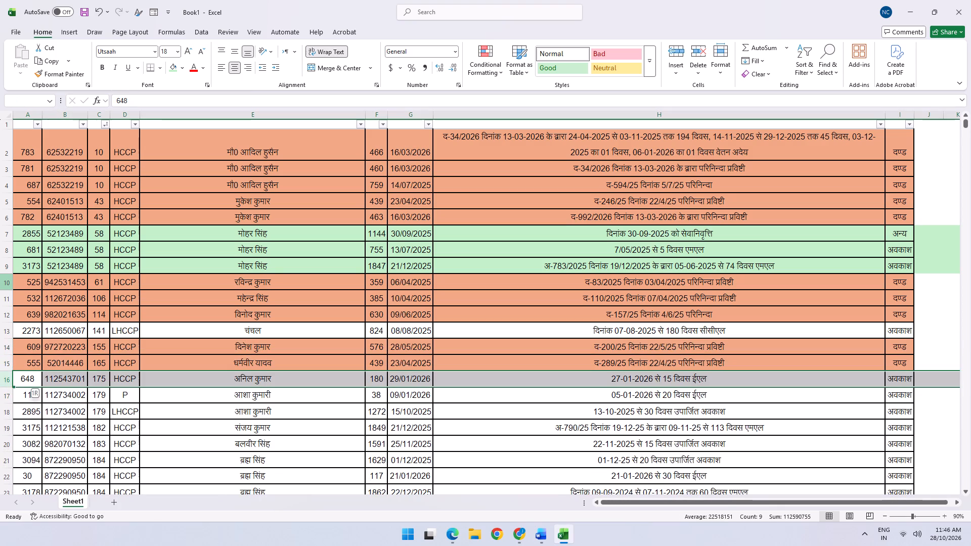
pyautogui.hotkey('ctrl', '-')
pyautogui.hotkey('ctrl', '-')
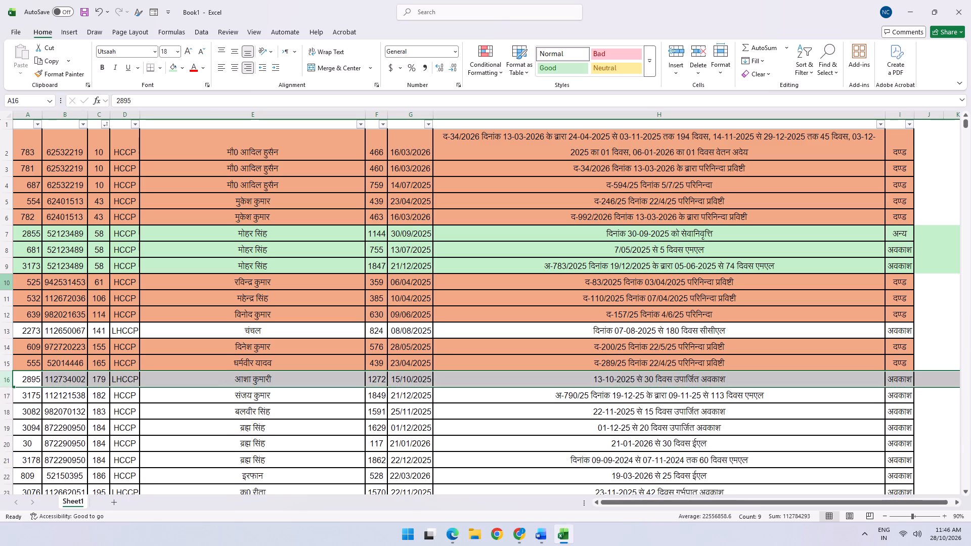
pyautogui.hotkey('ctrl', '-')
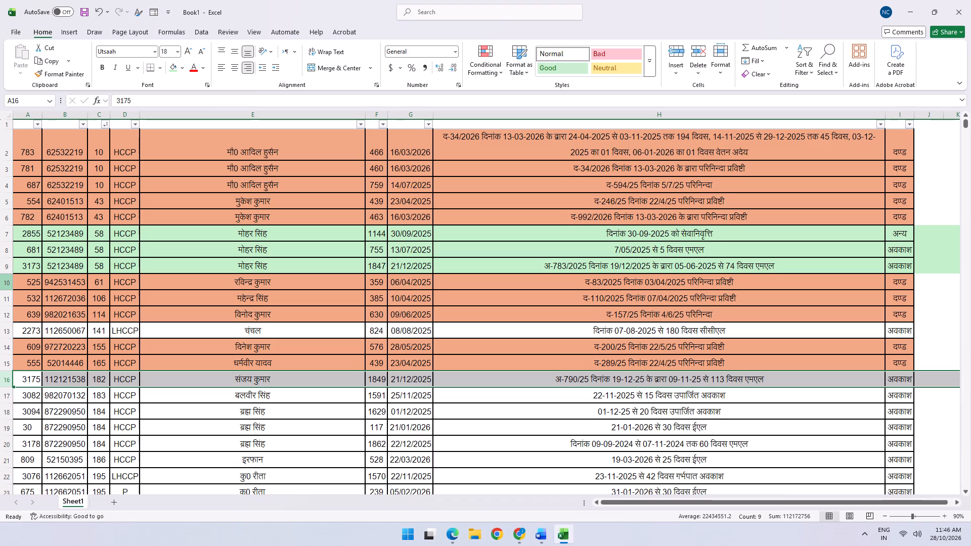
# Delete all leave rows for badges 182, 183, 184 and 186, below the badge 165 punishment row.
pyautogui.hotkey('ctrl', '-')
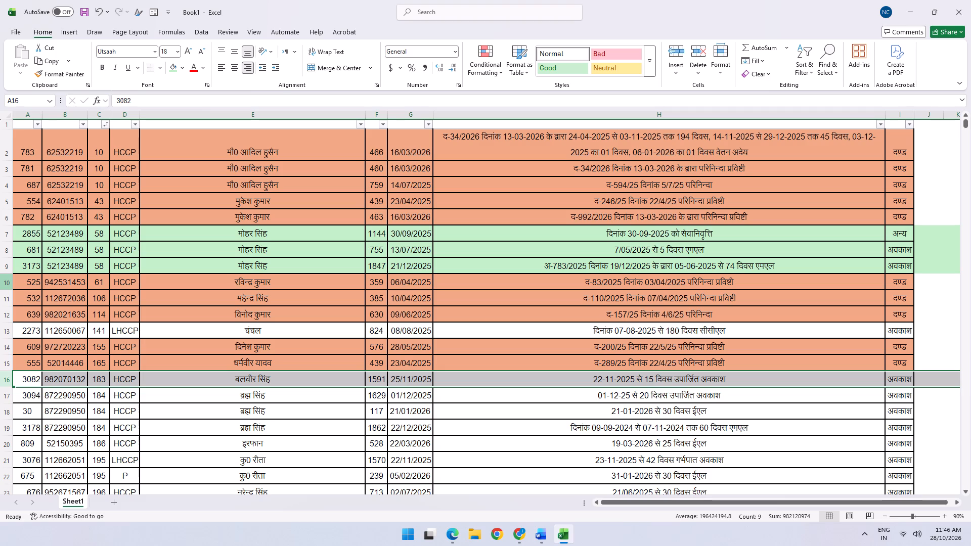
pyautogui.hotkey('ctrl', '-')
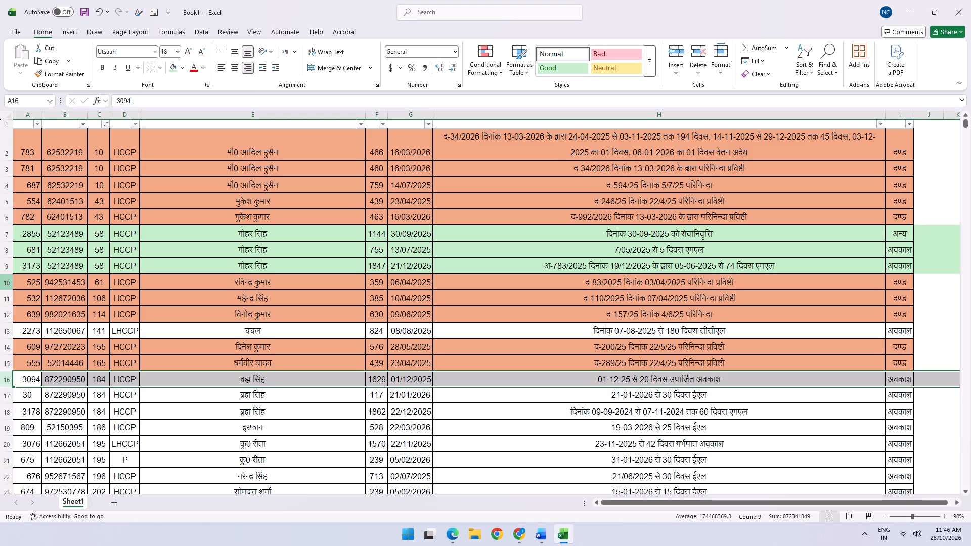
pyautogui.hotkey('ctrl', '-')
pyautogui.hotkey('ctrl', '-')
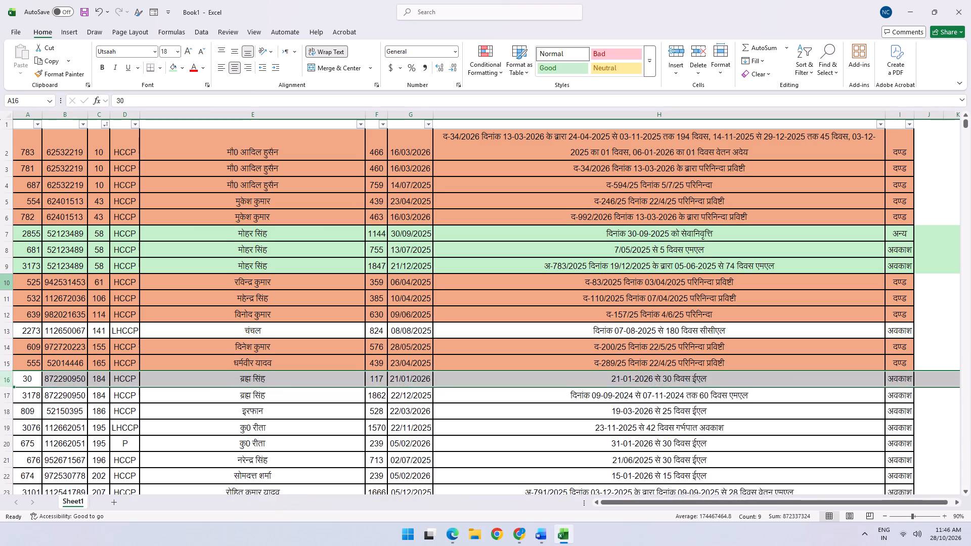
pyautogui.hotkey('ctrl', '-')
pyautogui.hotkey('ctrl', '-')
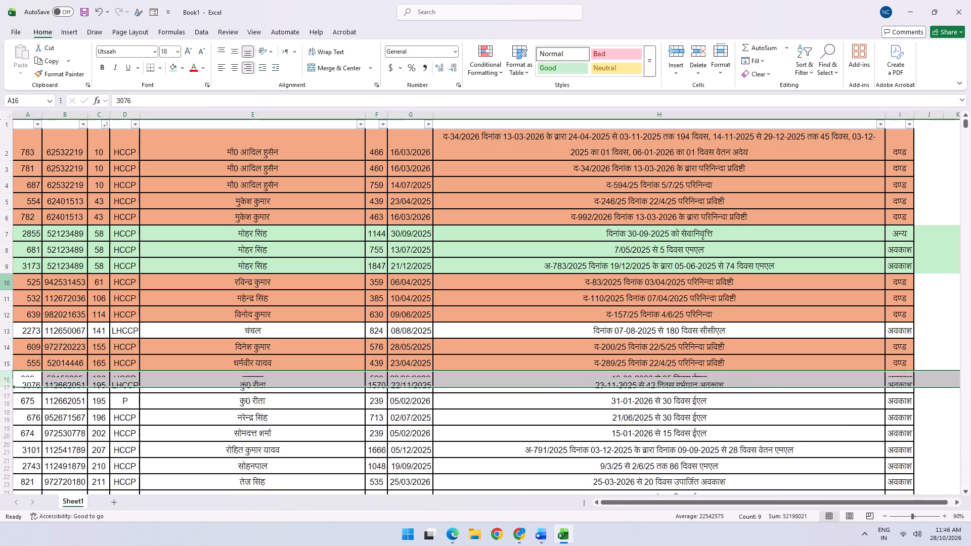
# Delete all leave rows for badges 195, 196, 202, 207, 210, 211 and 212, stopping at the badge 225 punishment row.
pyautogui.hotkey('ctrl', '-')
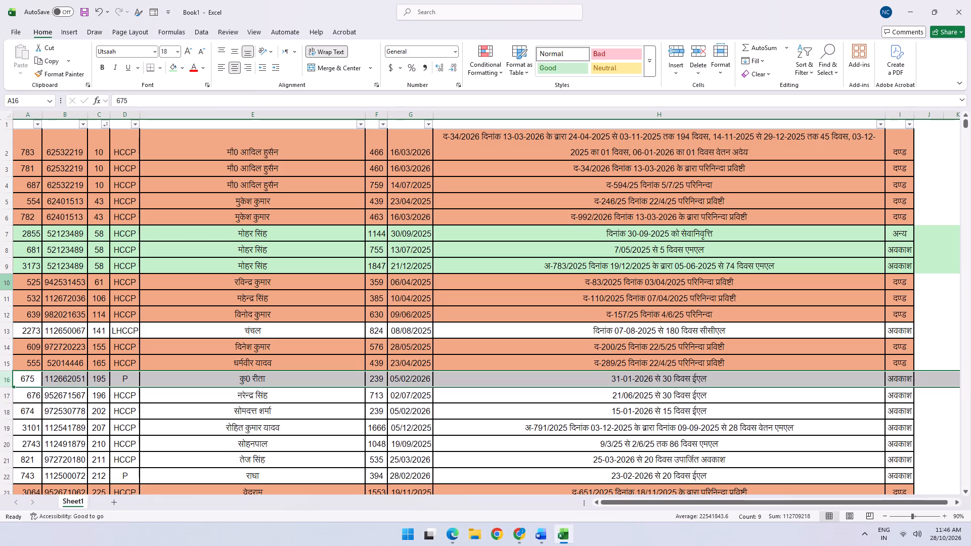
pyautogui.hotkey('ctrl', '-')
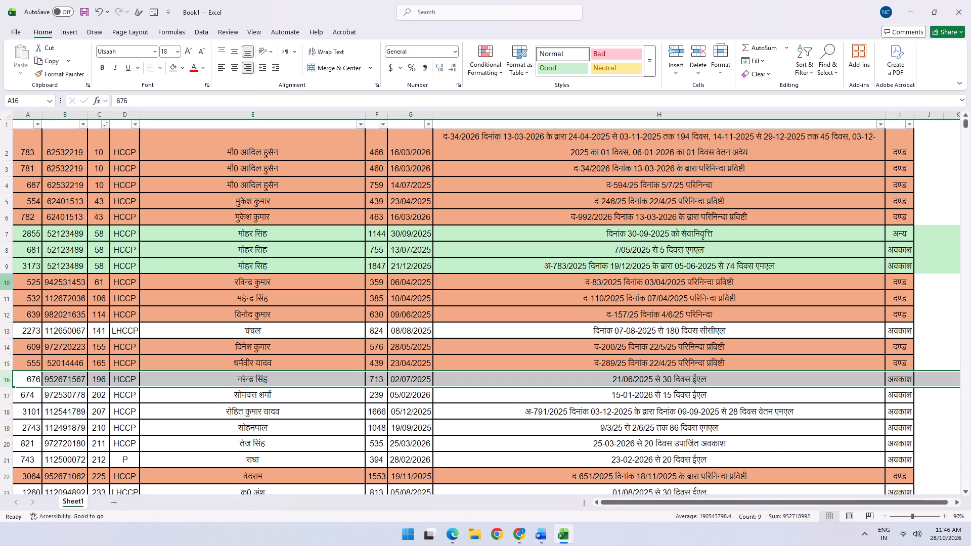
pyautogui.hotkey('ctrl', '-')
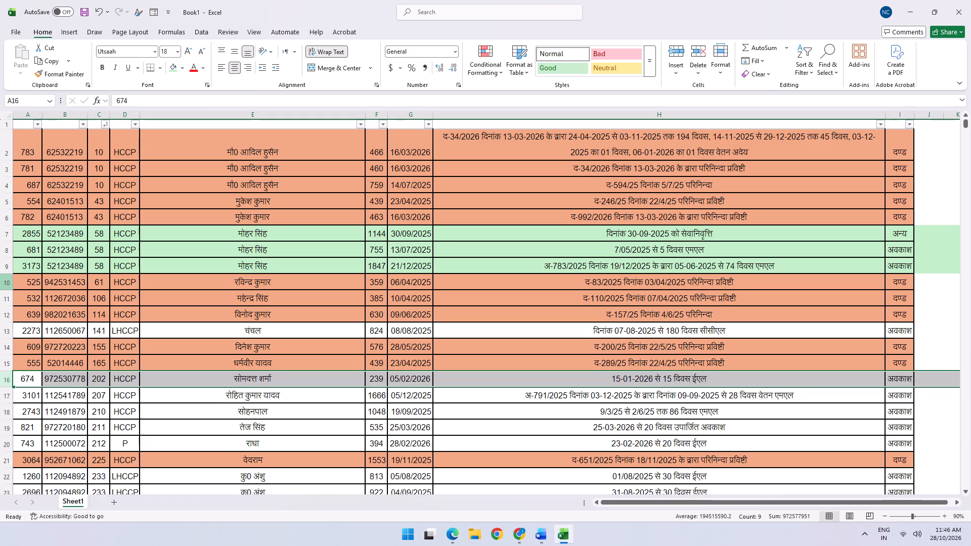
pyautogui.hotkey('ctrl', '-')
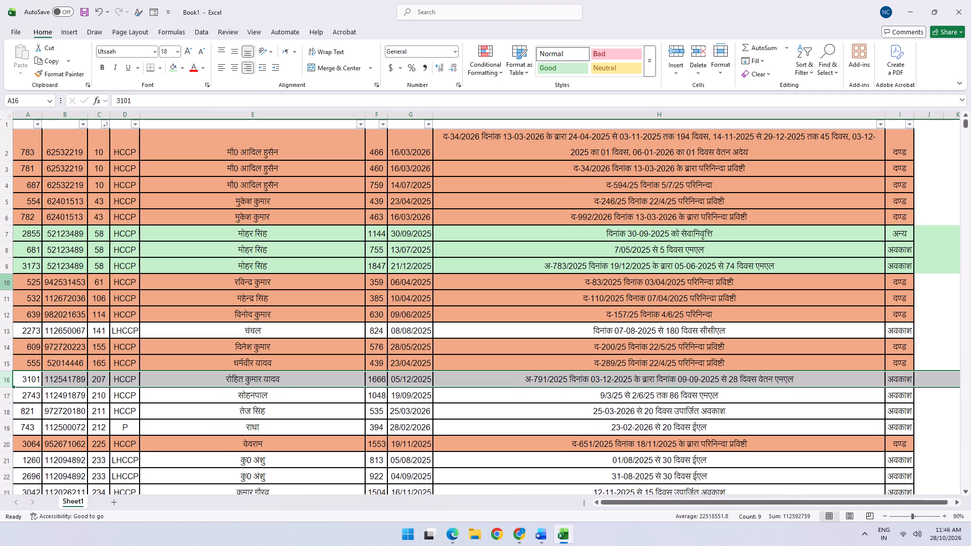
pyautogui.hotkey('ctrl', '-')
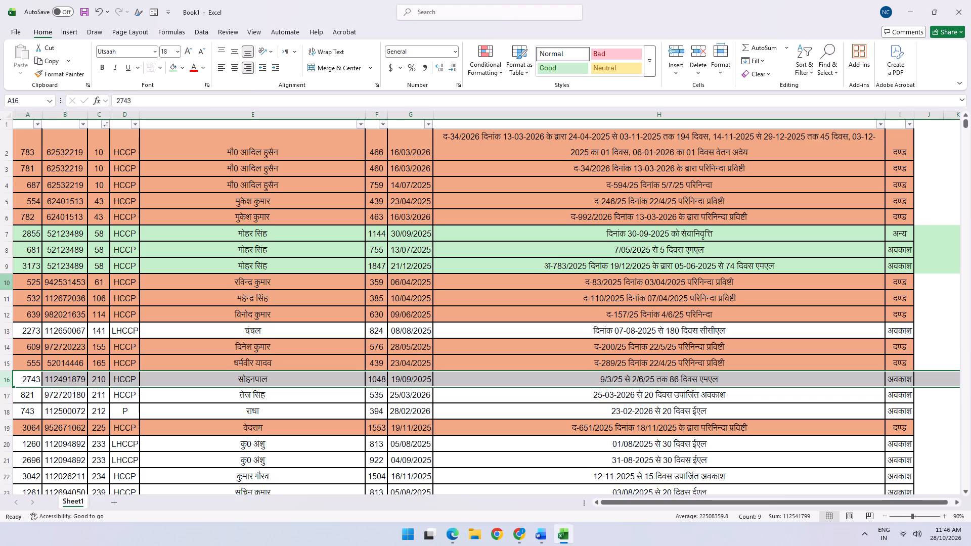
pyautogui.hotkey('ctrl', '-')
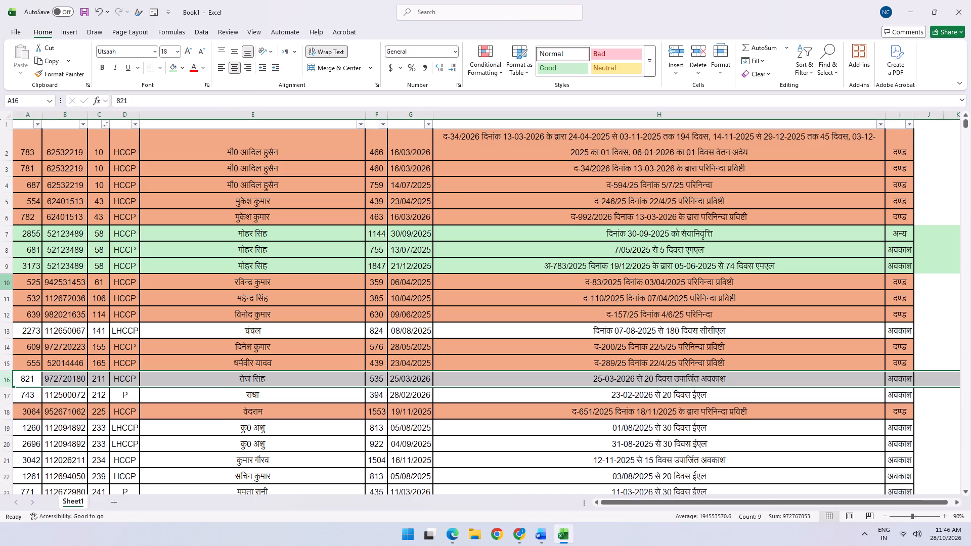
pyautogui.hotkey('ctrl', '-')
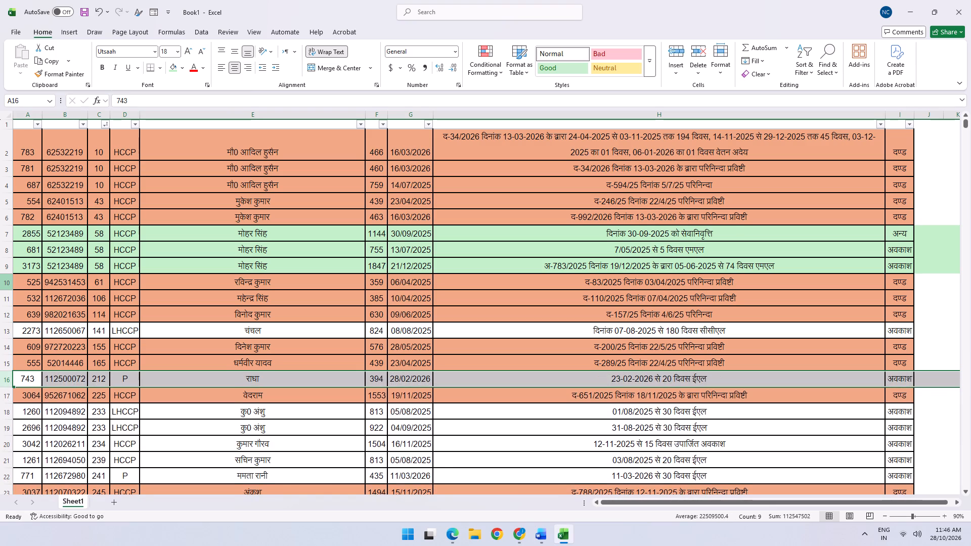
pyautogui.hotkey('ctrl', '-')
pyautogui.press('Down')
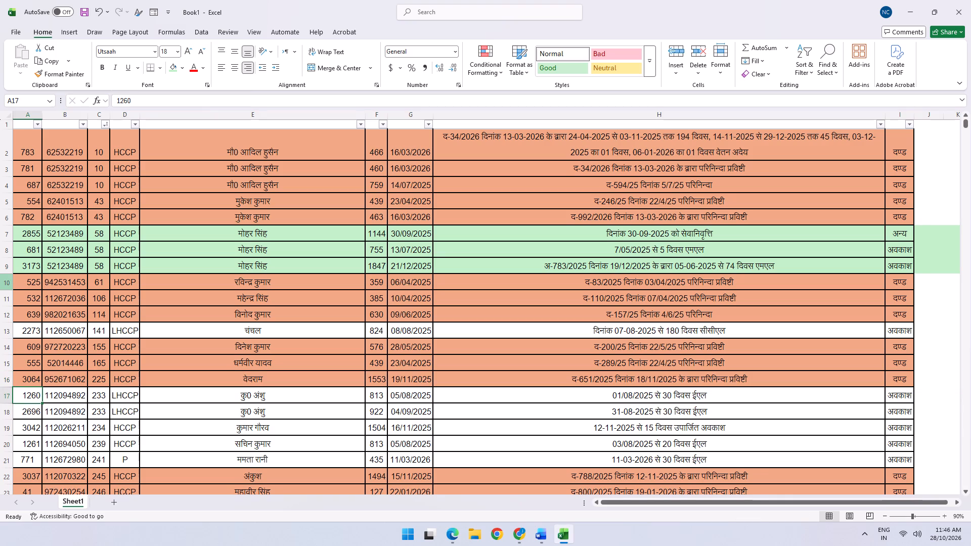
pyautogui.hotkey('shift', 'space')
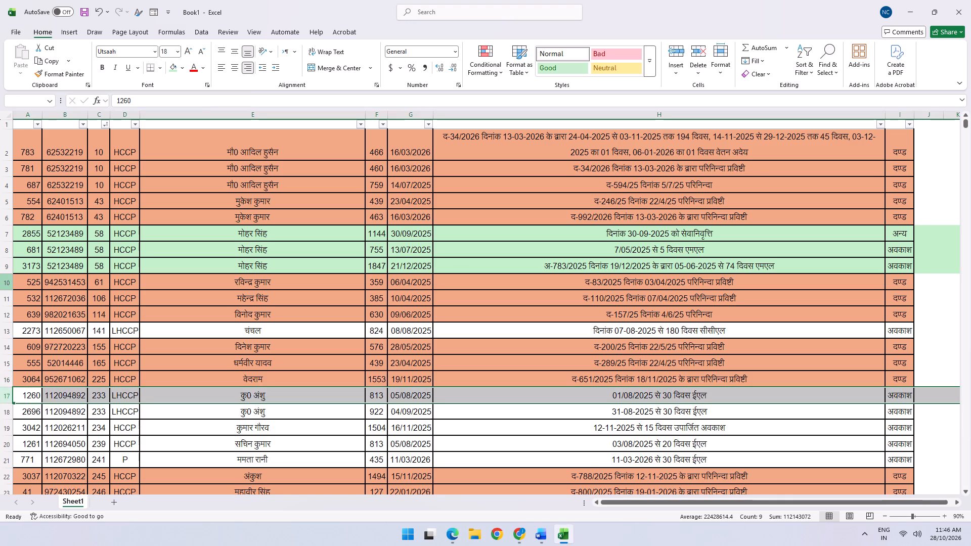
pyautogui.hotkey('ctrl', '-')
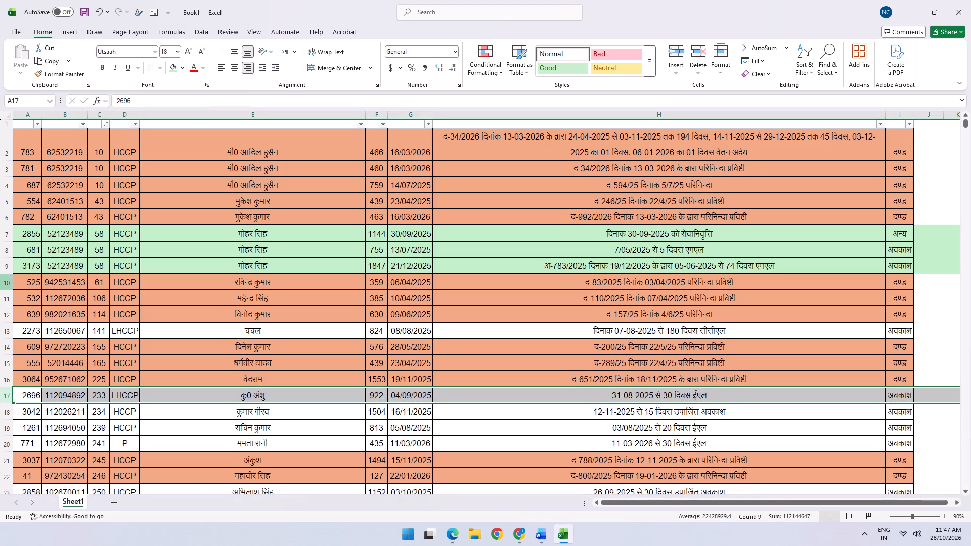
pyautogui.hotkey('ctrl', 'z')
pyautogui.hotkey('ctrl', '-')
pyautogui.hotkey('ctrl', '-')
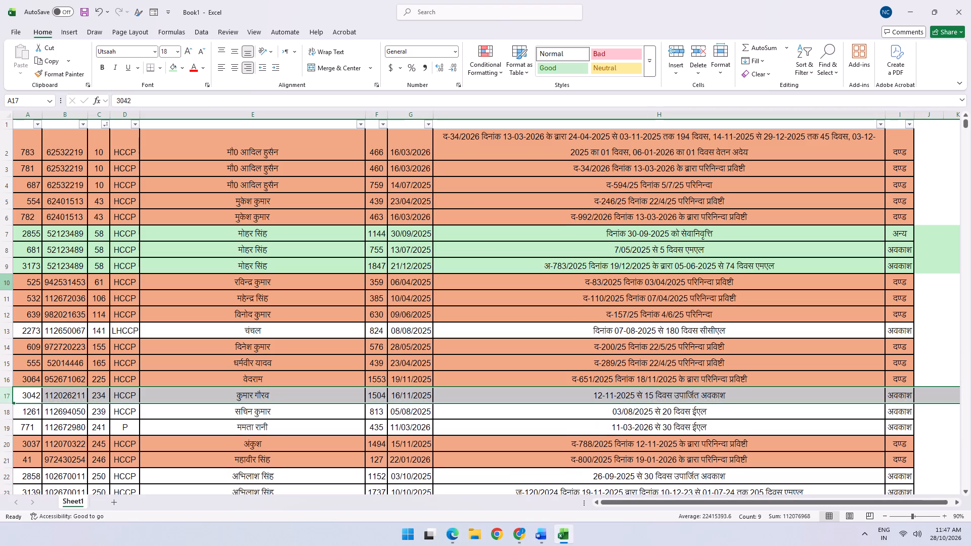
pyautogui.hotkey('ctrl', '-')
pyautogui.hotkey('ctrl', '-')
pyautogui.hotkey('ctrl', '-')
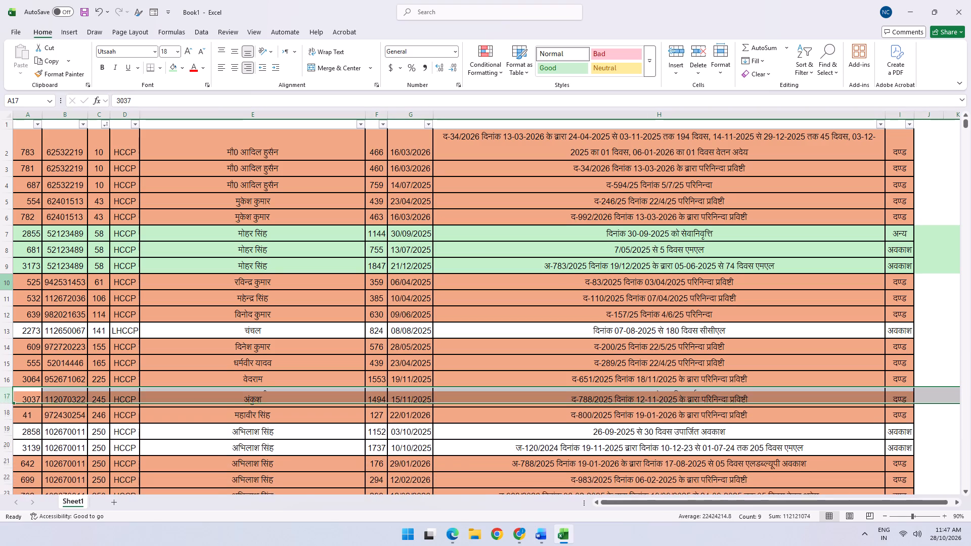
pyautogui.press('Down')
pyautogui.press('Down')
pyautogui.hotkey('shift', 'space')
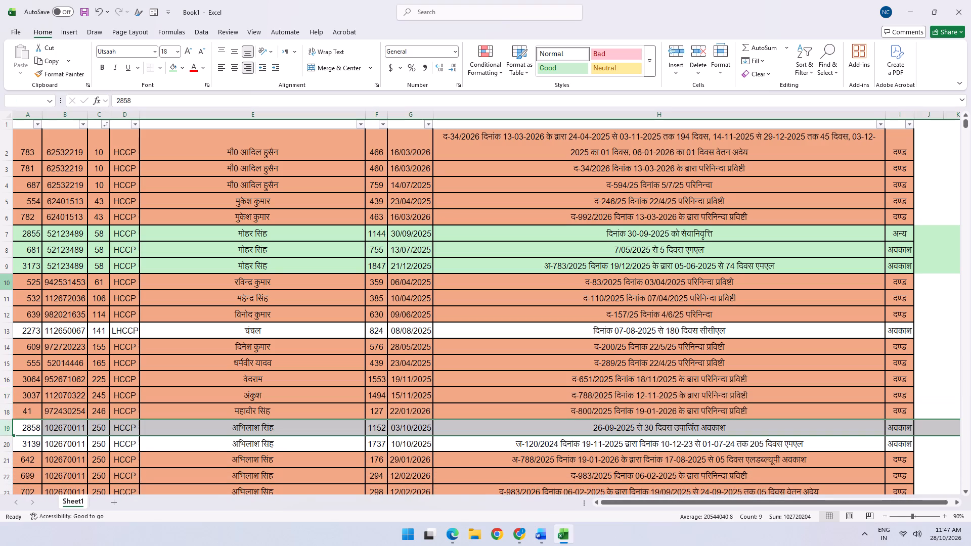
pyautogui.hotkey('ctrl', '-')
pyautogui.hotkey('ctrl', '-')
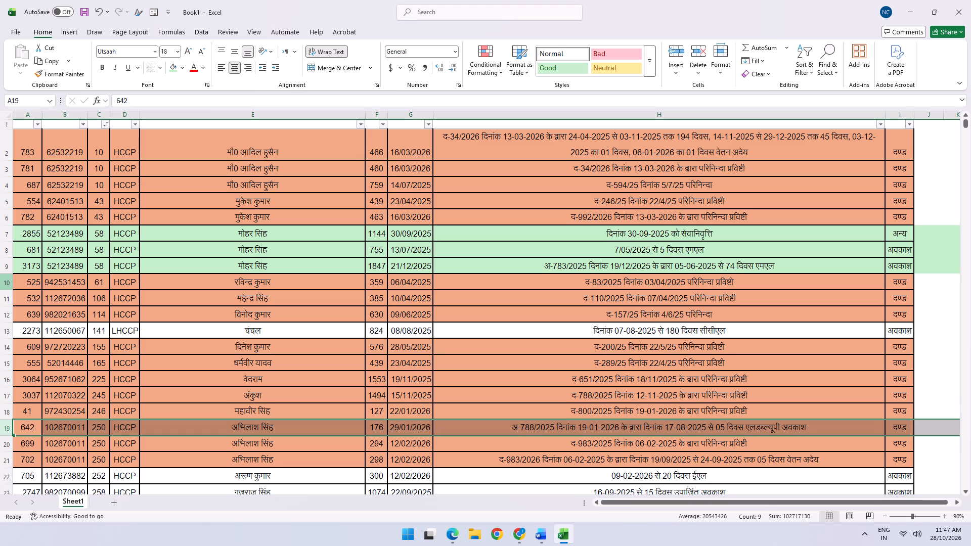
pyautogui.hotkey('ctrl', '-')
pyautogui.press('Down')
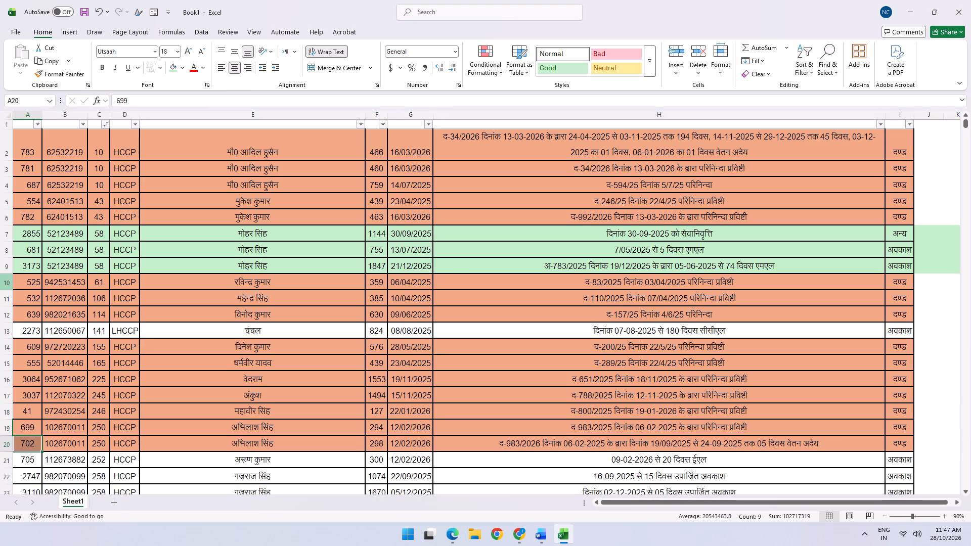
pyautogui.hotkey('shift', 'space')
pyautogui.hotkey('ctrl', '-')
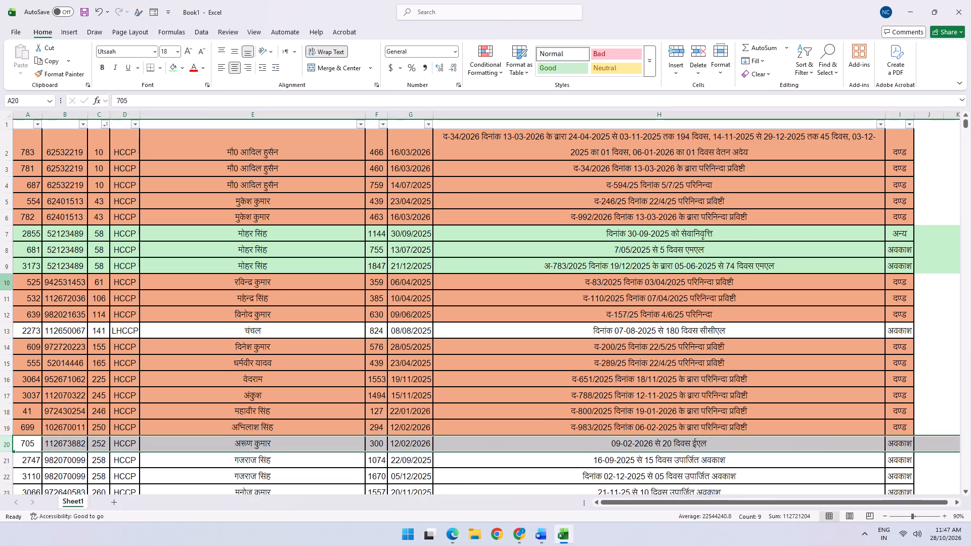
# Delete all leave rows for badges 252, 258, 260, 261 and 262, stopping at the badge 267 punishment row.
pyautogui.hotkey('ctrl', '-')
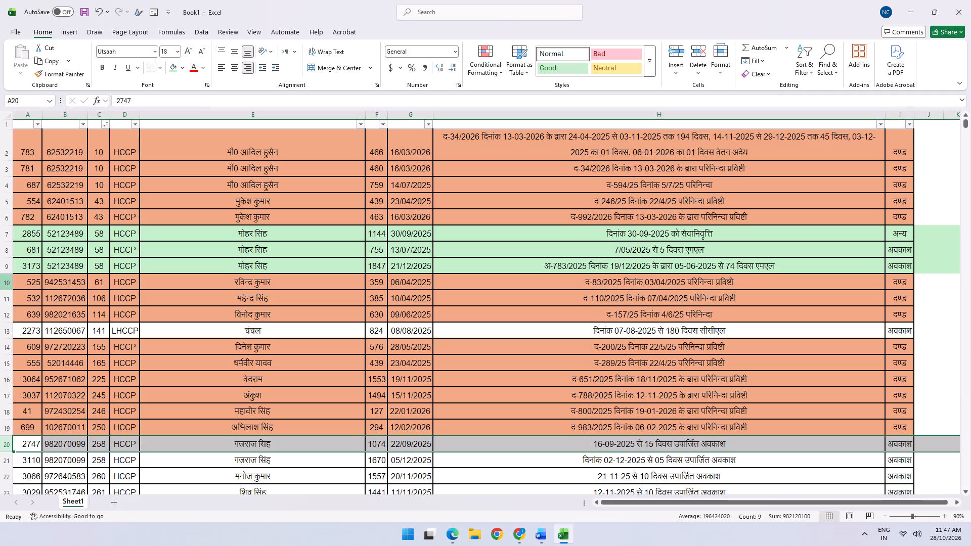
pyautogui.hotkey('ctrl', '-')
pyautogui.hotkey('ctrl', '-')
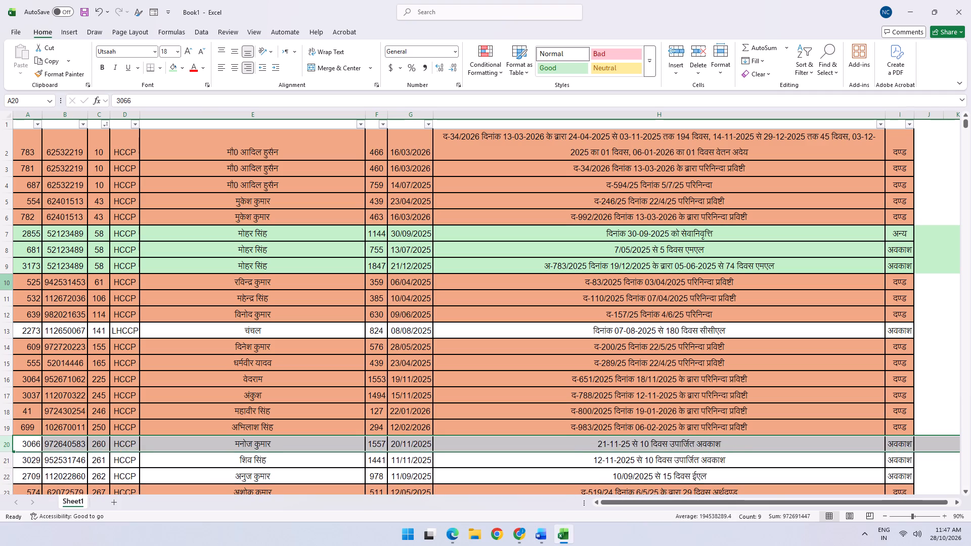
pyautogui.hotkey('ctrl', '-')
pyautogui.hotkey('ctrl', '-')
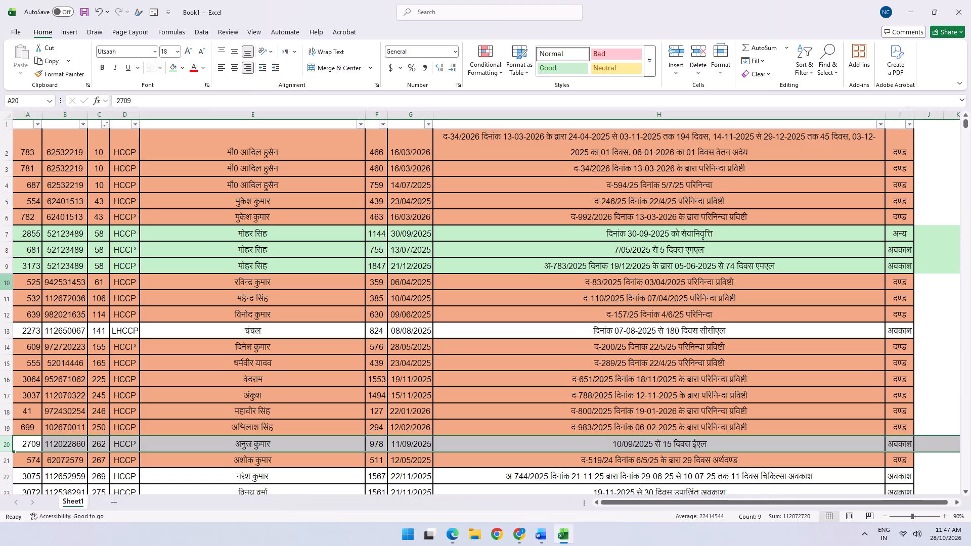
pyautogui.hotkey('ctrl', '-')
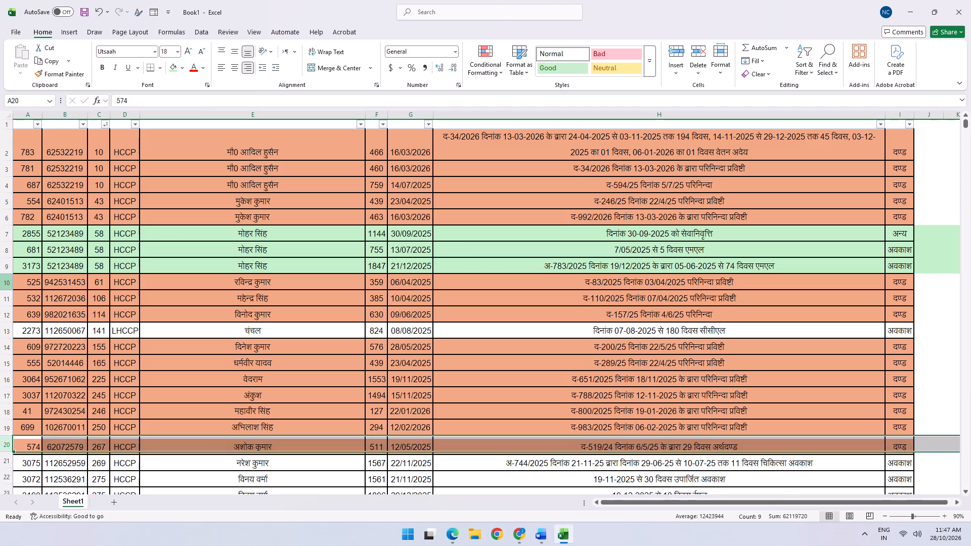
# Keep the badge 267 punishment row and delete the badge 269 leave row, both badge 275 leave rows and the badge 278 leave row.
pyautogui.press('Down')
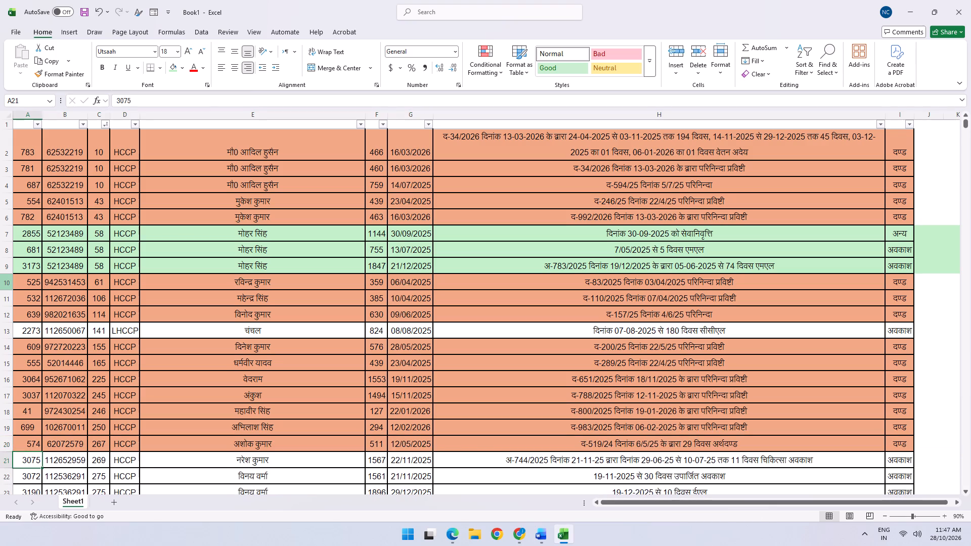
pyautogui.hotkey('shift', 'space')
pyautogui.hotkey('ctrl', '-')
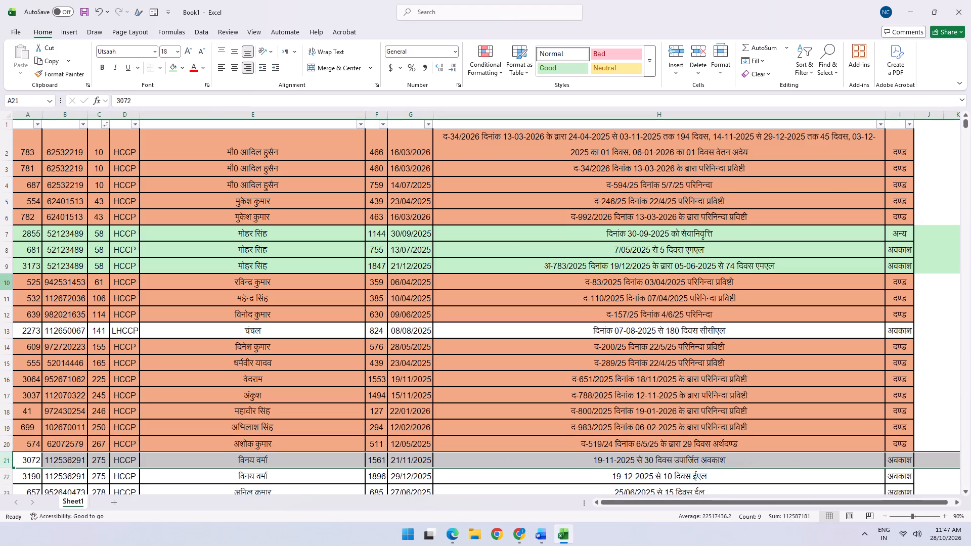
pyautogui.hotkey('ctrl', '-')
pyautogui.hotkey('ctrl', '-')
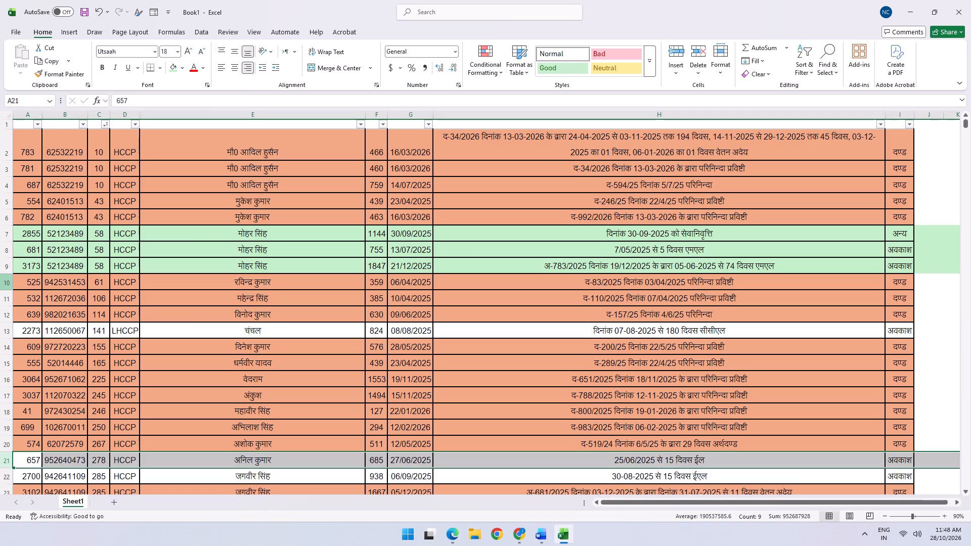
pyautogui.hotkey('ctrl', '-')
pyautogui.hotkey('ctrl', '-')
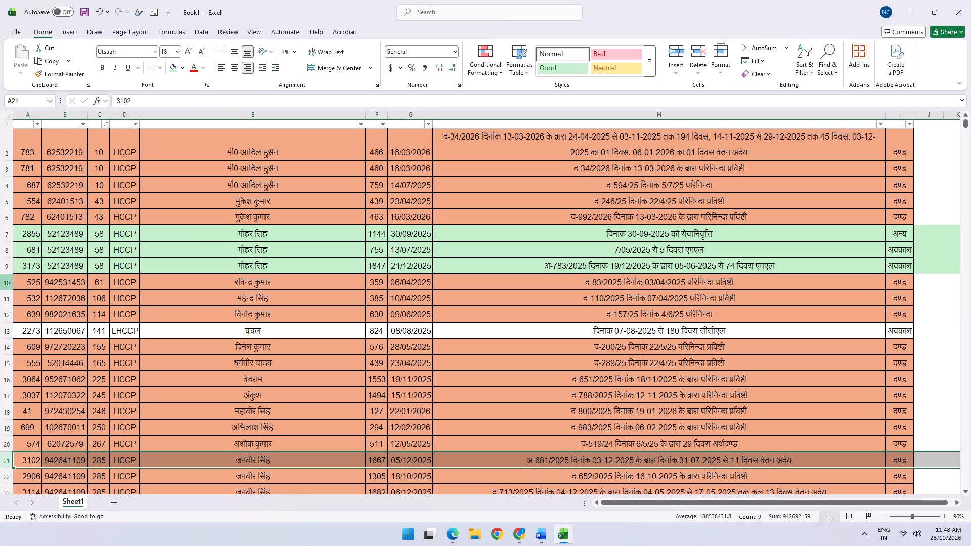
pyautogui.hotkey('ctrl', '-')
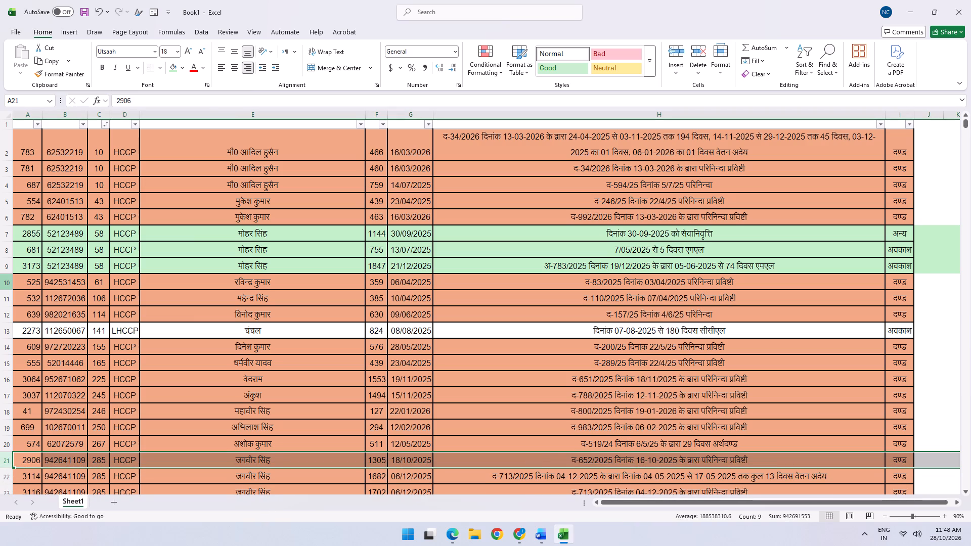
pyautogui.press('Down')
pyautogui.hotkey('shift', 'space')
pyautogui.hotkey('ctrl', '-')
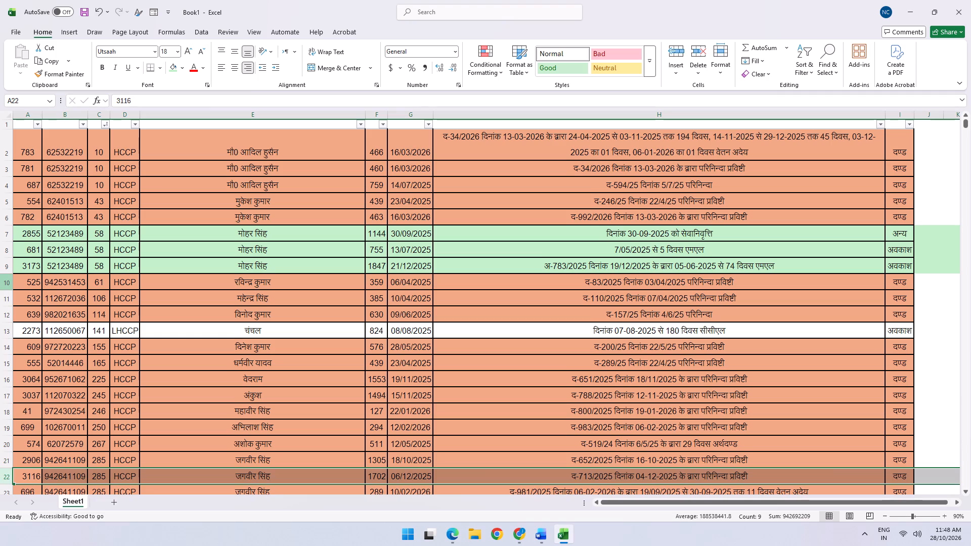
pyautogui.press('Down')
pyautogui.hotkey('shift', 'space')
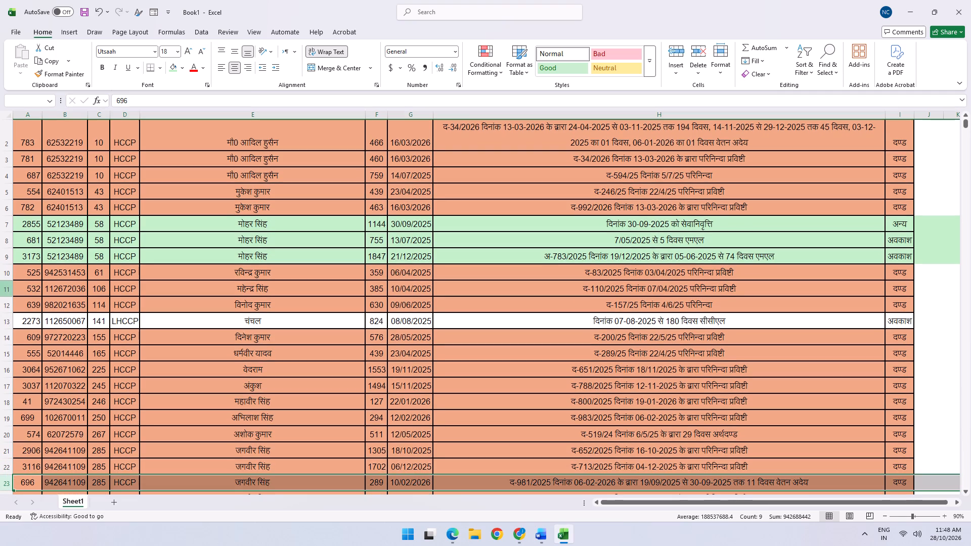
pyautogui.hotkey('ctrl', '-')
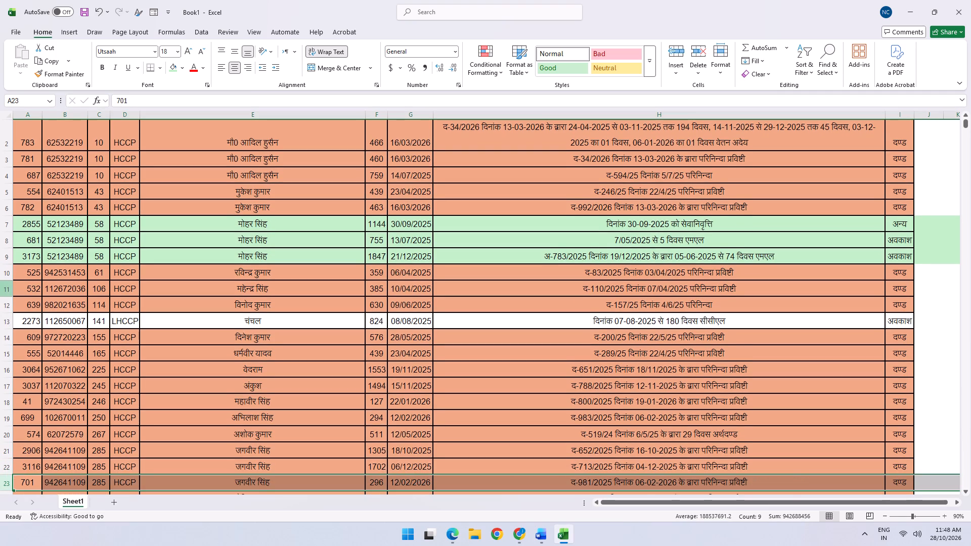
# Delete the badge 306 fine row dated 03/02/2026, below the last badge 285 censure entry.
pyautogui.press('Down')
pyautogui.hotkey('shift', 'space')
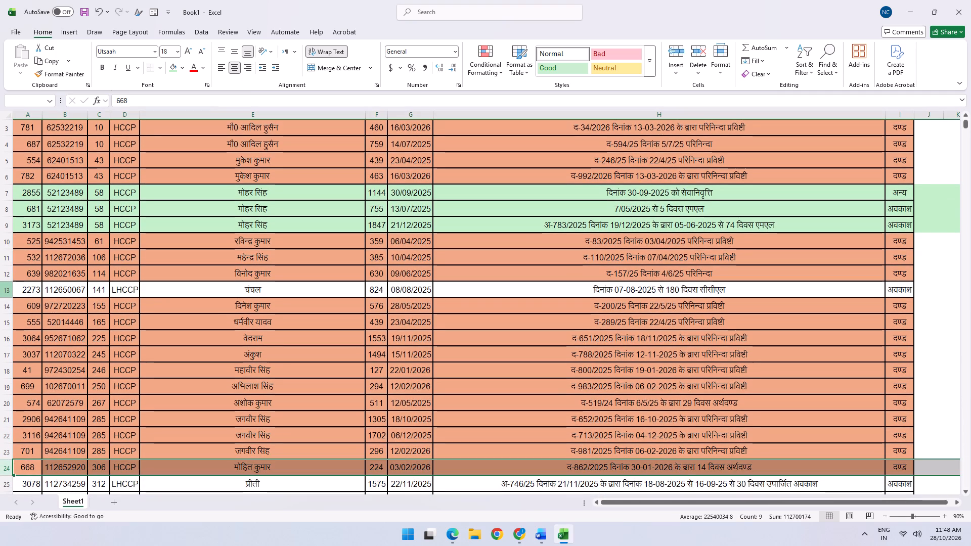
pyautogui.hotkey('ctrl', '-')
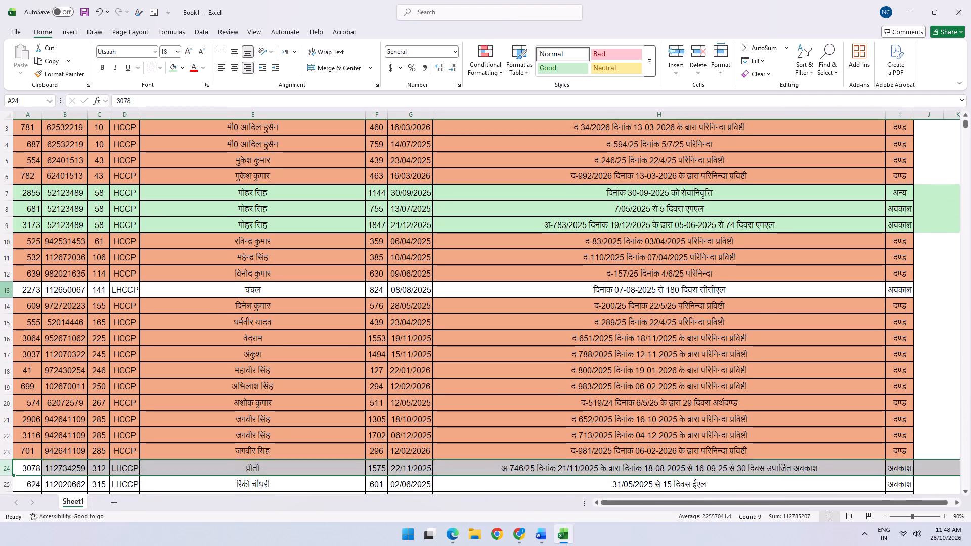
pyautogui.press('Down')
pyautogui.press('Up')
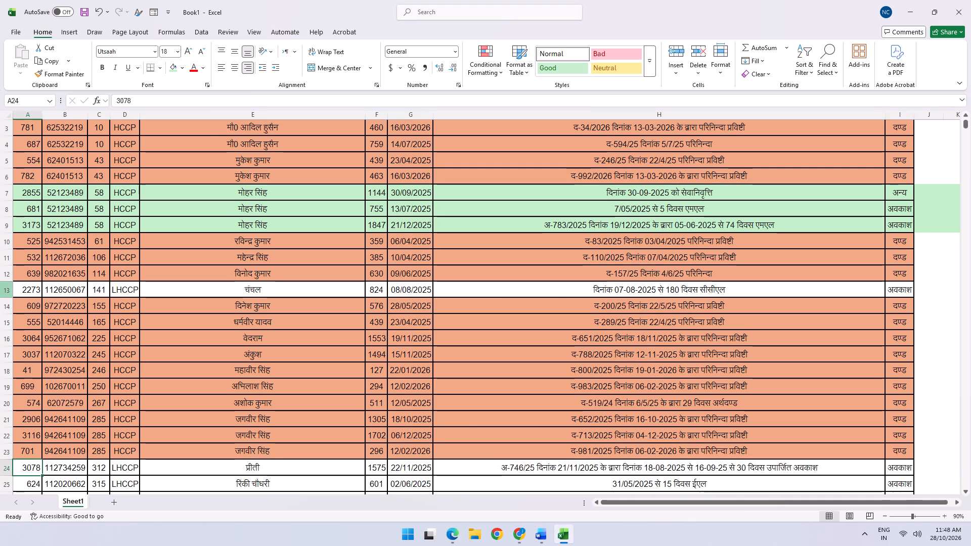
pyautogui.hotkey('shift', 'space')
pyautogui.hotkey('ctrl', '-')
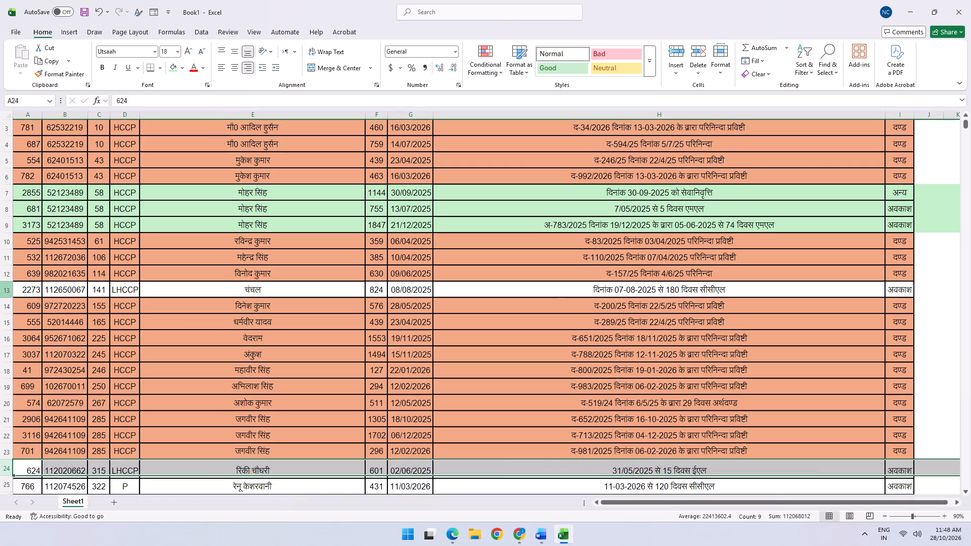
pyautogui.hotkey('ctrl', '-')
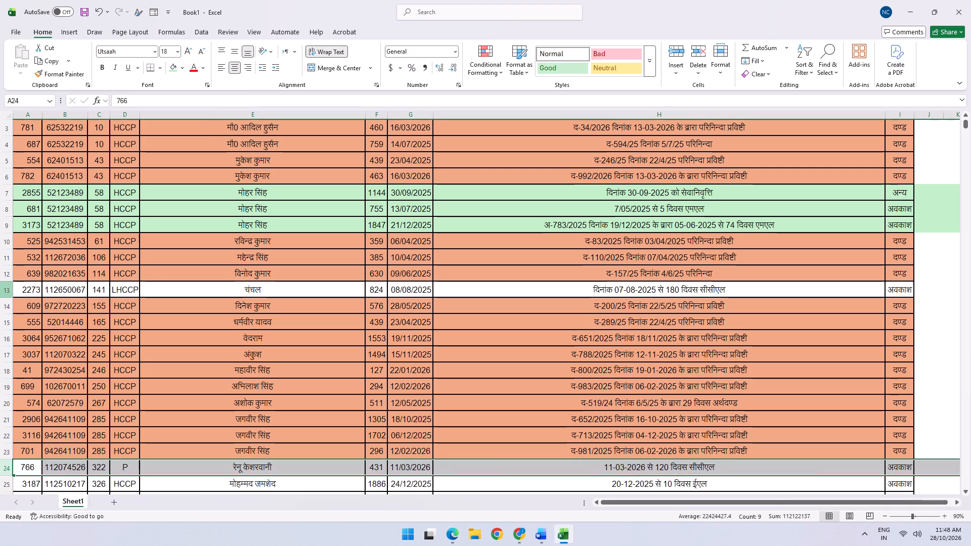
pyautogui.hotkey('ctrl', '-')
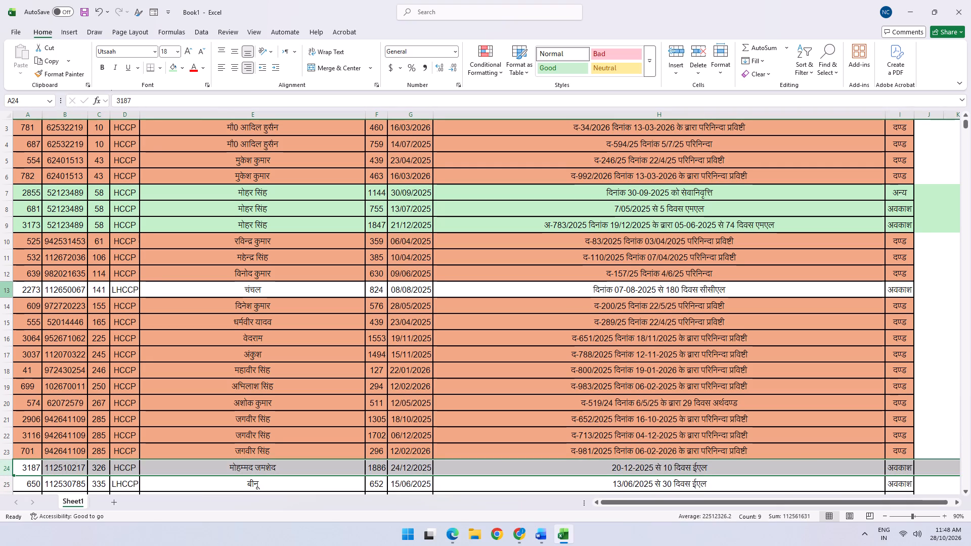
pyautogui.hotkey('ctrl', '-')
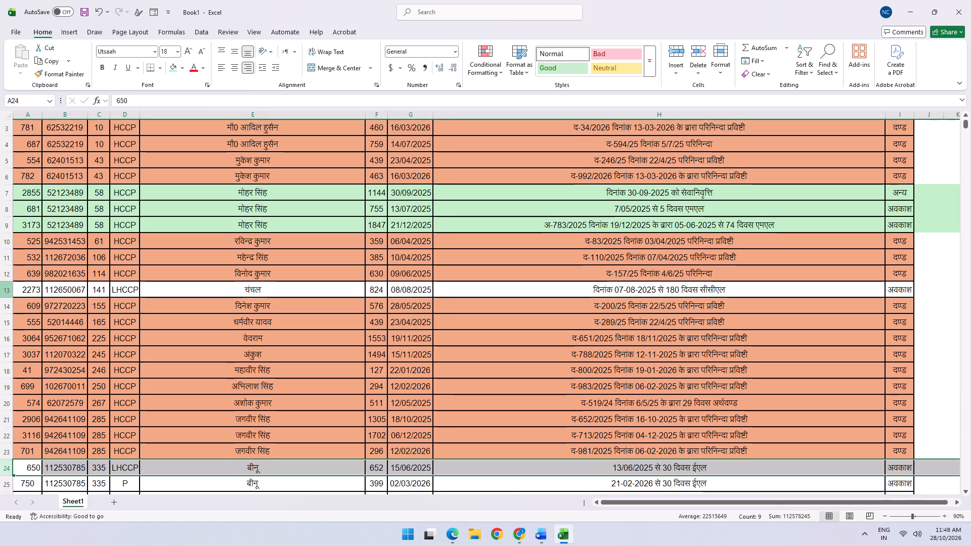
pyautogui.scroll(-1, 12, 278)
pyautogui.hotkey('ctrl', '-')
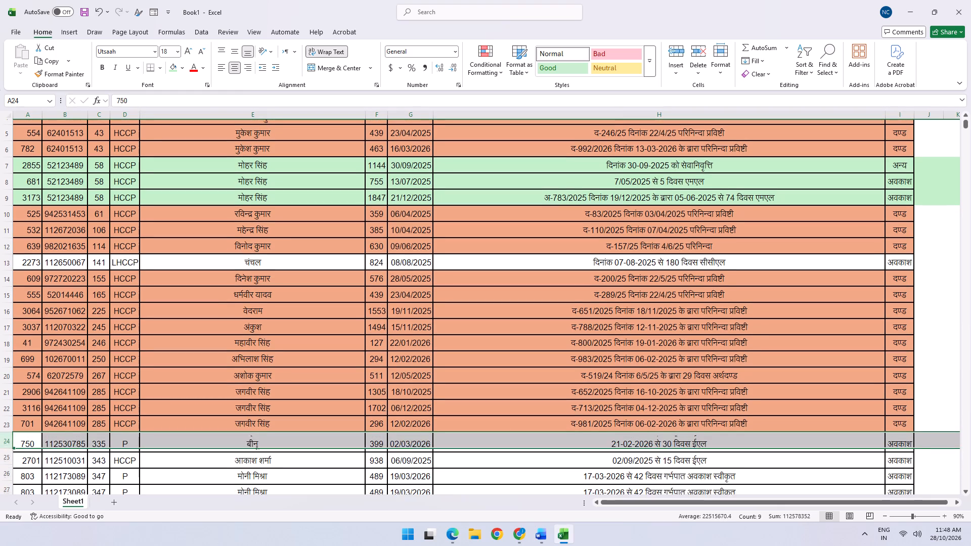
pyautogui.hotkey('ctrl', '-')
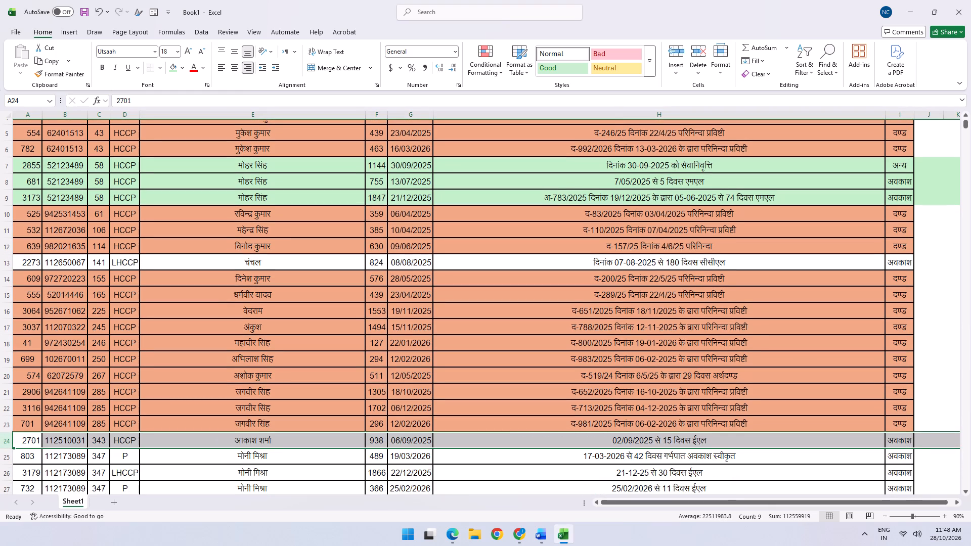
pyautogui.hotkey('ctrl', '-')
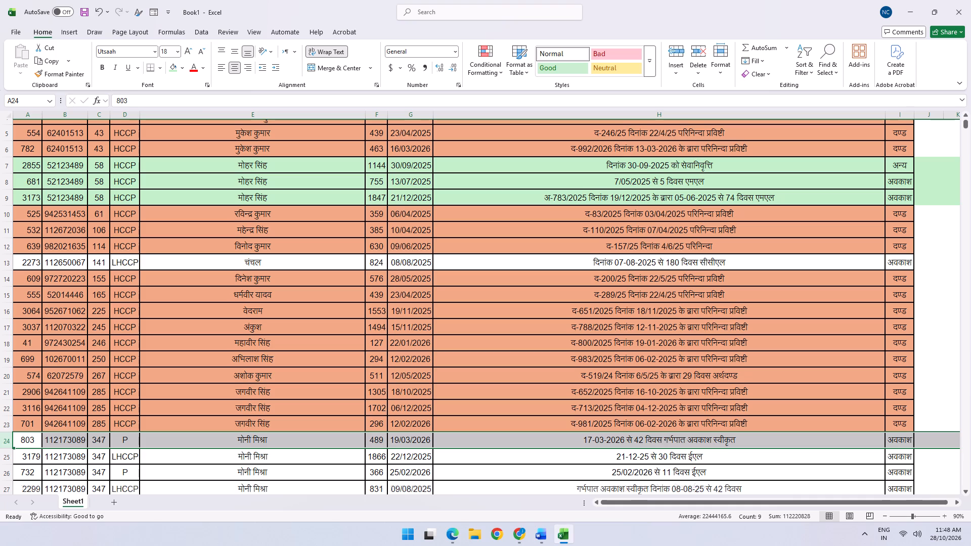
# Keep the four badge 347 leave rows and delete the badge 348 leave row and the badge 356 leave row dated 13/08/2025.
pyautogui.click(684, 438)
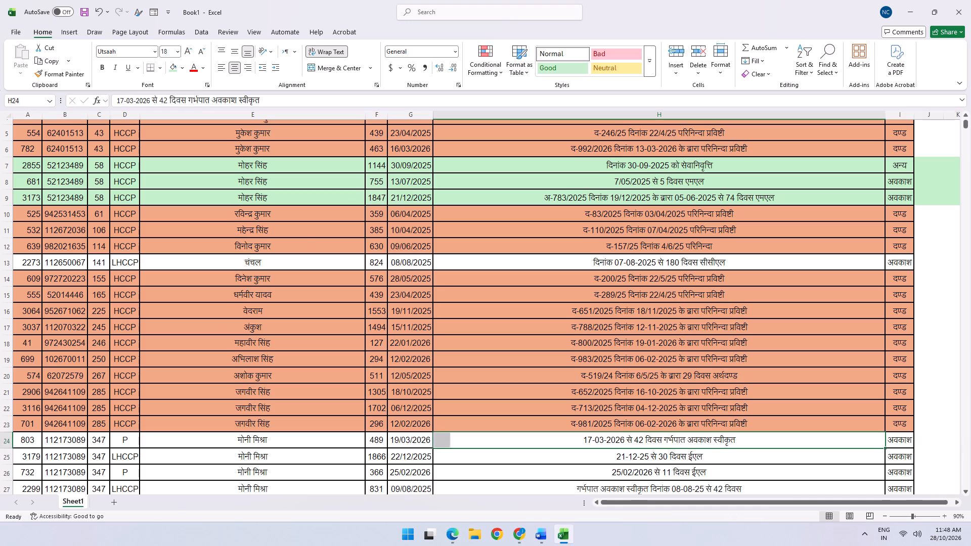
pyautogui.hotkey('shift', 'Down')
pyautogui.hotkey('shift', 'Down')
pyautogui.hotkey('shift', 'Down')
pyautogui.hotkey('shift', 'Down')
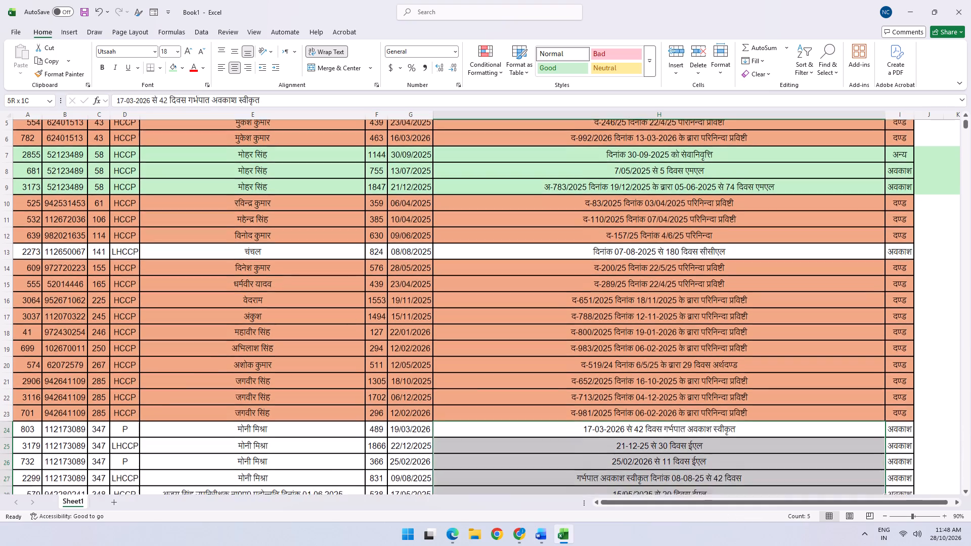
pyautogui.hotkey('shift', 'Up')
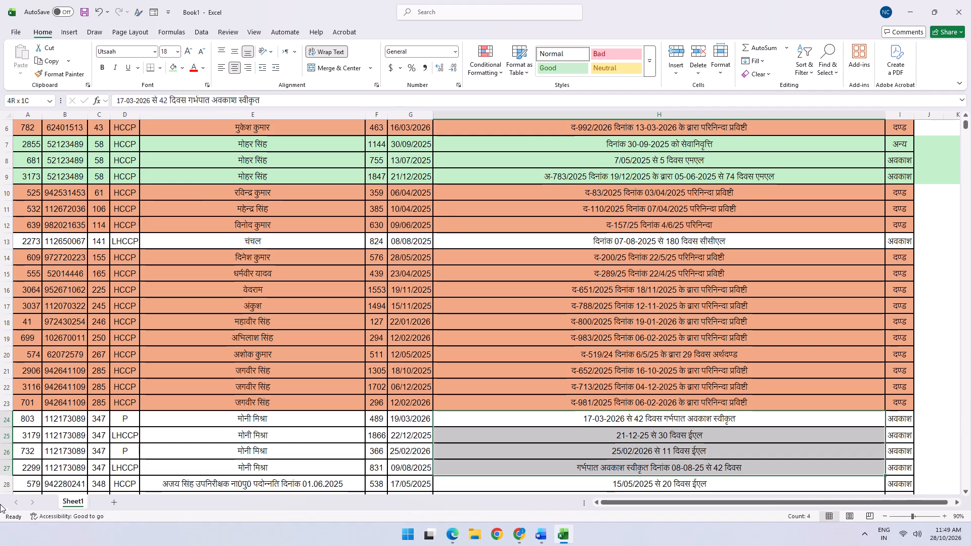
pyautogui.click(0, 482)
pyautogui.scroll(-1, 239, 253)
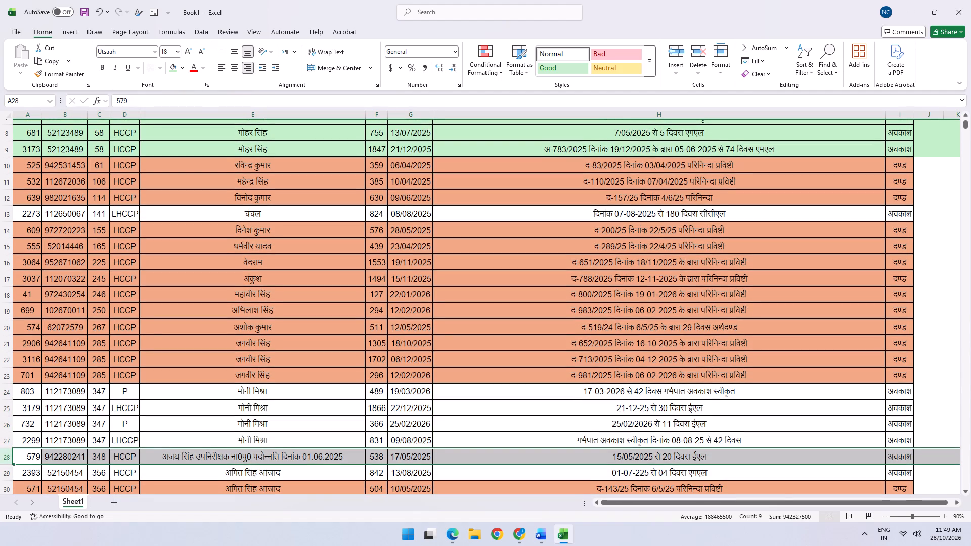
pyautogui.hotkey('ctrl', '-')
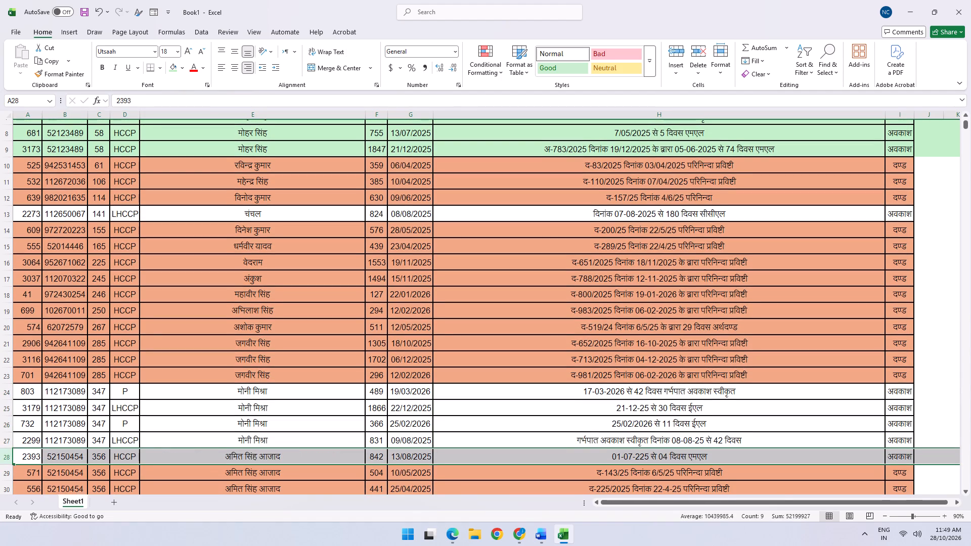
pyautogui.hotkey('ctrl', '-')
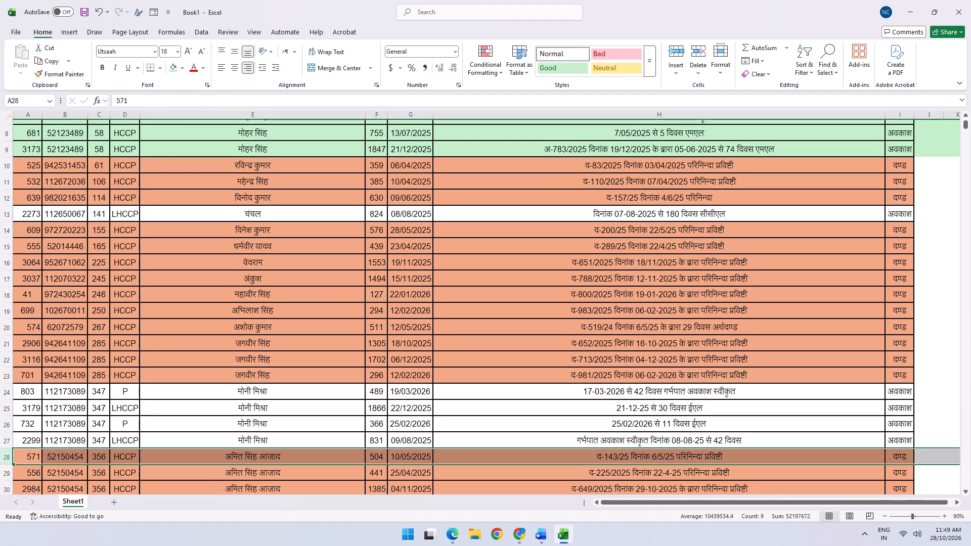
pyautogui.press('Down')
pyautogui.press('Down')
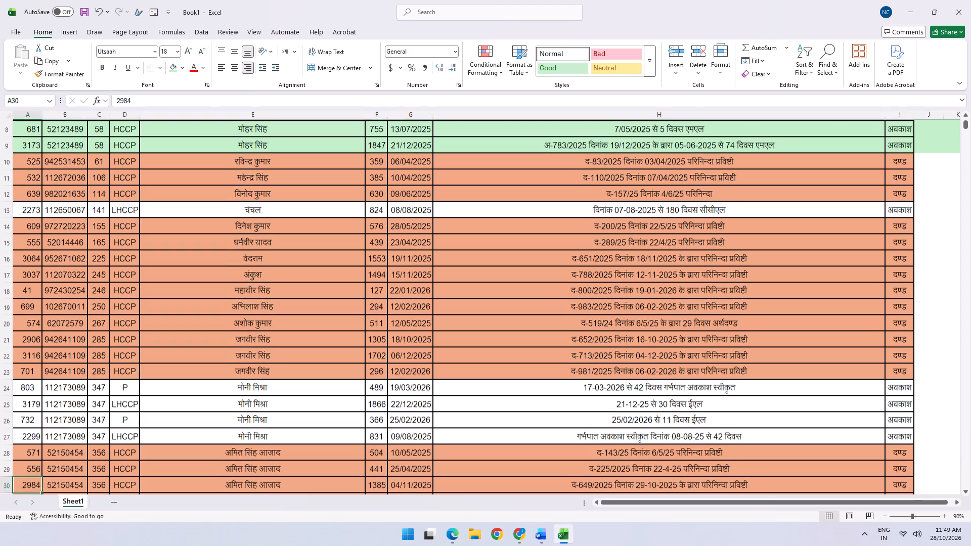
pyautogui.press('Down')
pyautogui.press('Up')
pyautogui.press('Down')
pyautogui.press('Down')
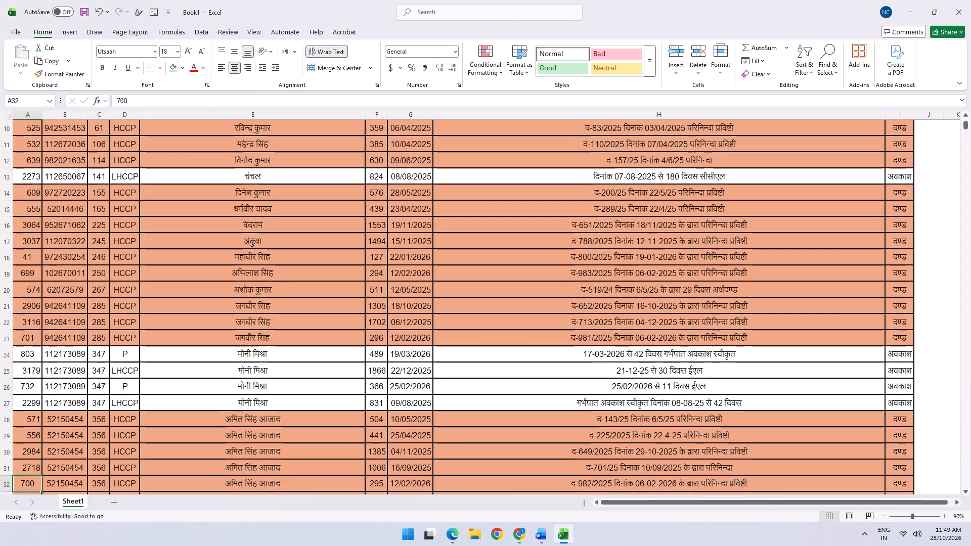
pyautogui.press('Up')
pyautogui.press('Up')
pyautogui.press('Down')
pyautogui.press('Down')
pyautogui.press('Down')
pyautogui.press('Down')
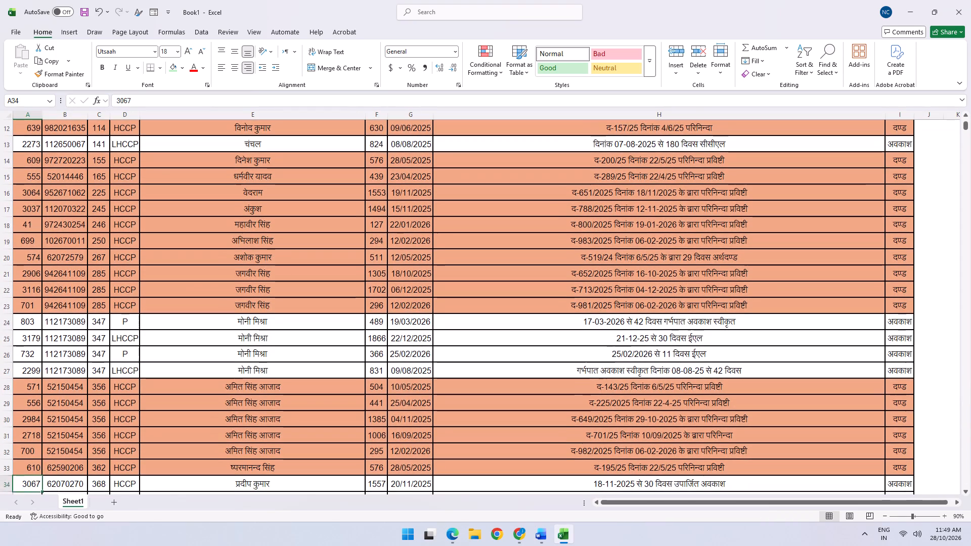
pyautogui.press('Up')
pyautogui.hotkey('shift', 'space')
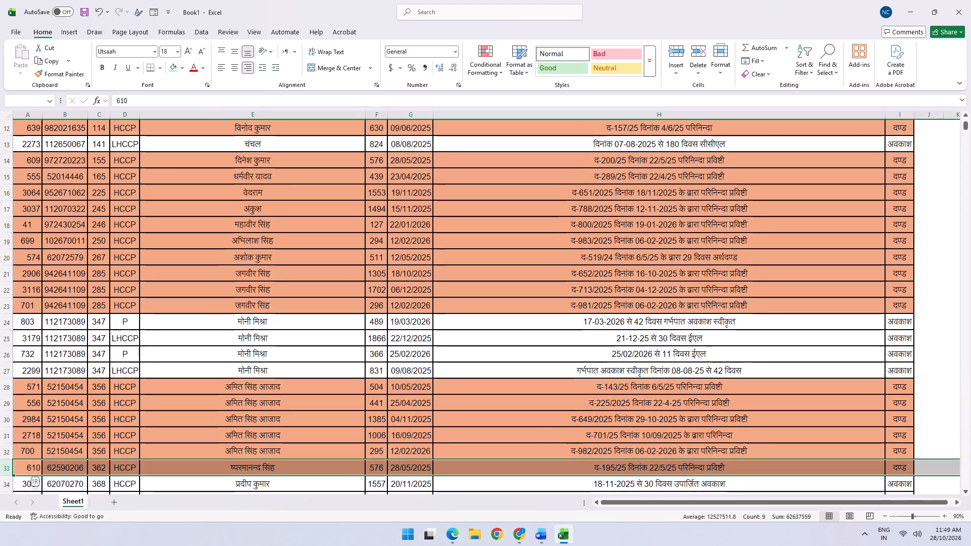
pyautogui.press('Down')
pyautogui.hotkey('shift', 'space')
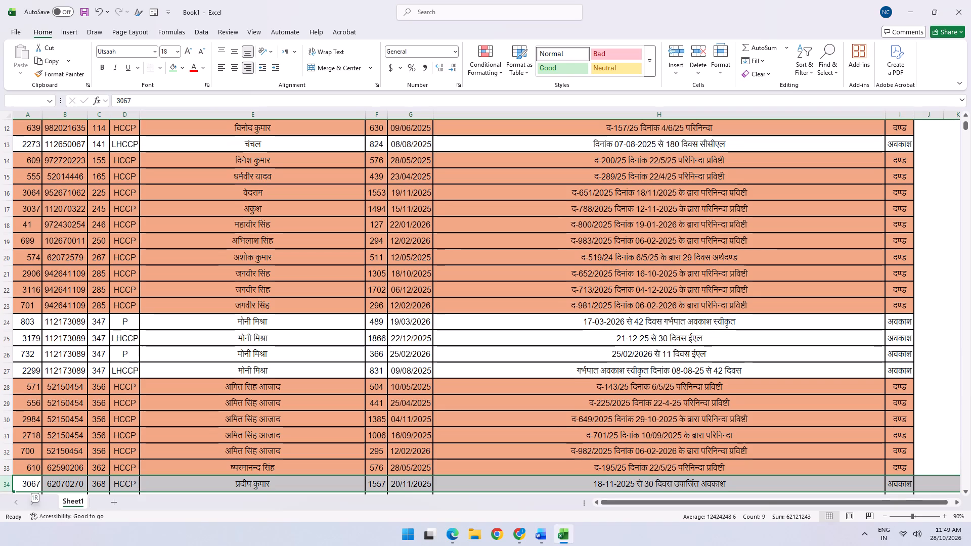
pyautogui.hotkey('ctrl', '-')
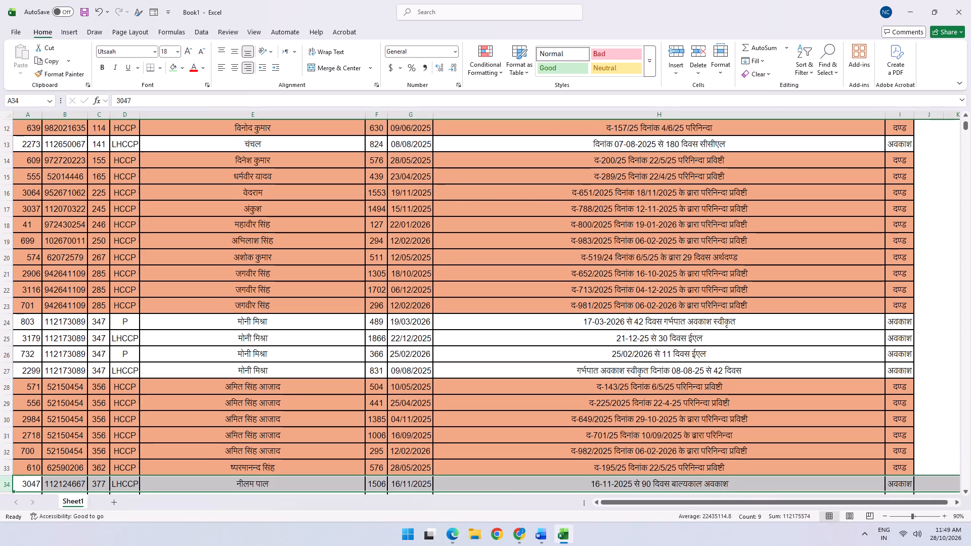
pyautogui.scroll(-1, 252, 263)
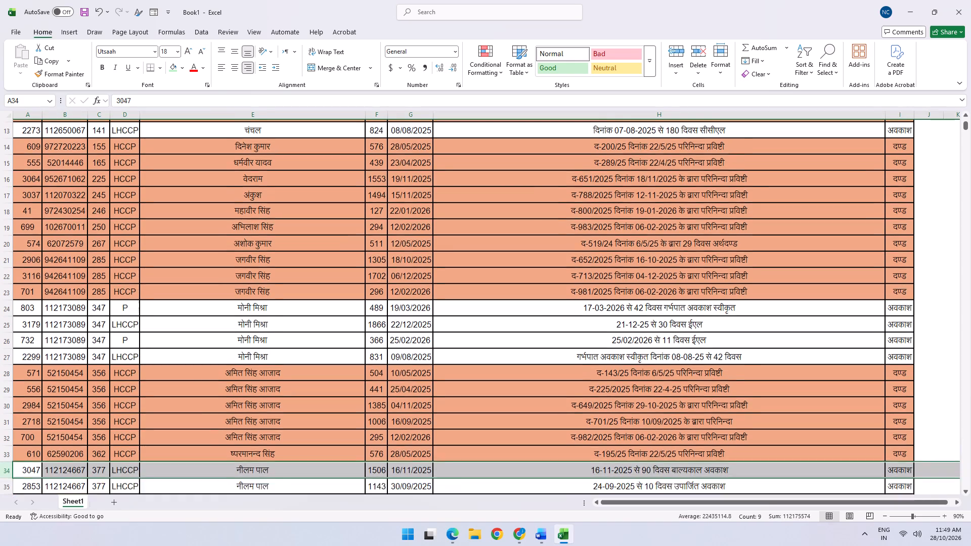
pyautogui.scroll(-2, 261, 261)
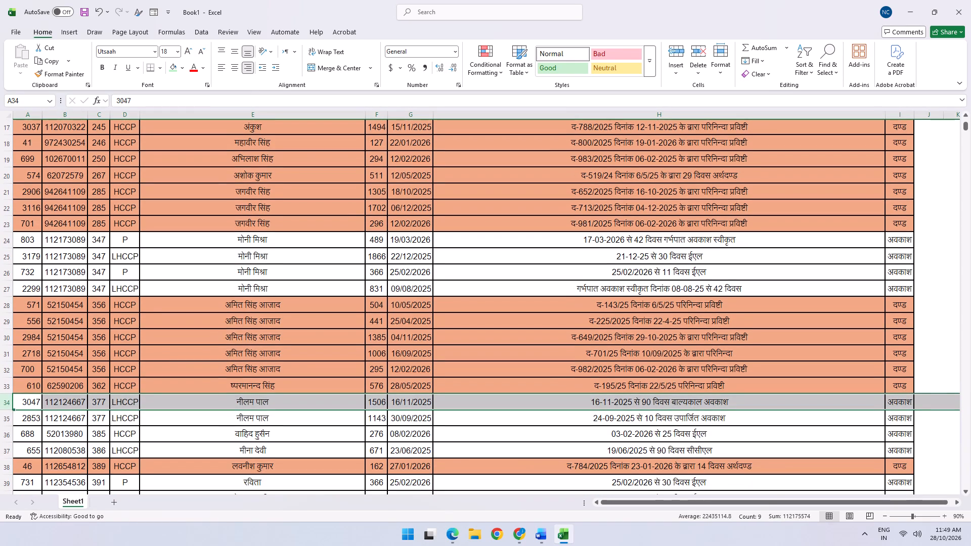
pyautogui.hotkey('shift', 'Down')
pyautogui.hotkey('ctrl', '-')
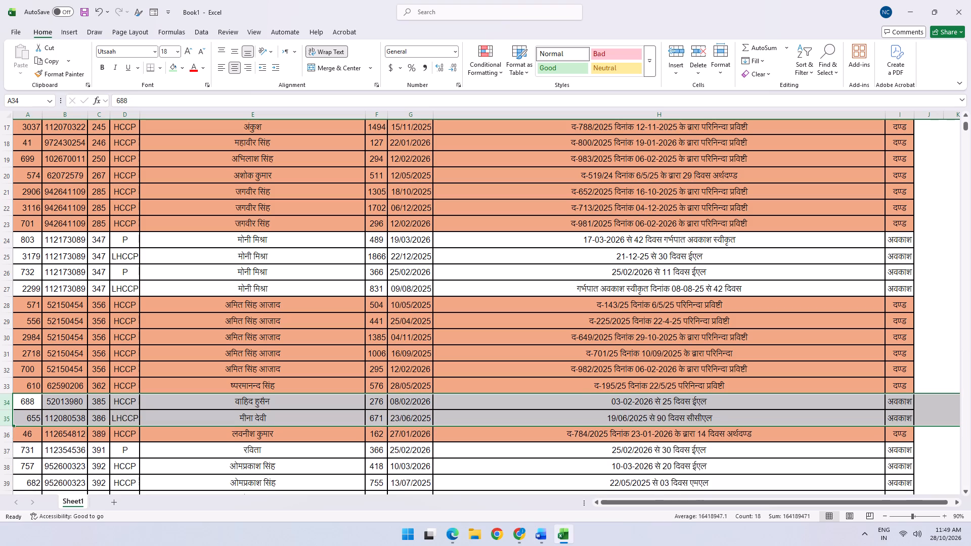
pyautogui.hotkey('ctrl', '-')
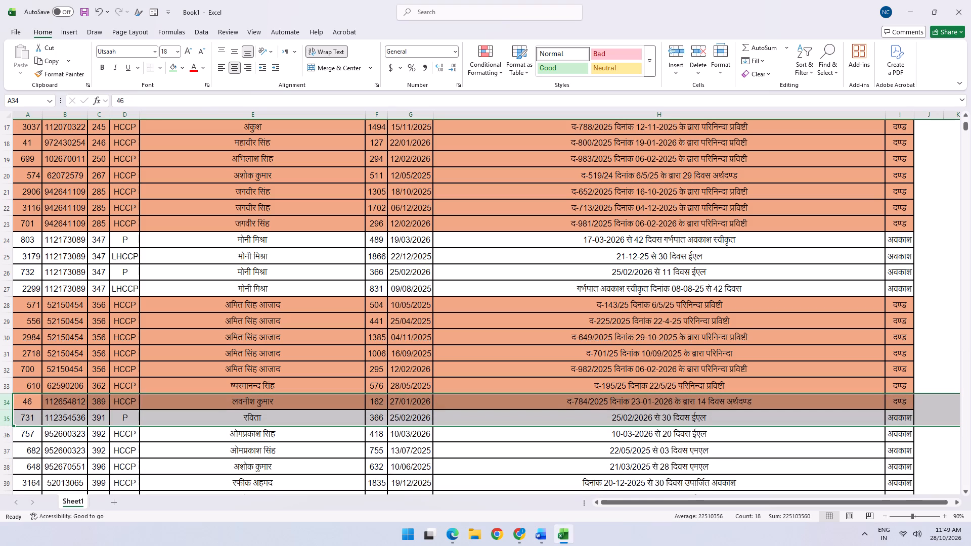
pyautogui.press('Down')
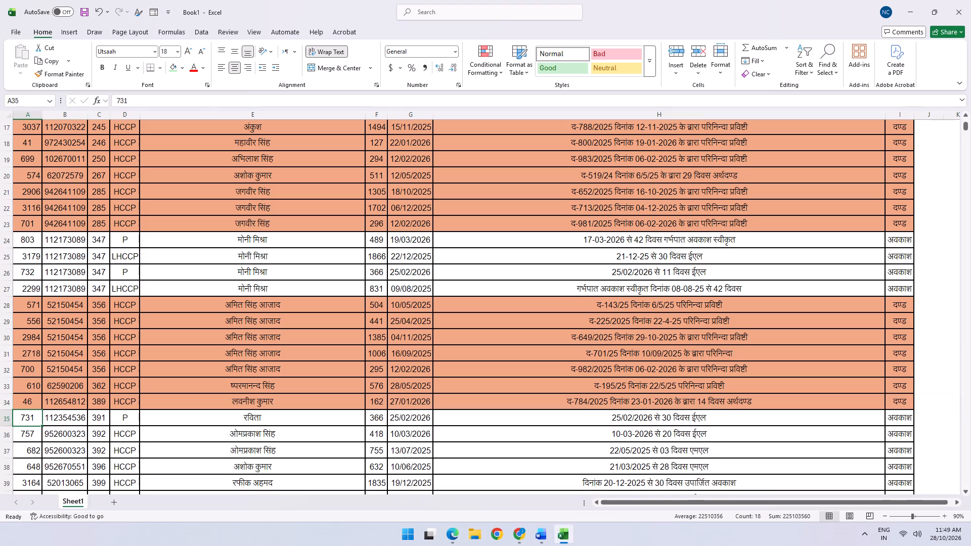
pyautogui.hotkey('shift', 'space')
pyautogui.hotkey('shift', 'Down')
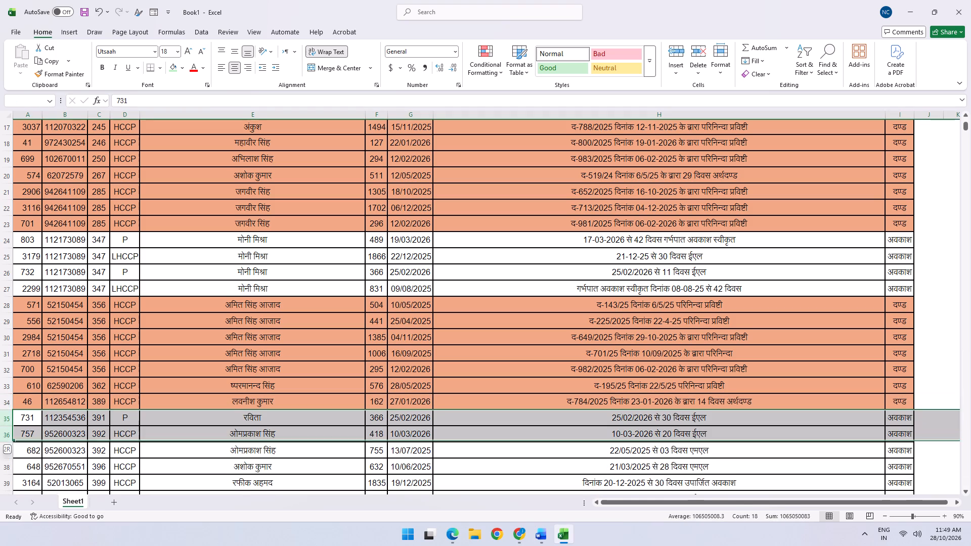
pyautogui.hotkey('shift', 'Down')
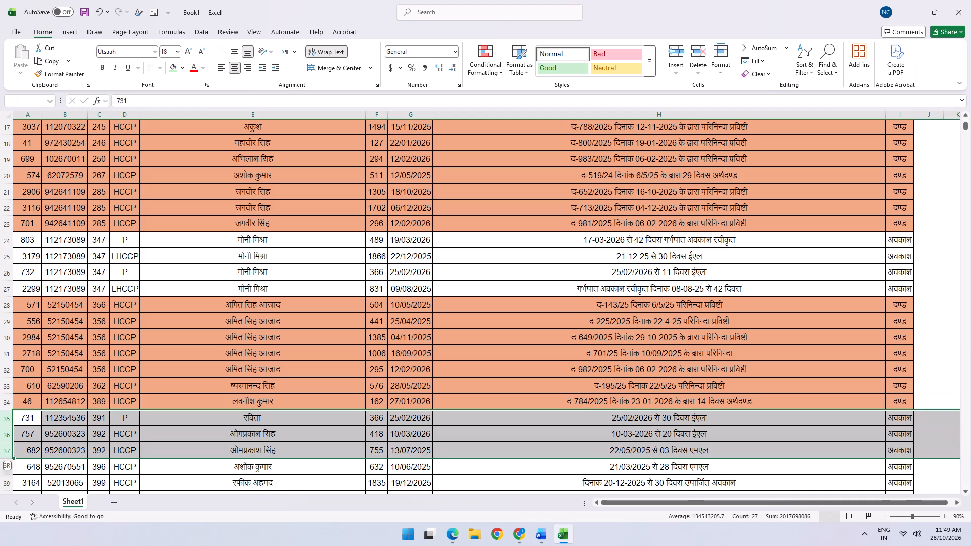
pyautogui.hotkey('shift', 'Down')
pyautogui.hotkey('shift', 'Down')
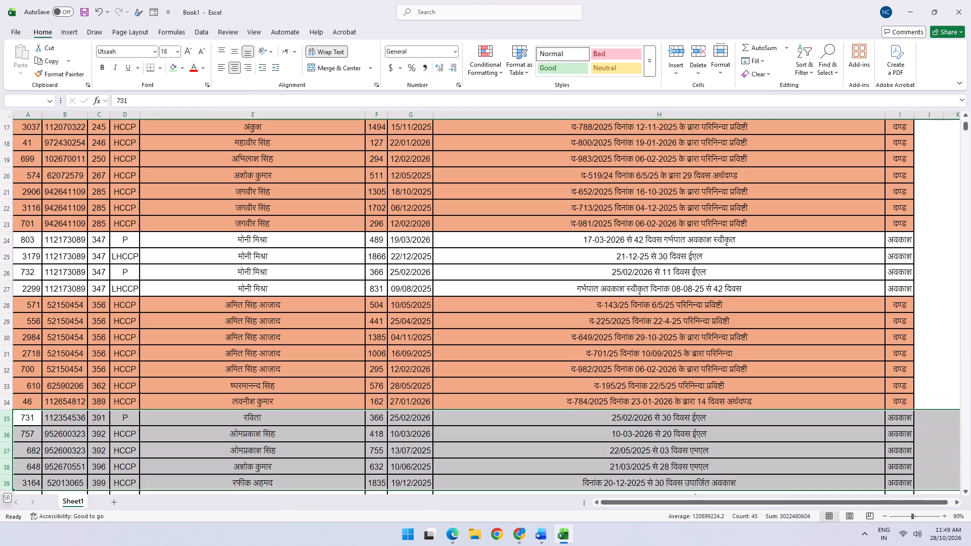
pyautogui.hotkey('shift', 'Down')
pyautogui.hotkey('shift', 'Down')
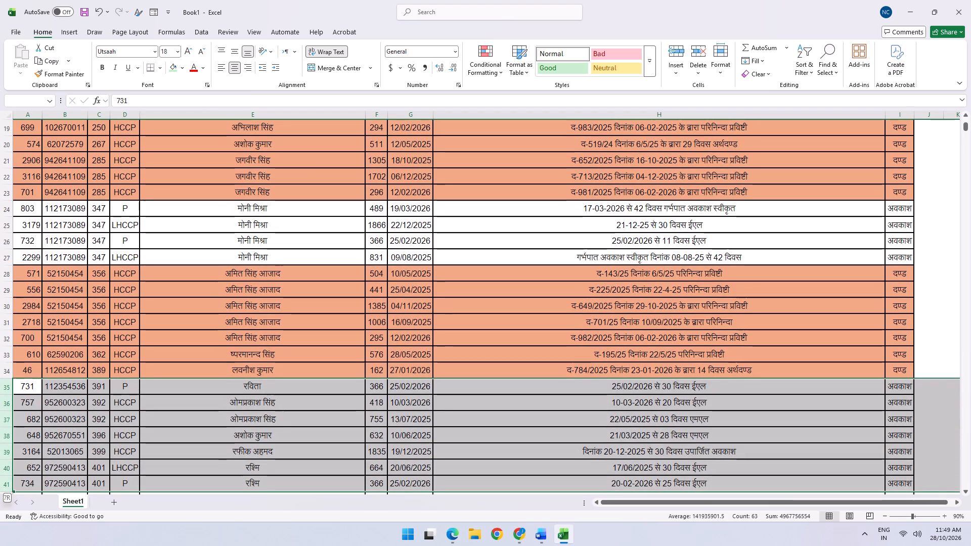
pyautogui.hotkey('shift', 'Down')
pyautogui.hotkey('shift', 'Up')
pyautogui.hotkey('shift', 'Up')
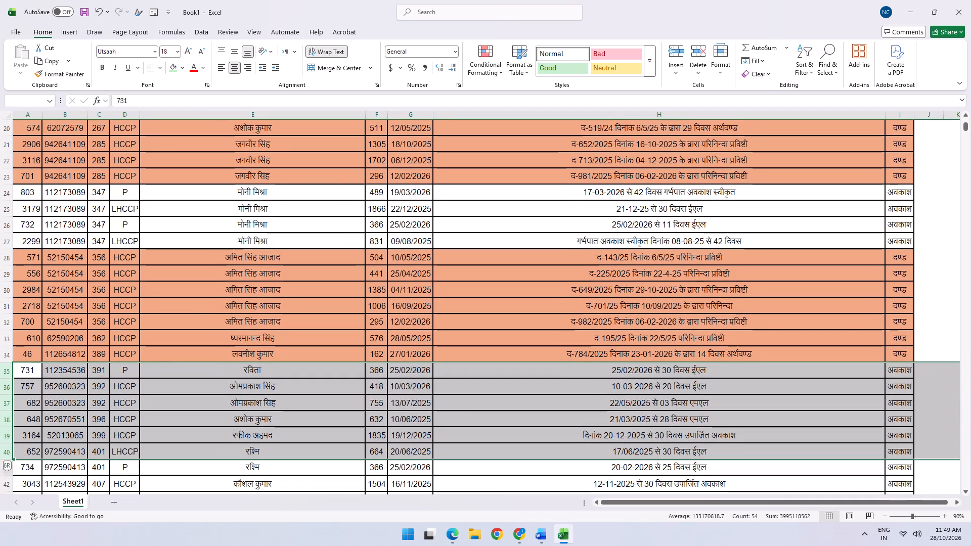
pyautogui.hotkey('shift', 'Up')
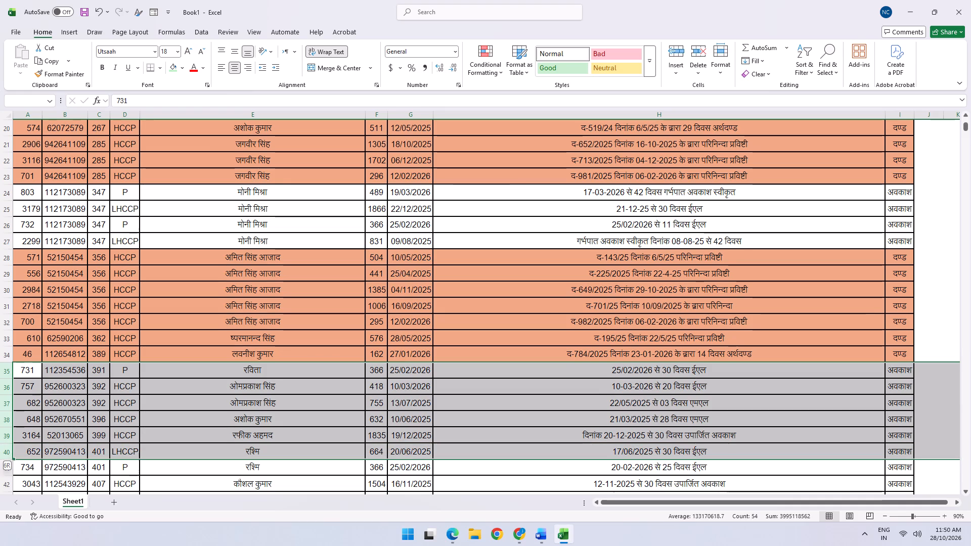
pyautogui.hotkey('shift', 'Down')
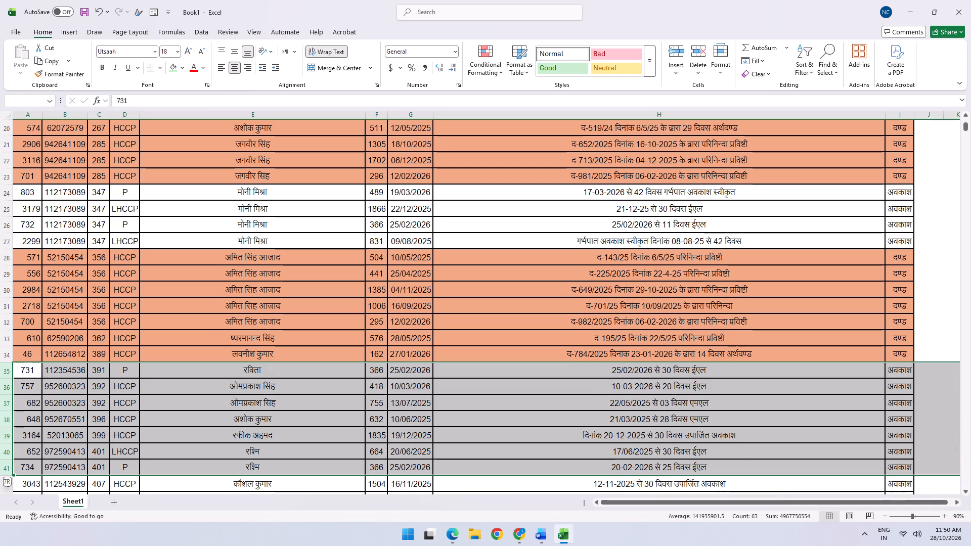
pyautogui.hotkey('shift', '-')
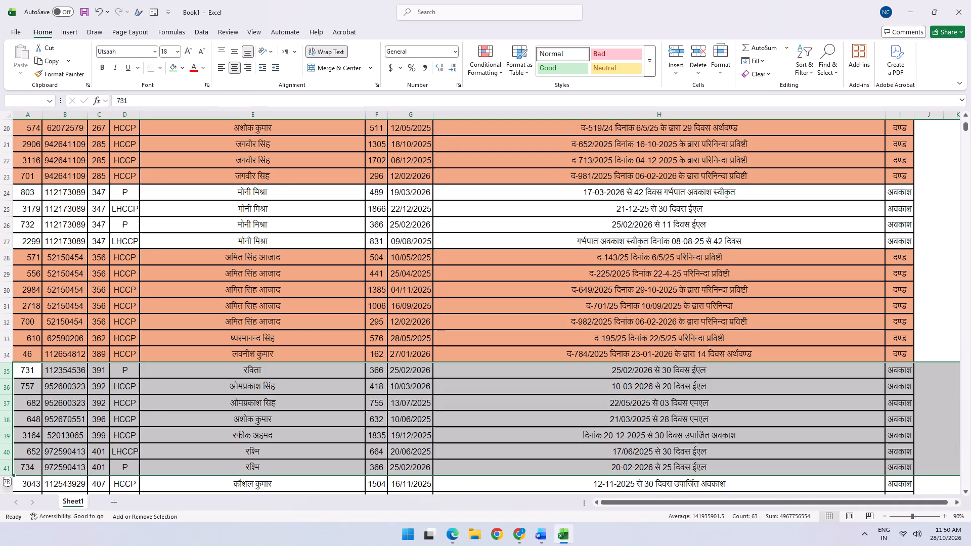
pyautogui.hotkey('ctrl', '-')
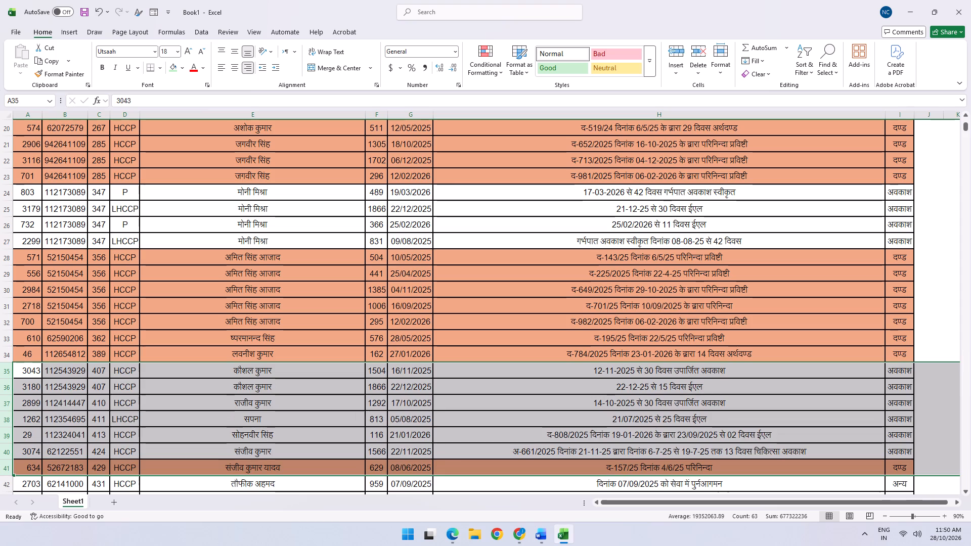
# Delete the six leave rows above the badge 429 censure row, for badges 407, 410, 411, 413 and 424.
pyautogui.press('Up')
pyautogui.press('Down')
pyautogui.hotkey('shift', 'space')
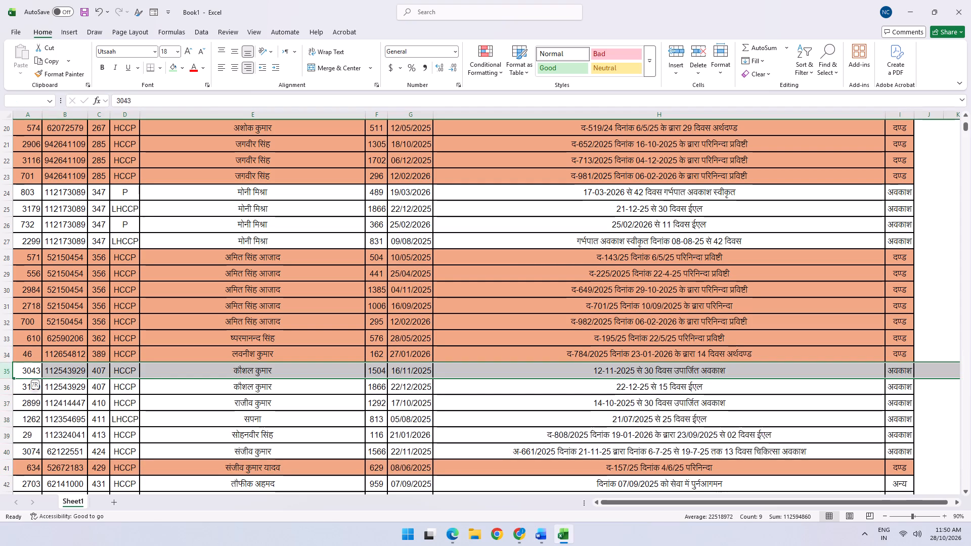
pyautogui.hotkey('shift', 'Down')
pyautogui.hotkey('shift', 'Down')
pyautogui.hotkey('shift', 'Down')
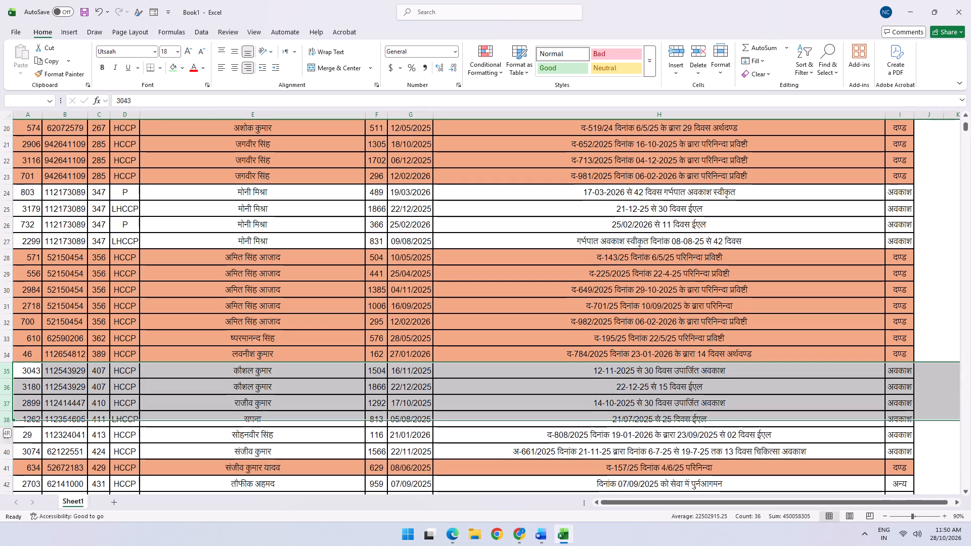
pyautogui.hotkey('shift', 'Down')
pyautogui.hotkey('shift', 'Down')
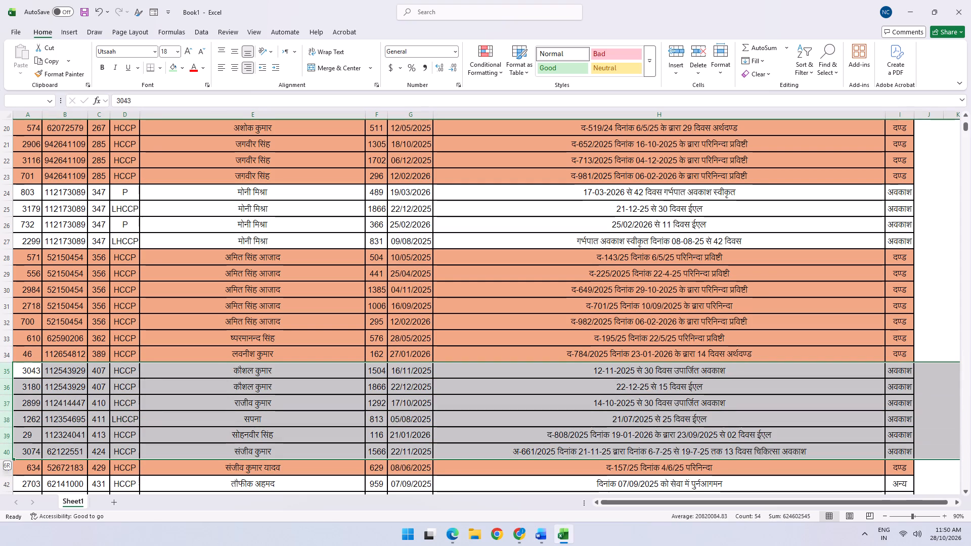
pyautogui.hotkey('ctrl', '-')
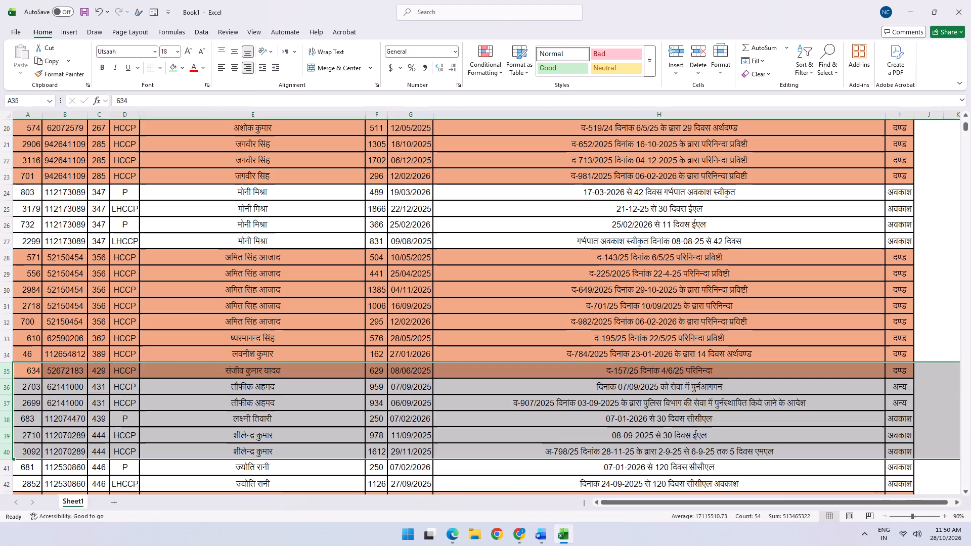
pyautogui.press('Down')
pyautogui.press('Up')
pyautogui.press('Down')
pyautogui.hotkey('shift', 'space')
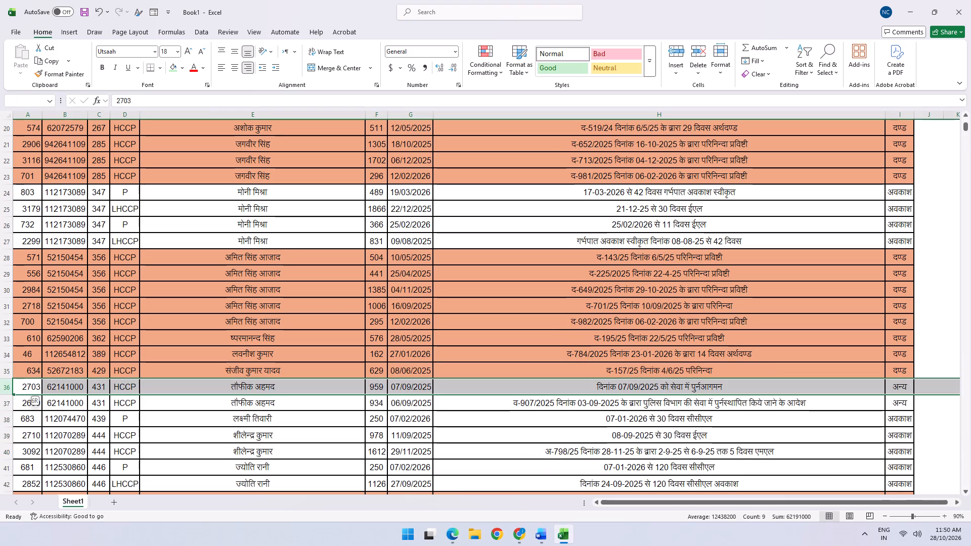
pyautogui.hotkey('ctrl', '-')
pyautogui.hotkey('ctrl', '-')
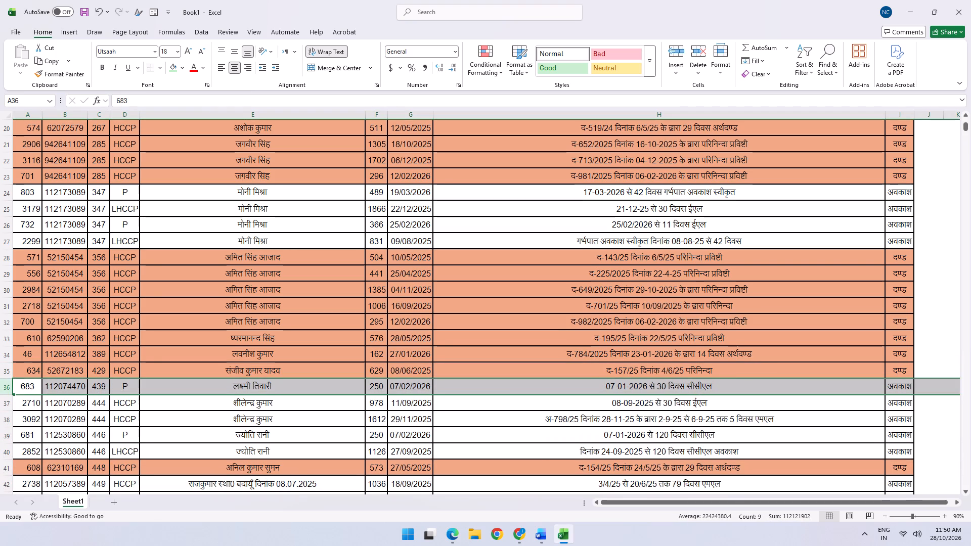
pyautogui.hotkey('ctrl', '-')
pyautogui.hotkey('ctrl', '-')
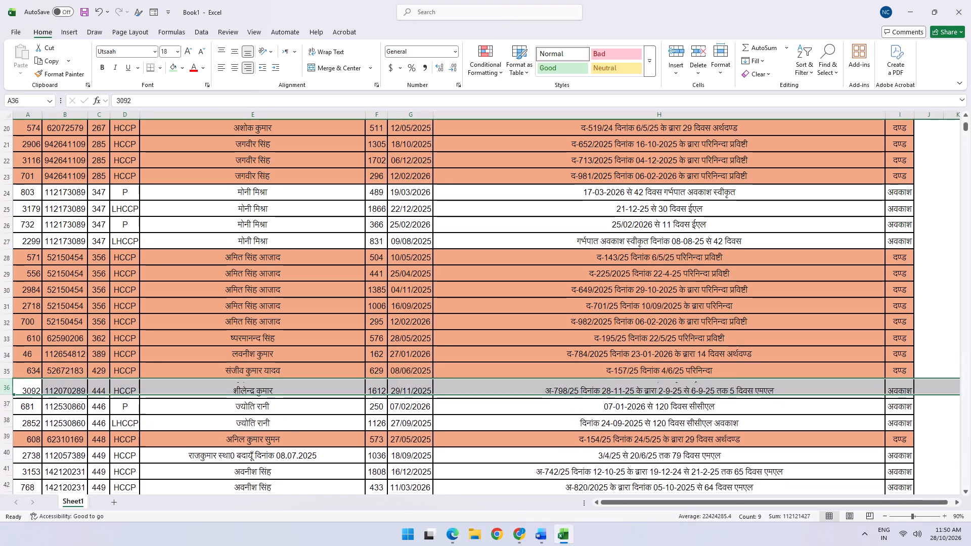
pyautogui.hotkey('ctrl', '-')
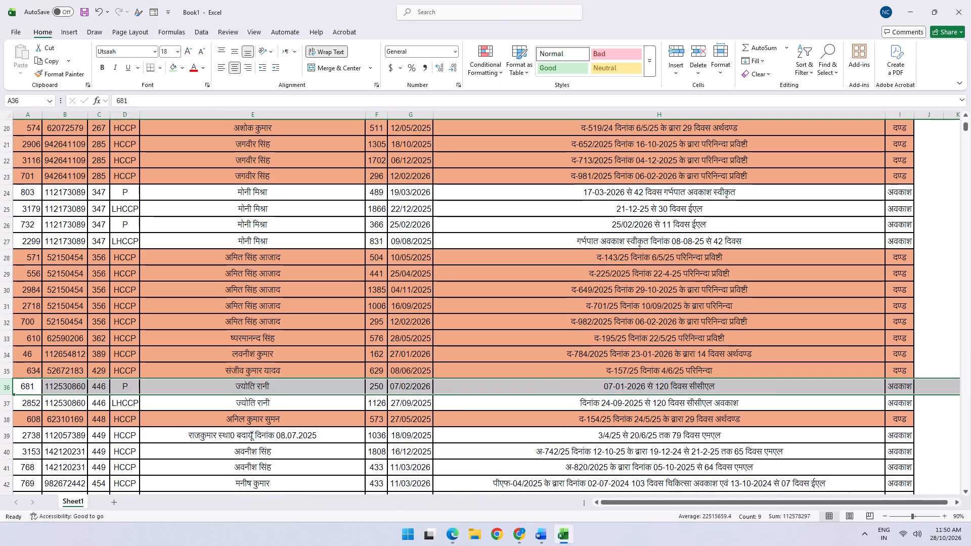
pyautogui.press('Down')
pyautogui.hotkey('shift', 'space')
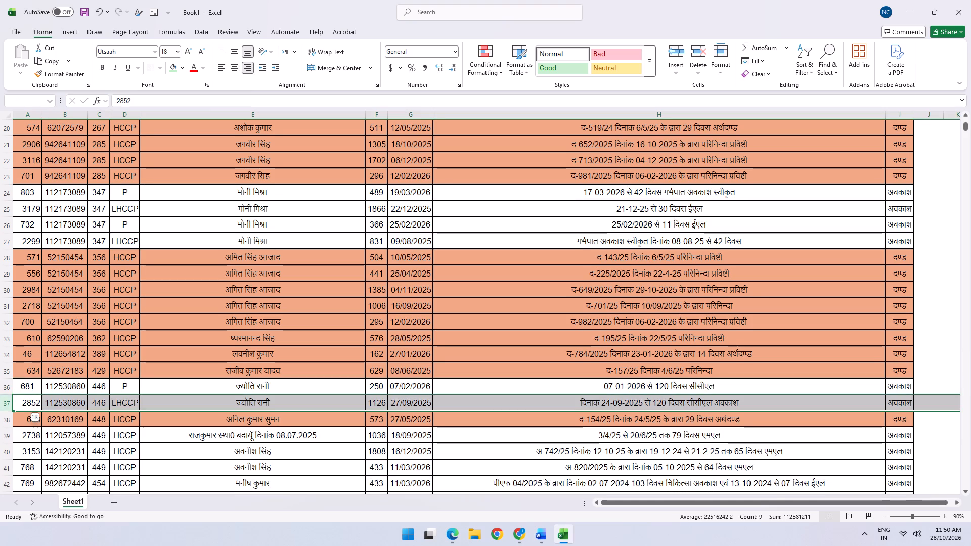
pyautogui.hotkey('shift', 'Up')
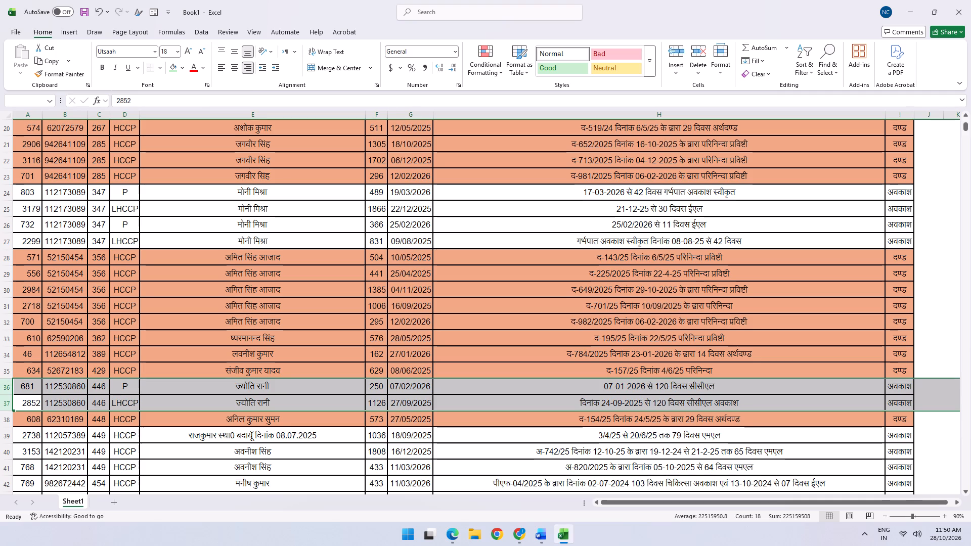
pyautogui.click(183, 67)
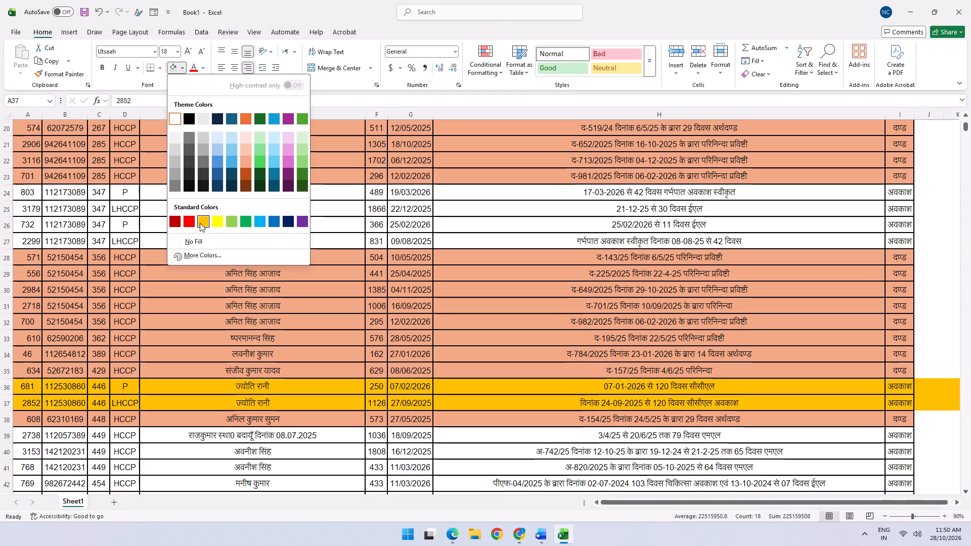
pyautogui.click(245, 158)
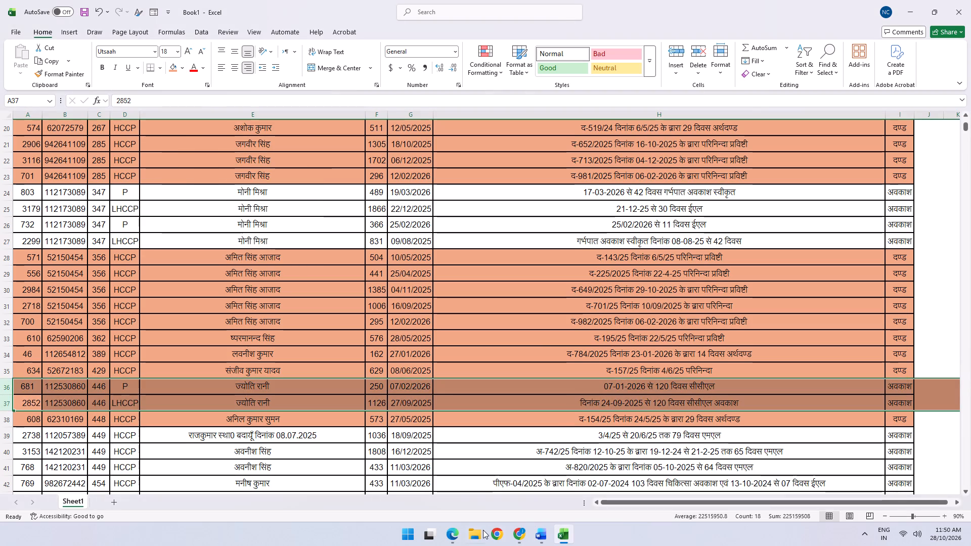
pyautogui.click(3, 435)
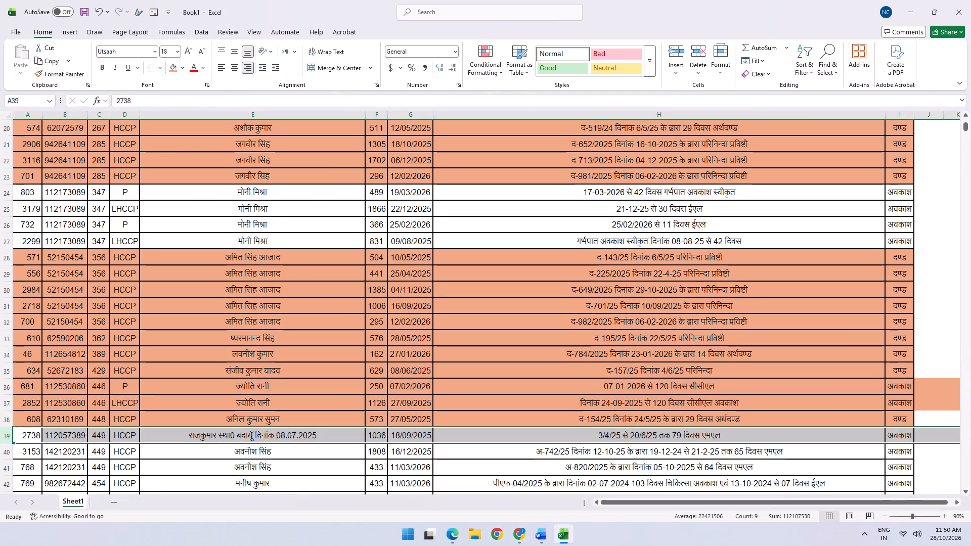
pyautogui.moveTo(29, 192); pyautogui.dragTo(391, 236)
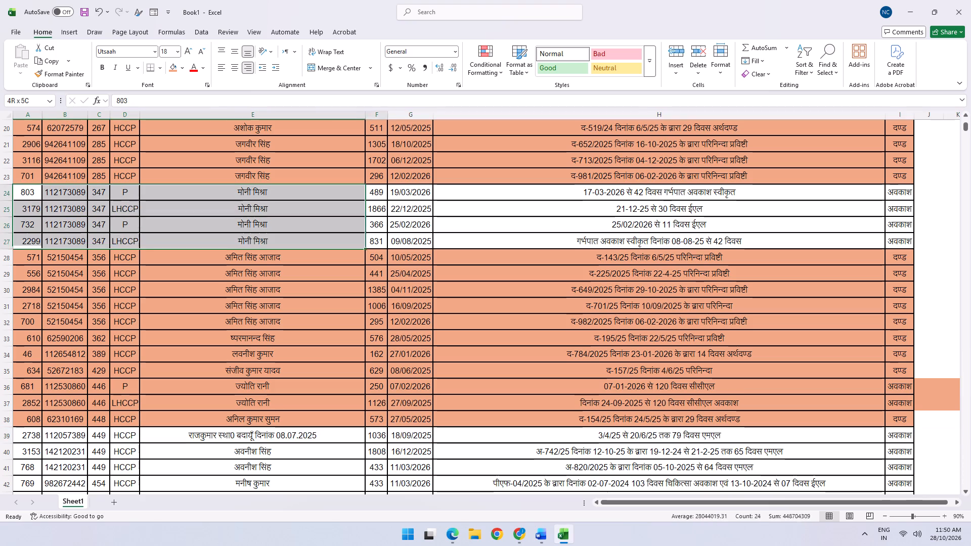
pyautogui.moveTo(391, 236); pyautogui.dragTo(892, 239)
pyautogui.click(179, 66)
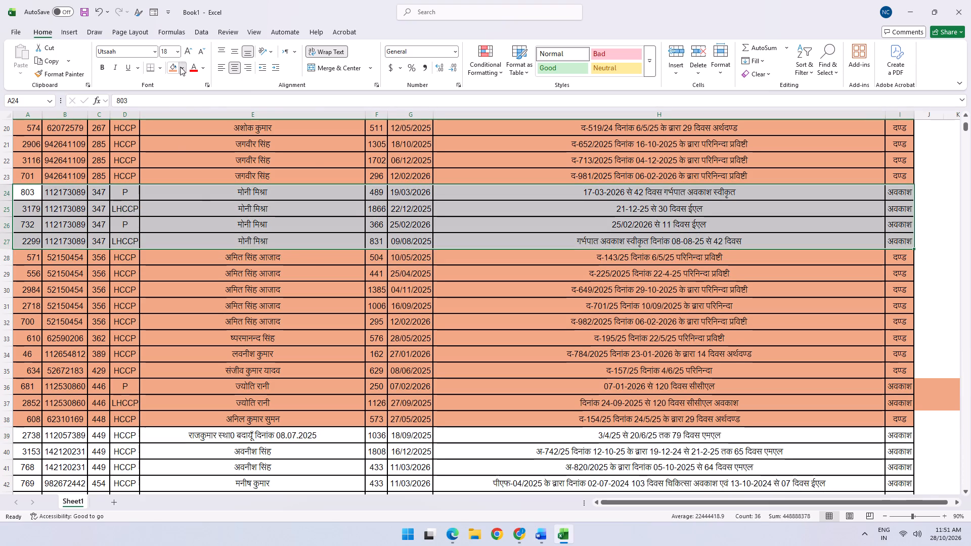
pyautogui.click(264, 141)
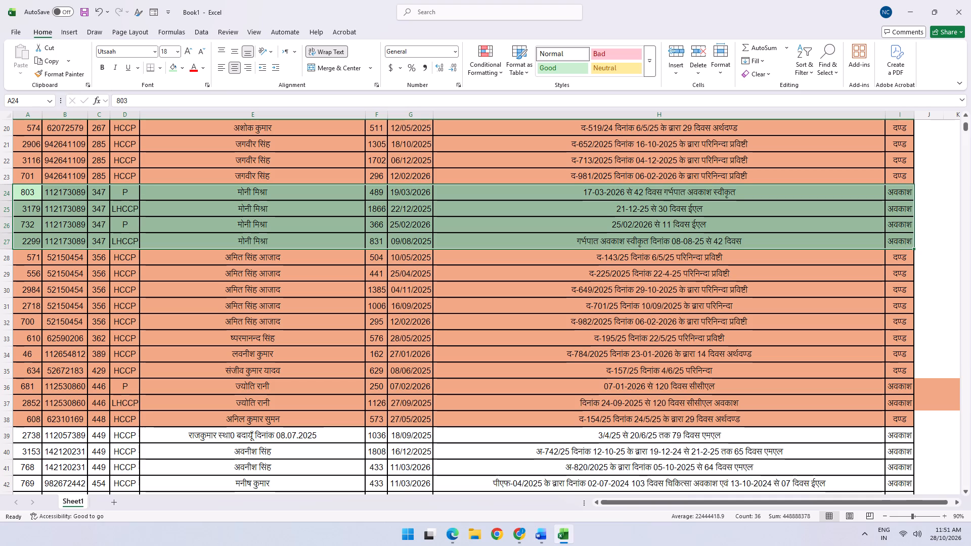
pyautogui.click(1, 434)
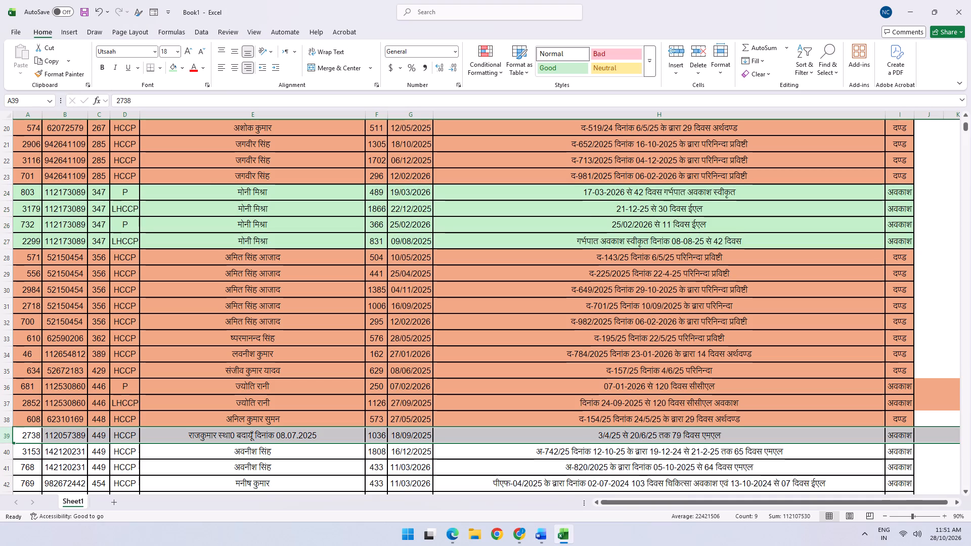
pyautogui.hotkey('ctrl', '-')
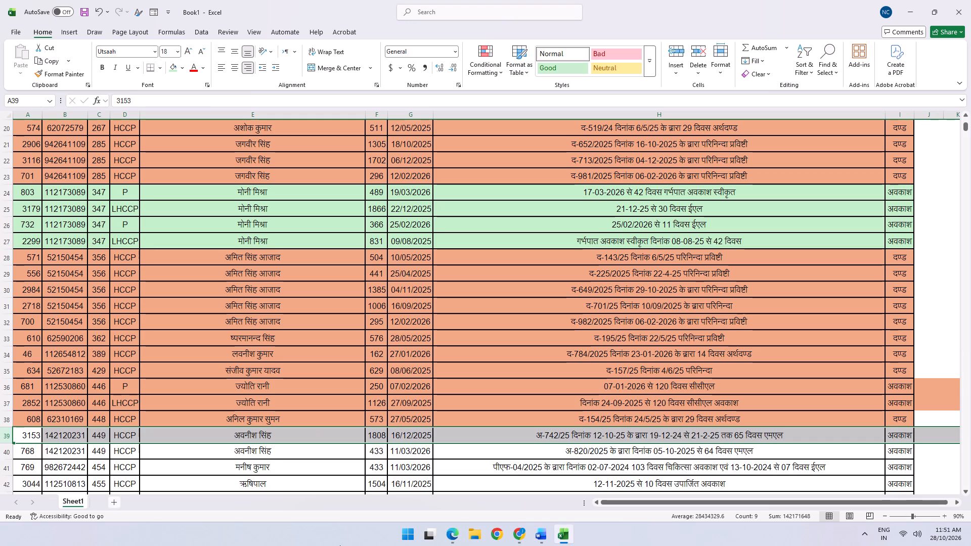
pyautogui.moveTo(6, 436); pyautogui.dragTo(8, 445)
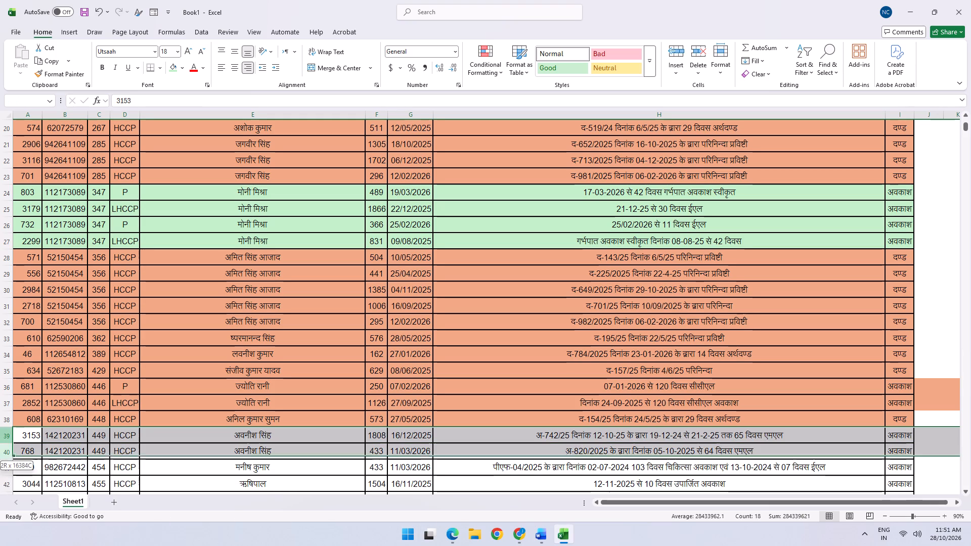
pyautogui.moveTo(8, 445); pyautogui.dragTo(8, 447)
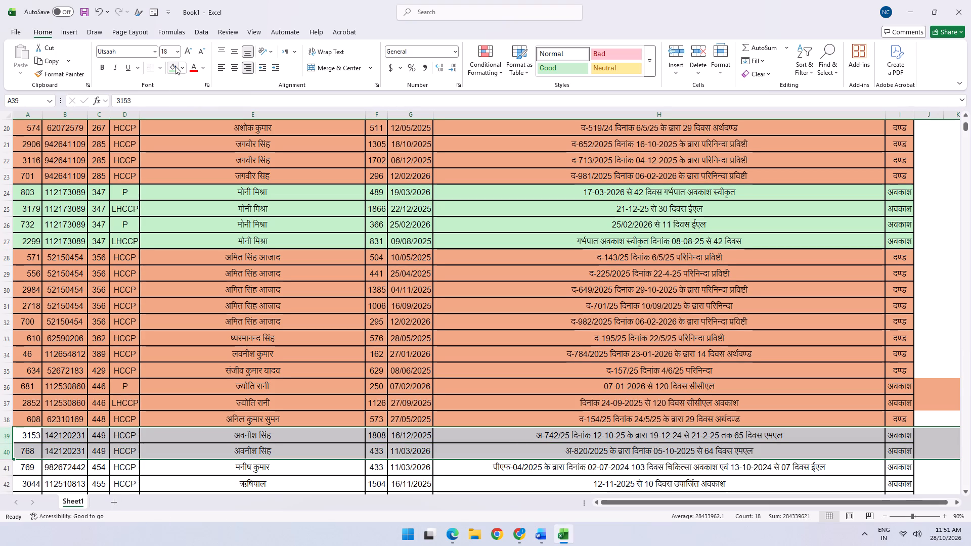
pyautogui.click(180, 67)
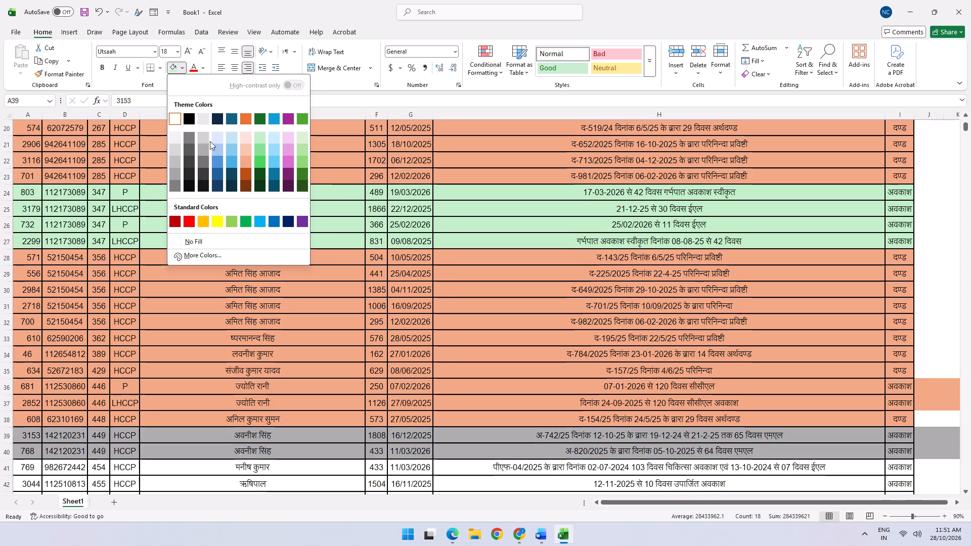
pyautogui.click(245, 120)
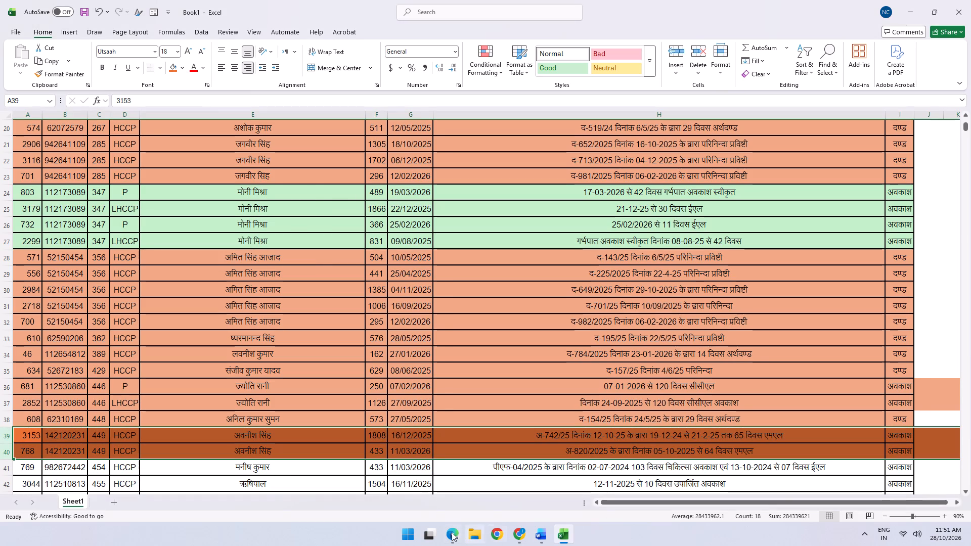
# Switch to Calculator, compute 64+64, and close it again.
pyautogui.click(407, 531)
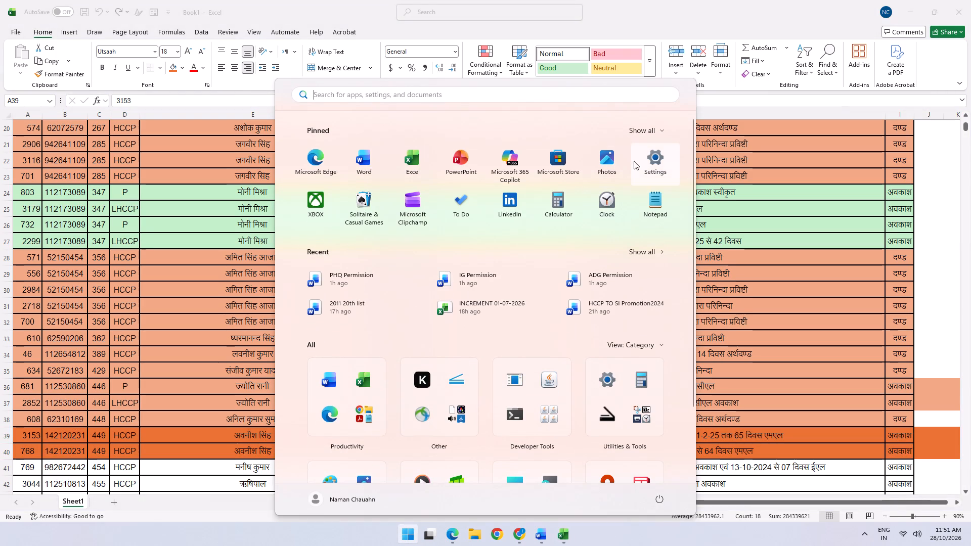
pyautogui.click(563, 209)
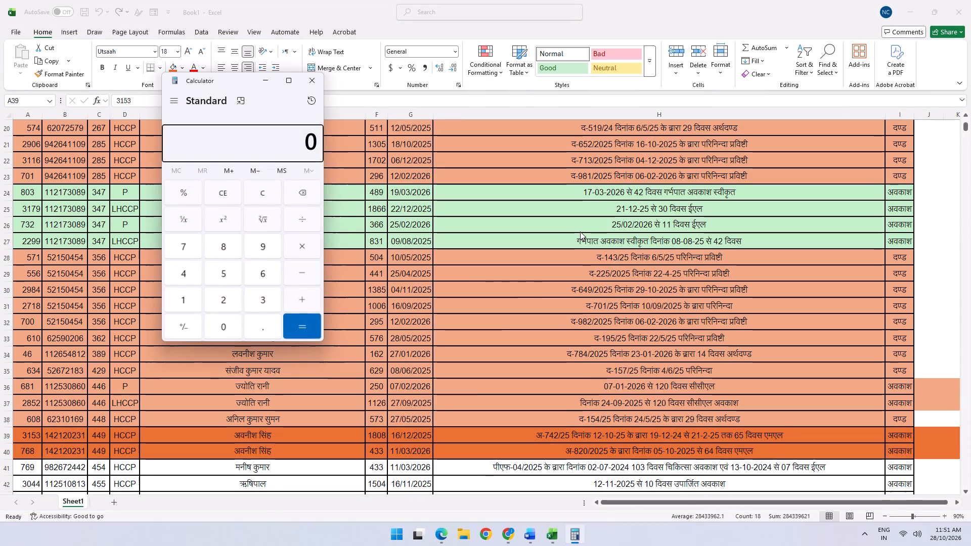
pyautogui.write('64+64')
pyautogui.press('Return')
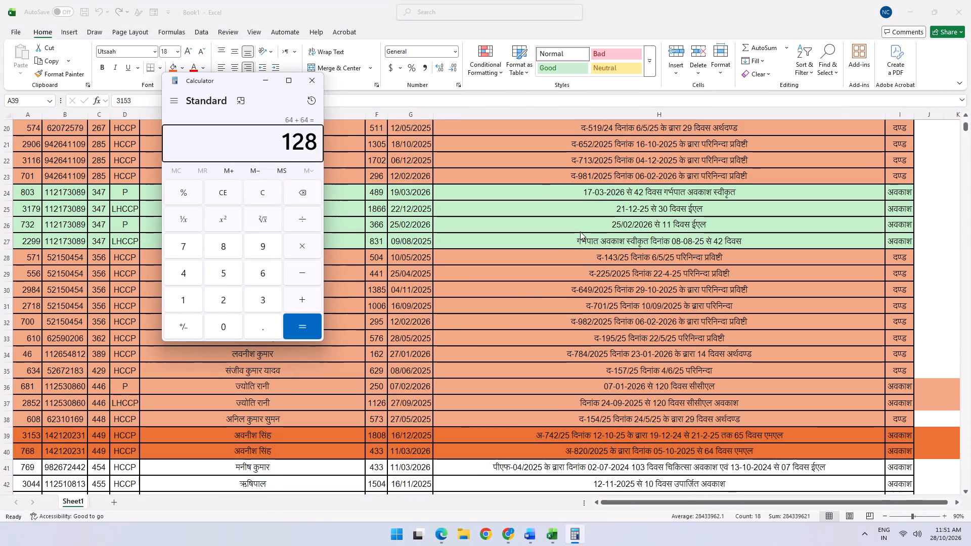
pyautogui.click(317, 81)
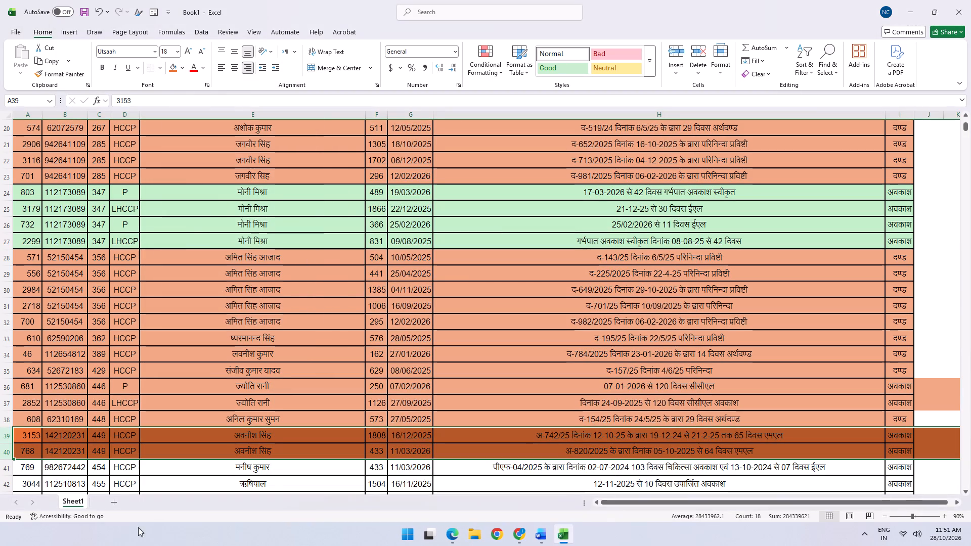
pyautogui.click(13, 447)
pyautogui.click(0, 437)
pyautogui.click(104, 456)
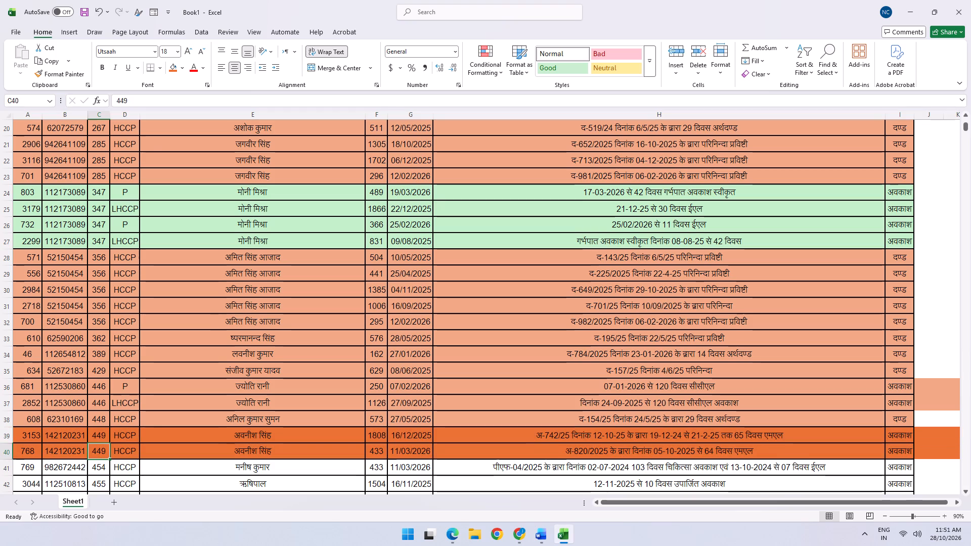
pyautogui.moveTo(31, 439); pyautogui.dragTo(914, 451)
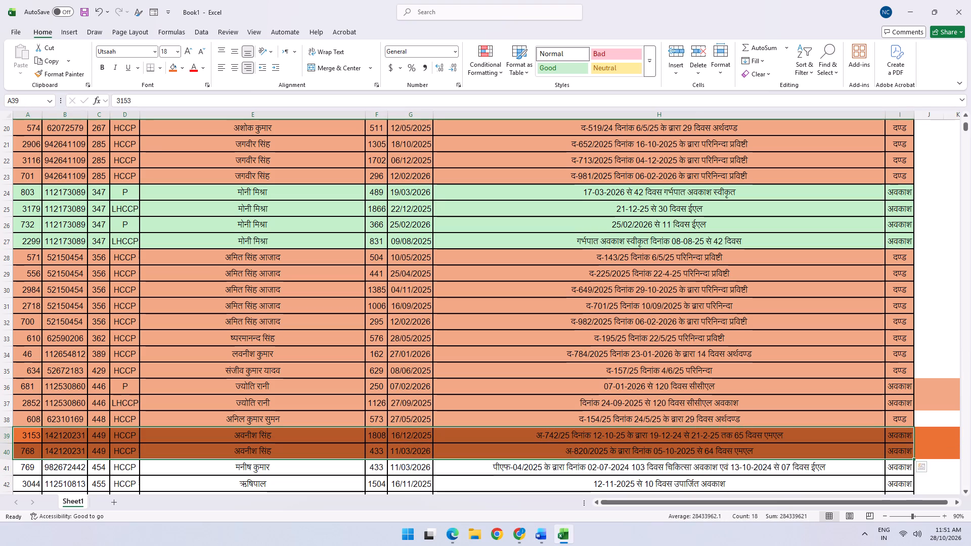
pyautogui.click(179, 67)
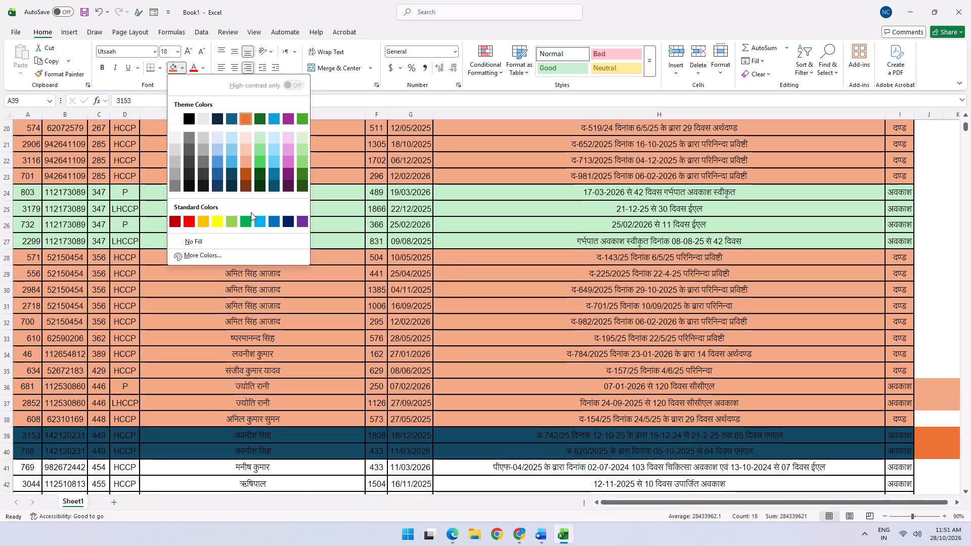
pyautogui.click(199, 224)
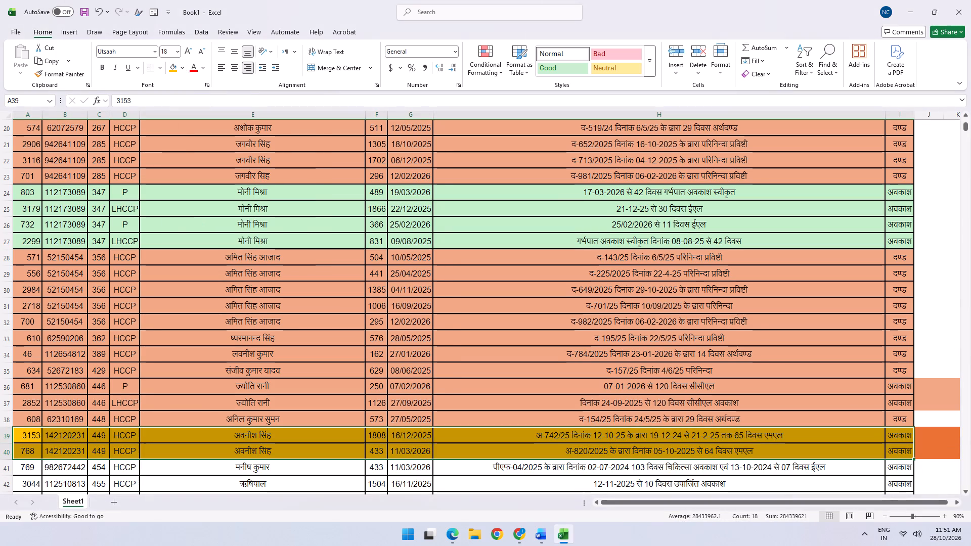
pyautogui.click(185, 71)
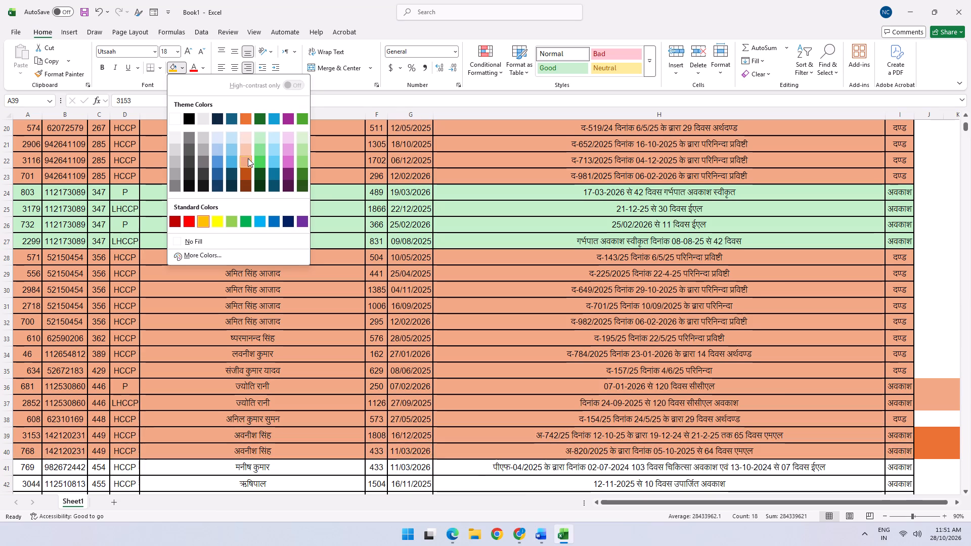
pyautogui.click(248, 160)
# Search the sheet for other entries carrying the same column B number as the badge 454 leave row, and close the search.
pyautogui.scroll(-1, 655, 470)
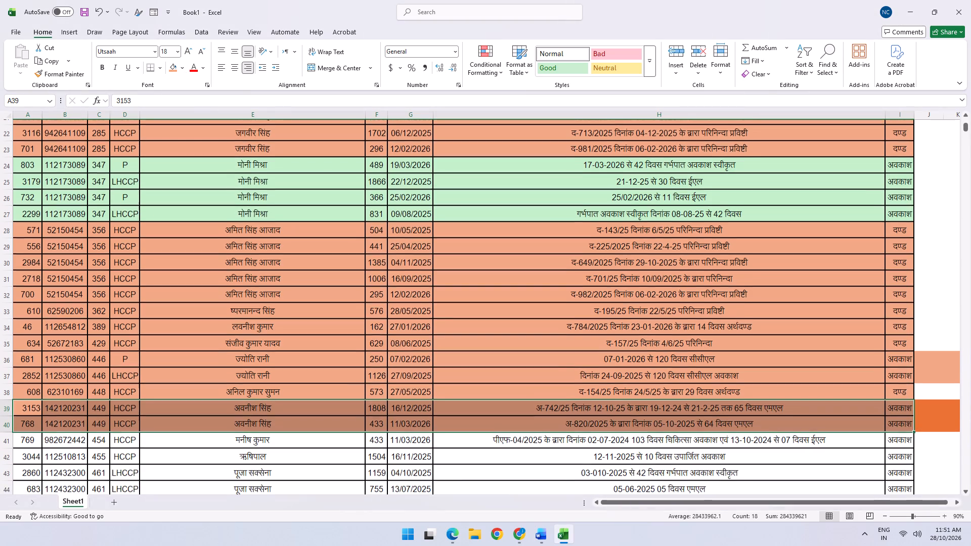
pyautogui.click(4, 435)
pyautogui.click(5, 442)
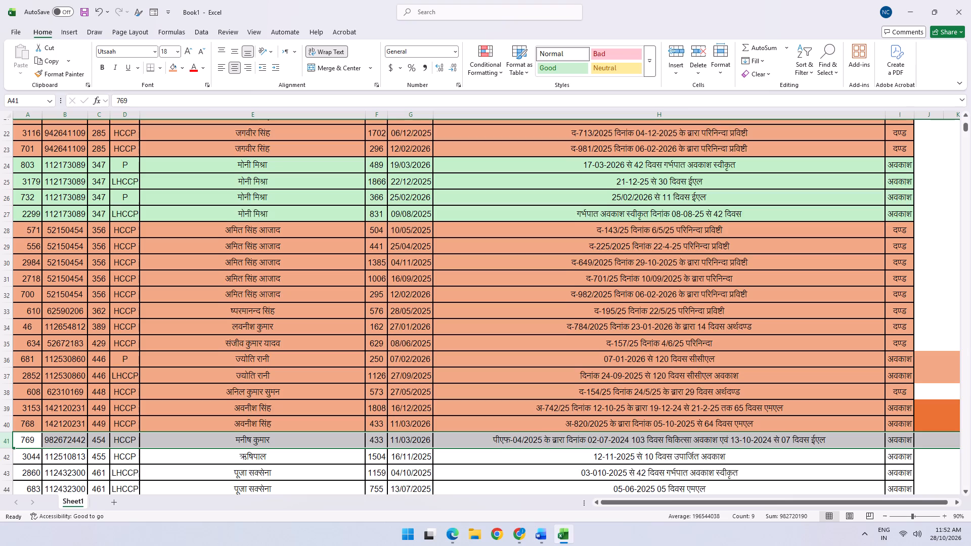
pyautogui.scroll(-3, 112, 423)
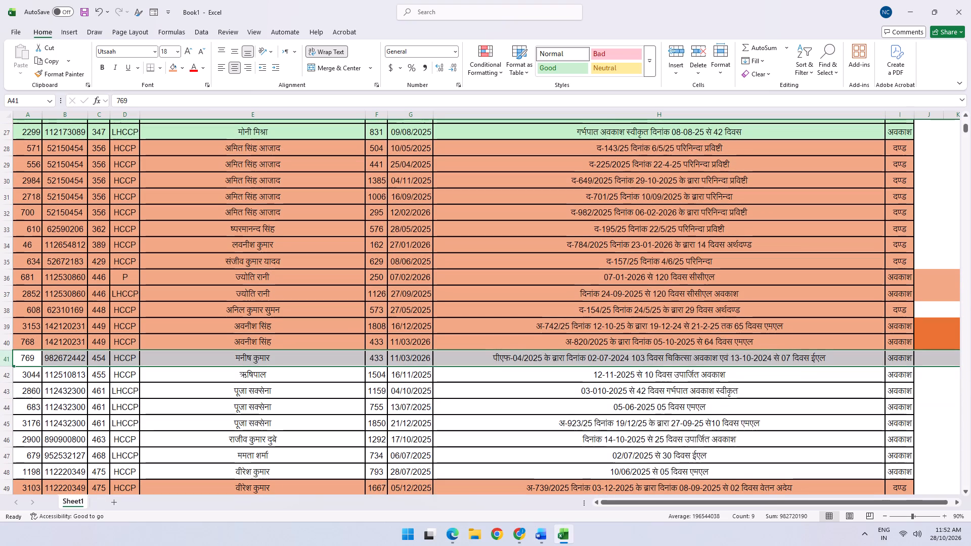
pyautogui.click(64, 359)
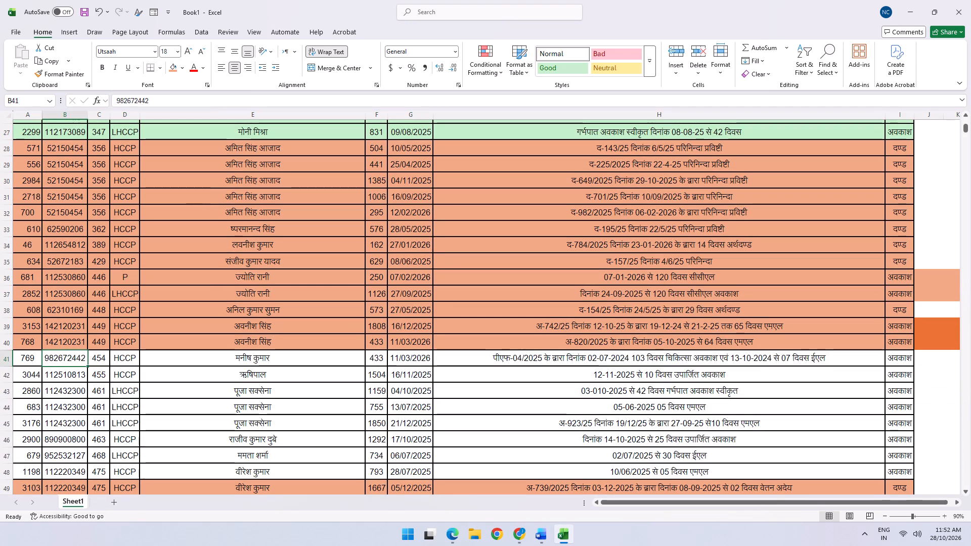
pyautogui.hotkey('ctrl', 'c')
pyautogui.hotkey('ctrl', 'f')
pyautogui.hotkey('ctrl', 'v')
pyautogui.press('Return')
pyautogui.press('Return')
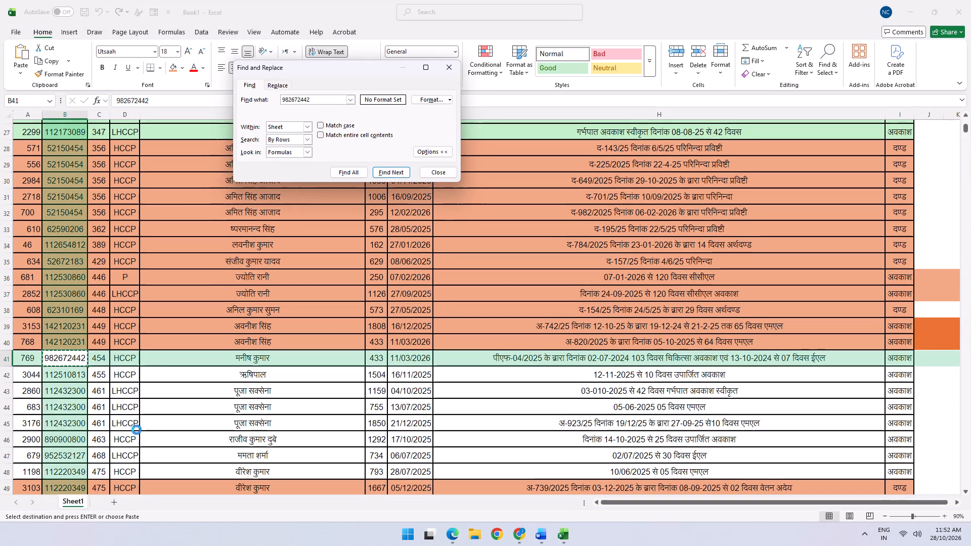
pyautogui.press('Return')
pyautogui.press('Return')
pyautogui.press('Return')
pyautogui.press('Return')
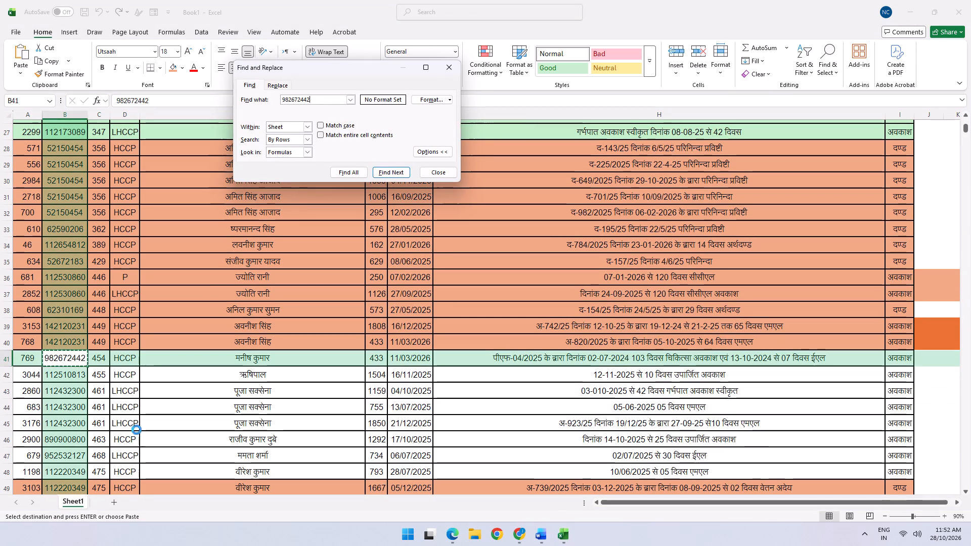
pyautogui.press('Return')
pyautogui.press('Return')
pyautogui.press('Return')
pyautogui.press('Return')
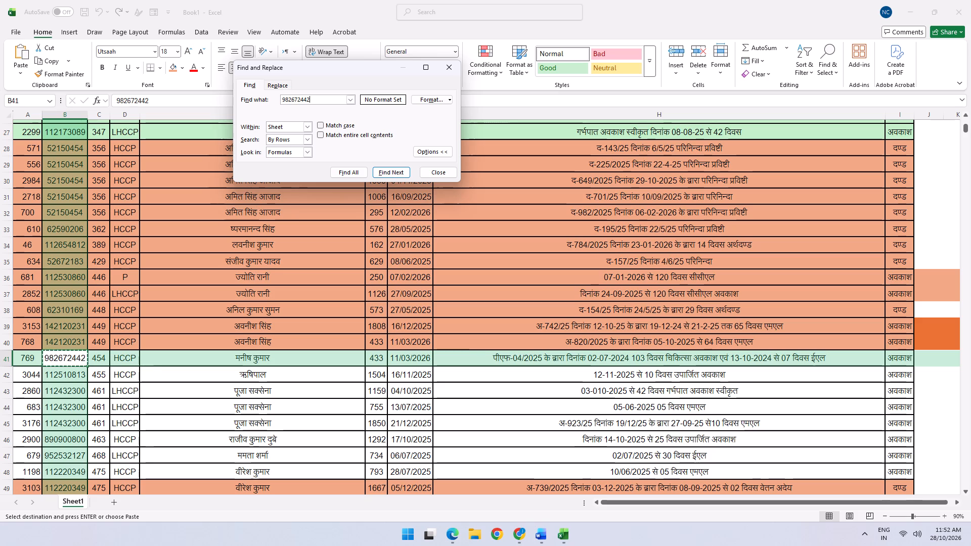
pyautogui.press('Return')
pyautogui.press('Return')
pyautogui.press('Return')
pyautogui.press('Return')
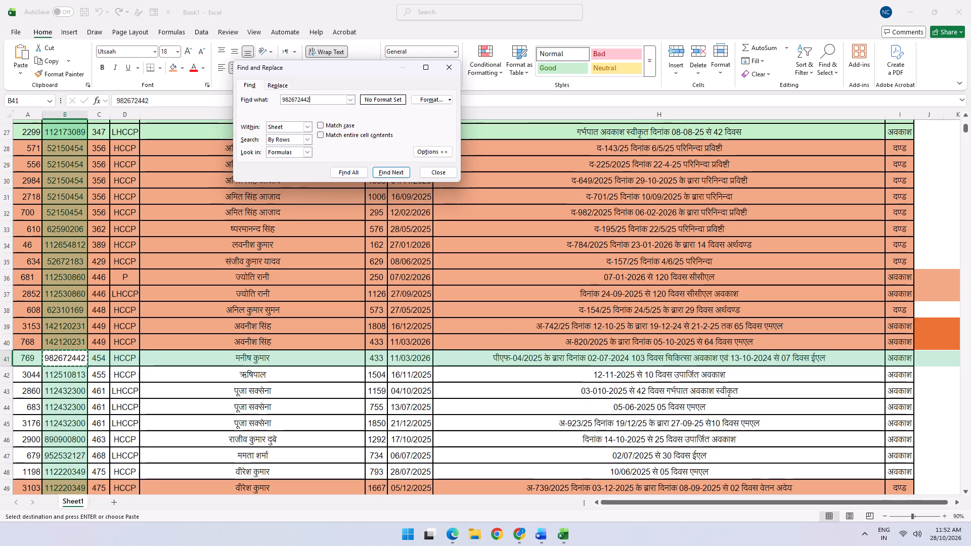
pyautogui.press('Return')
pyautogui.press('Return')
pyautogui.press('Return')
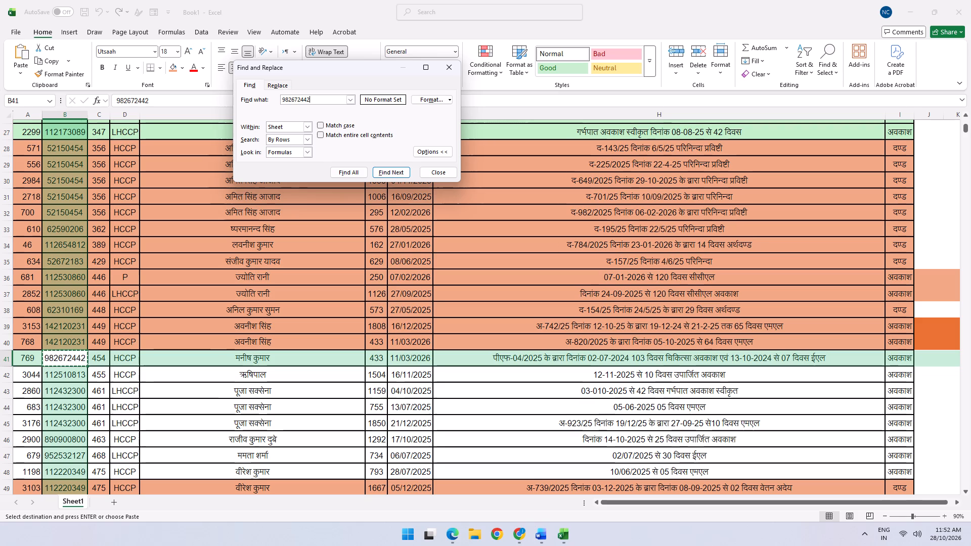
pyautogui.click(447, 61)
pyautogui.click(1, 359)
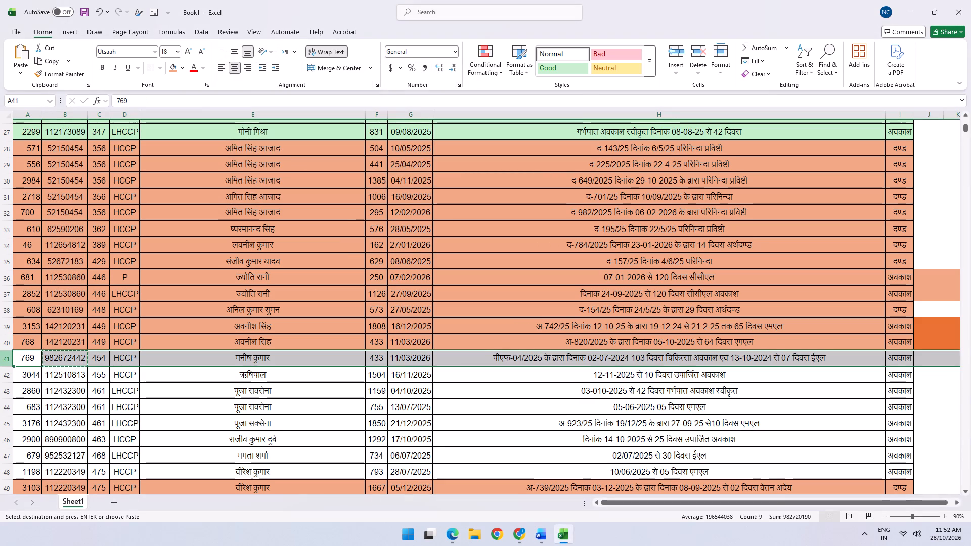
pyautogui.hotkey('ctrl', '-')
pyautogui.hotkey('ctrl', '-')
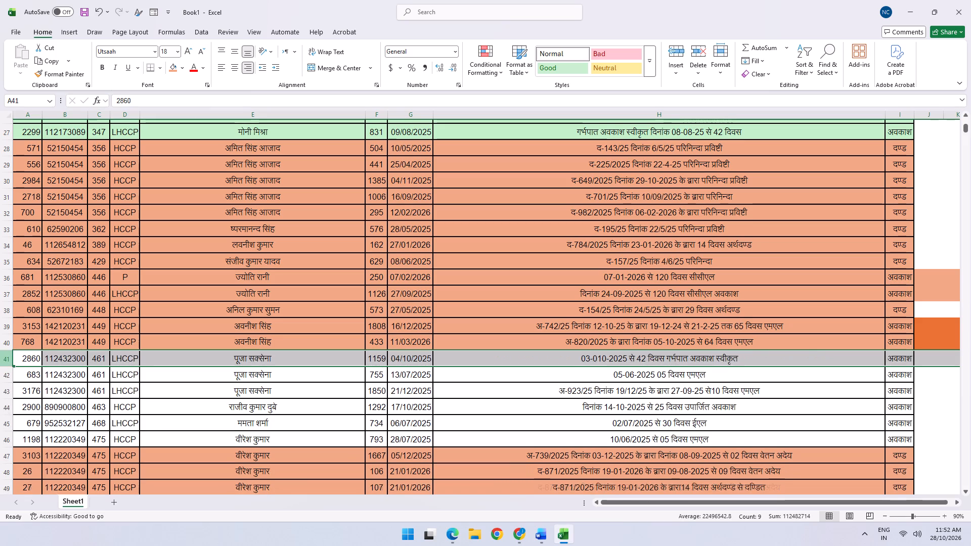
pyautogui.hotkey('ctrl', '-')
pyautogui.hotkey('ctrl', '-')
pyautogui.hotkey('ctrl', '-')
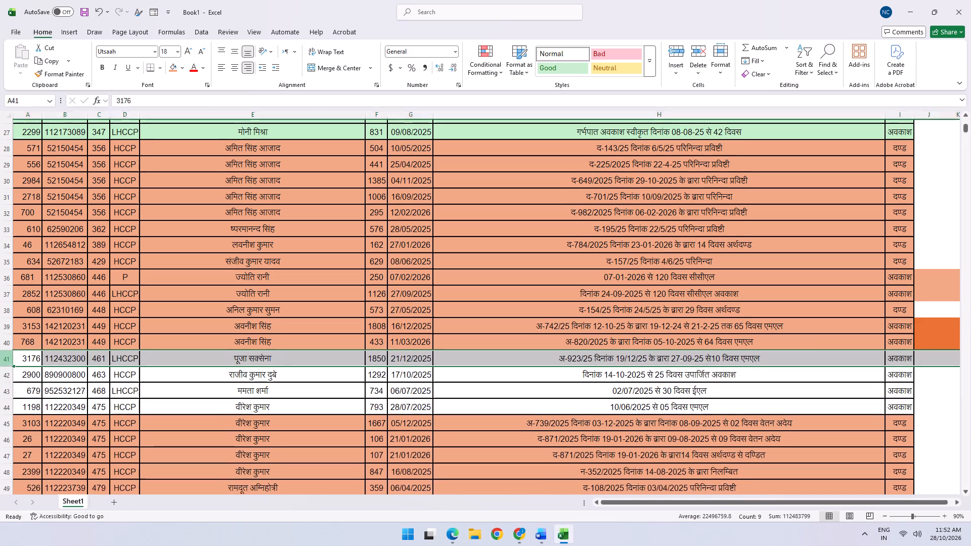
pyautogui.hotkey('ctrl', '-')
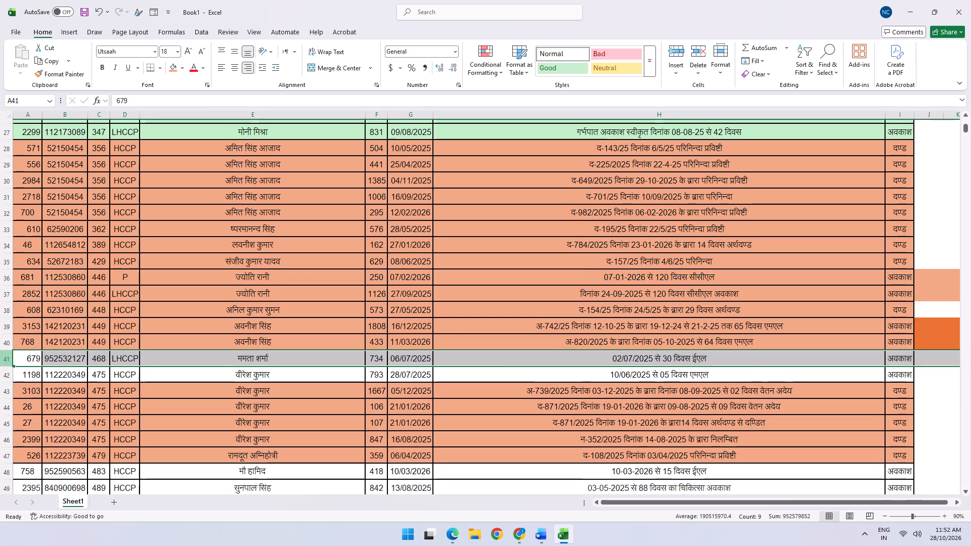
pyautogui.hotkey('ctrl', '-')
pyautogui.hotkey('ctrl', '-')
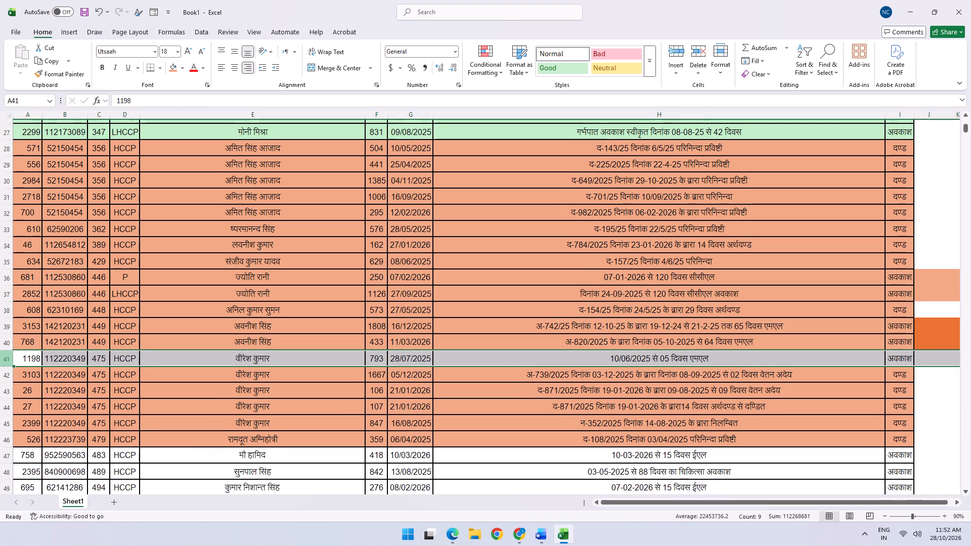
pyautogui.click(4, 440)
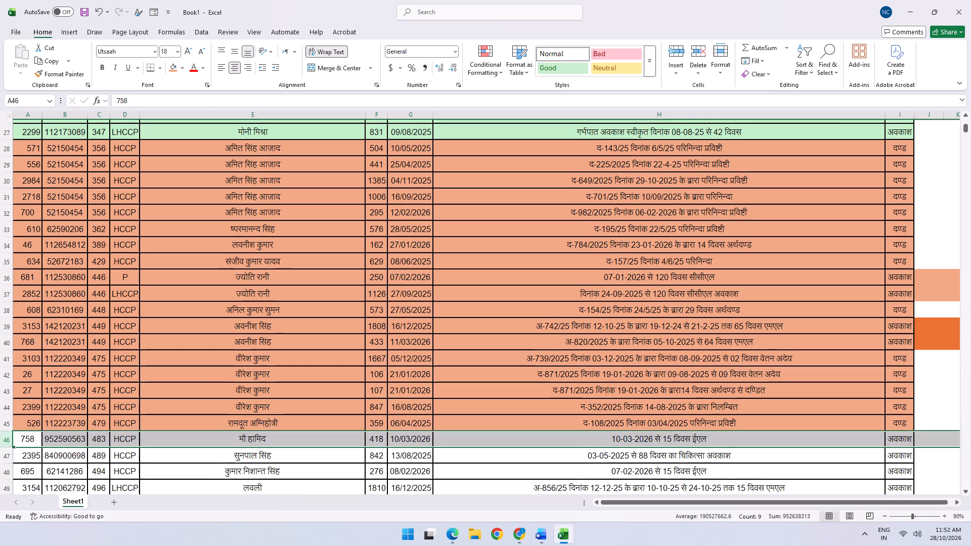
pyautogui.hotkey('ctrl', '-')
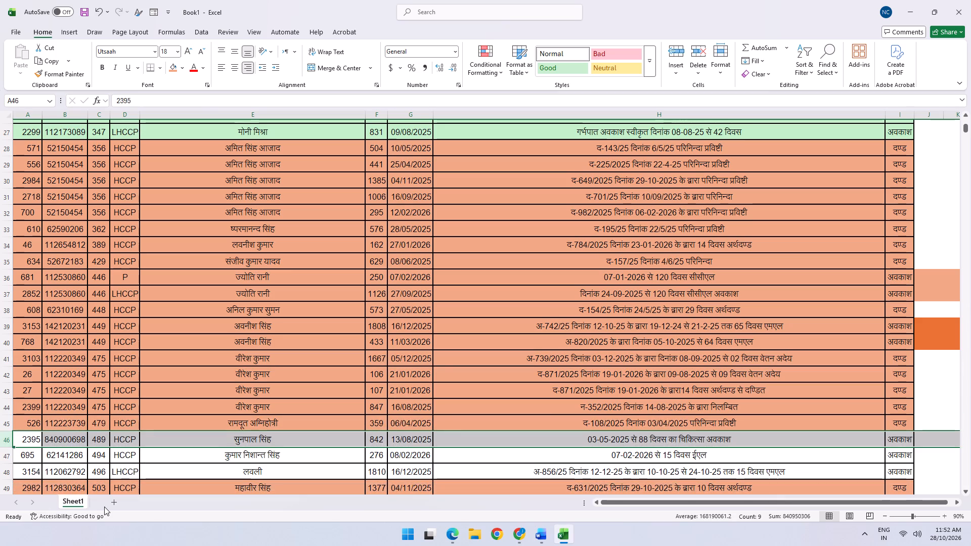
pyautogui.hotkey('ctrl', '-')
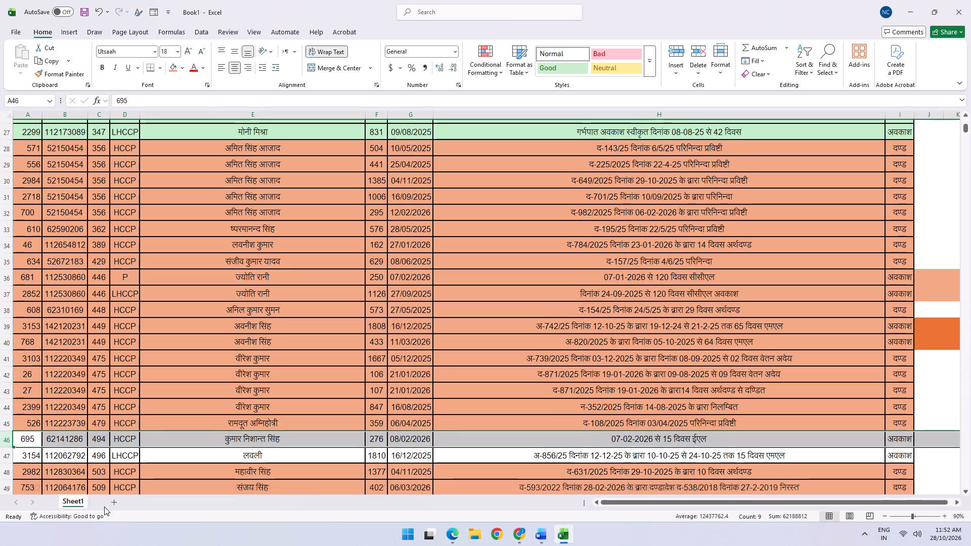
pyautogui.hotkey('ctrl', '-')
pyautogui.hotkey('ctrl', '-')
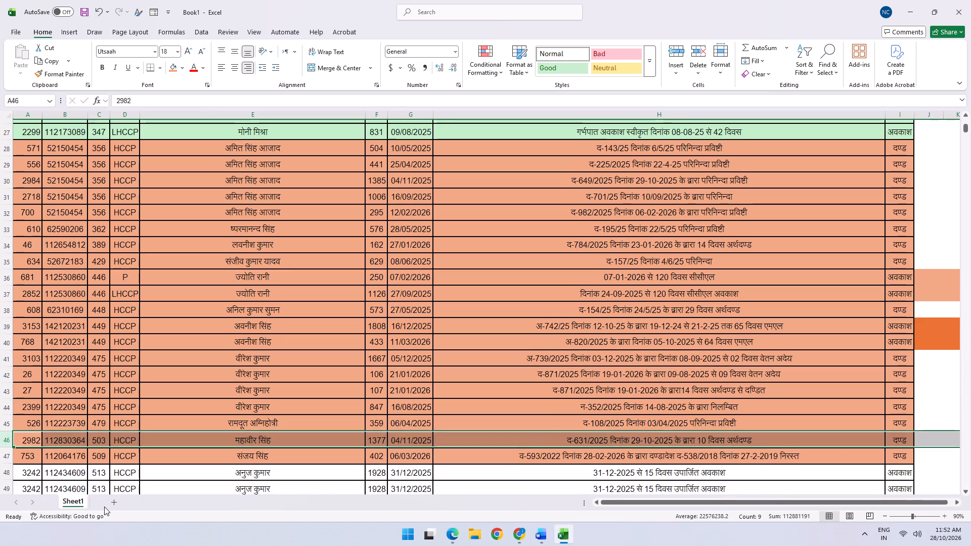
pyautogui.click(1, 471)
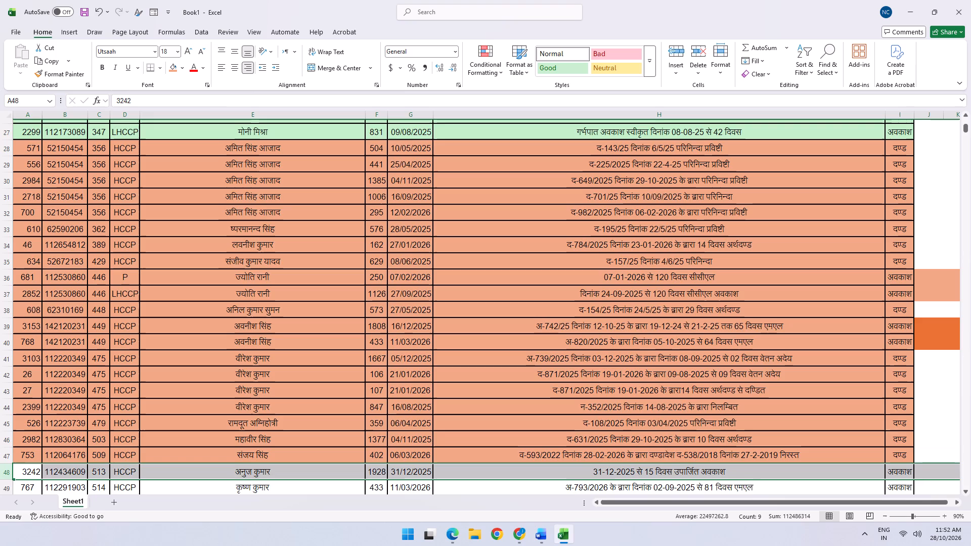
pyautogui.scroll(-2, 224, 444)
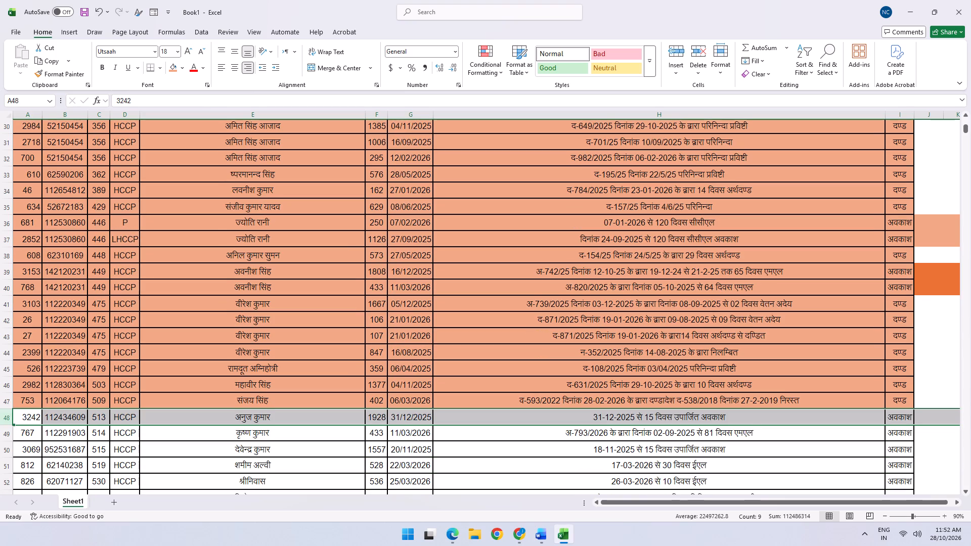
pyautogui.hotkey('ctrl', '-')
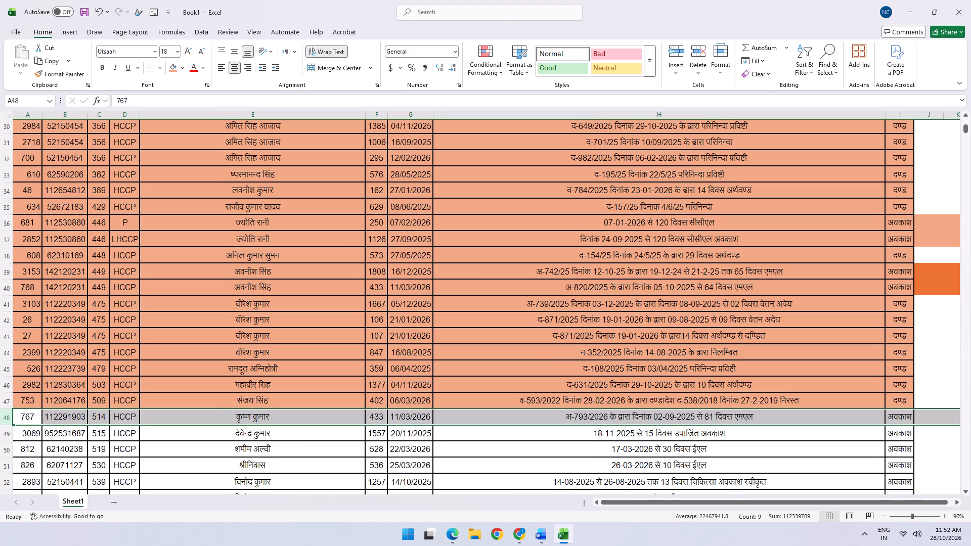
pyautogui.hotkey('ctrl', '-')
pyautogui.hotkey('ctrl', '-')
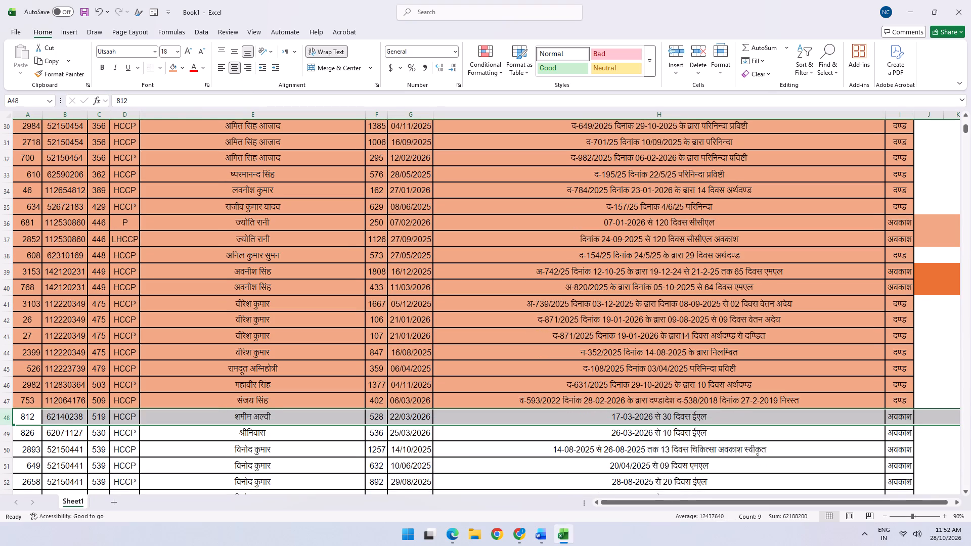
pyautogui.hotkey('ctrl', '-')
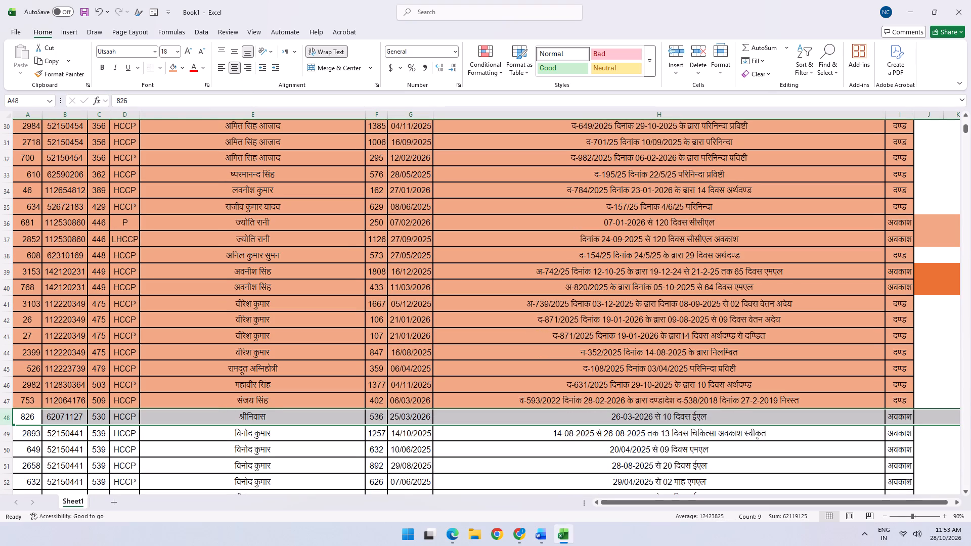
pyautogui.hotkey('ctrl', '-')
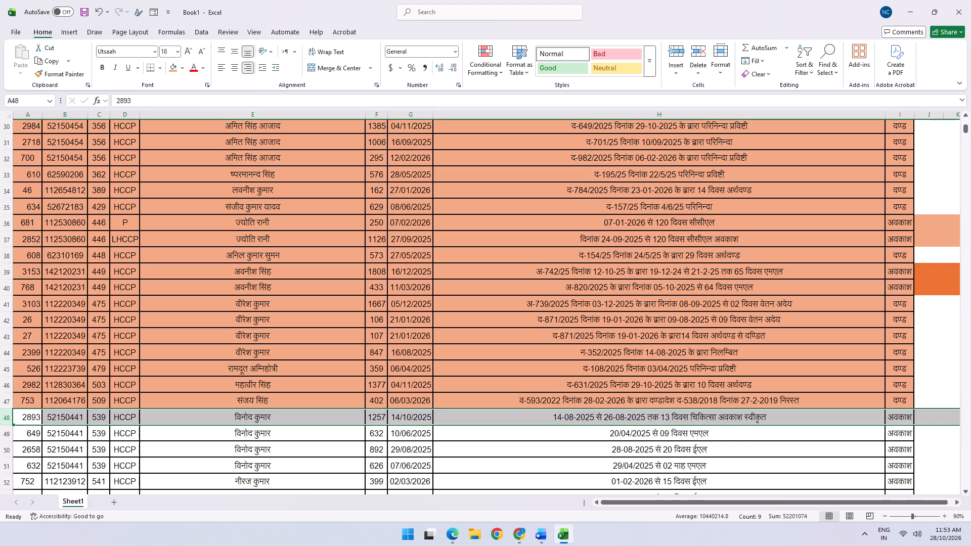
pyautogui.hotkey('ctrl', '-')
pyautogui.hotkey('ctrl', '-')
pyautogui.hotkey('ctrl', '-')
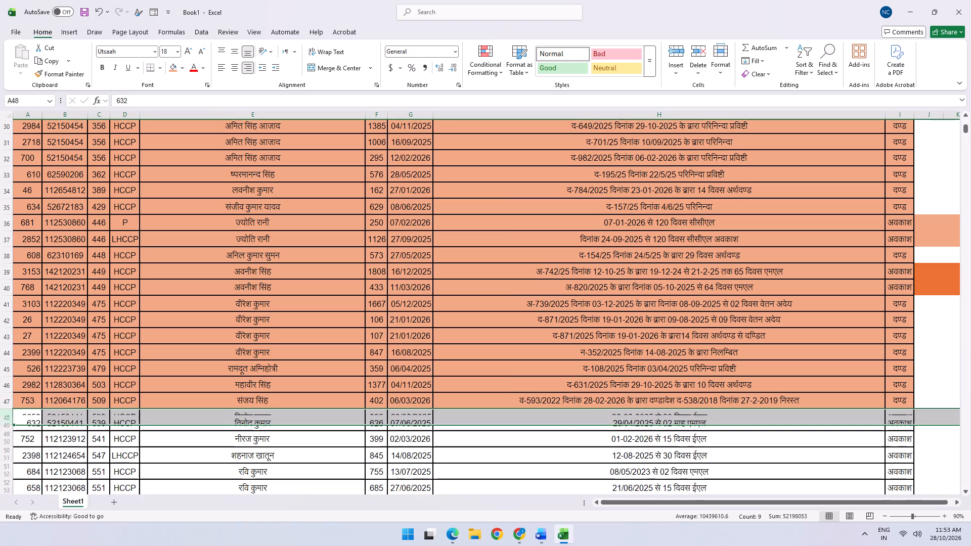
pyautogui.hotkey('ctrl', '-')
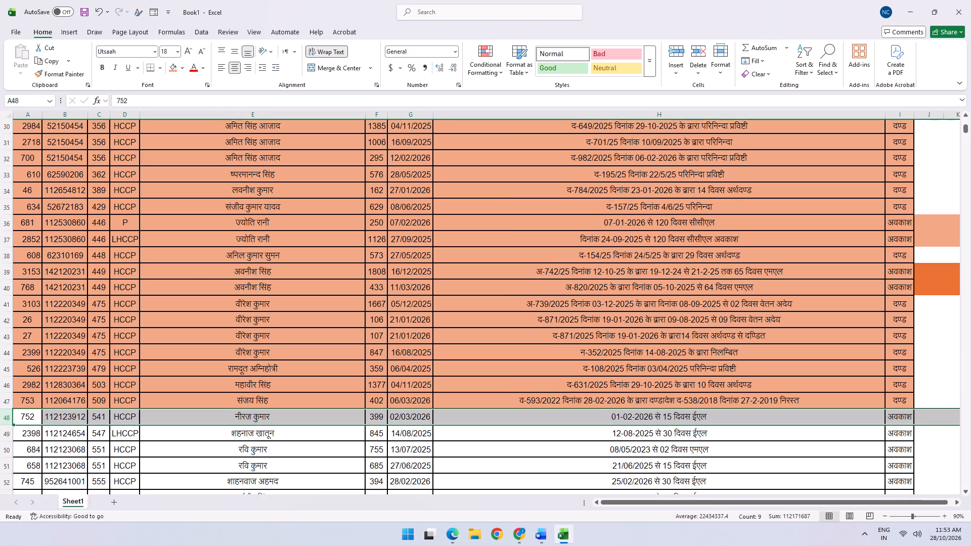
pyautogui.hotkey('ctrl', '-')
pyautogui.hotkey('ctrl', '-')
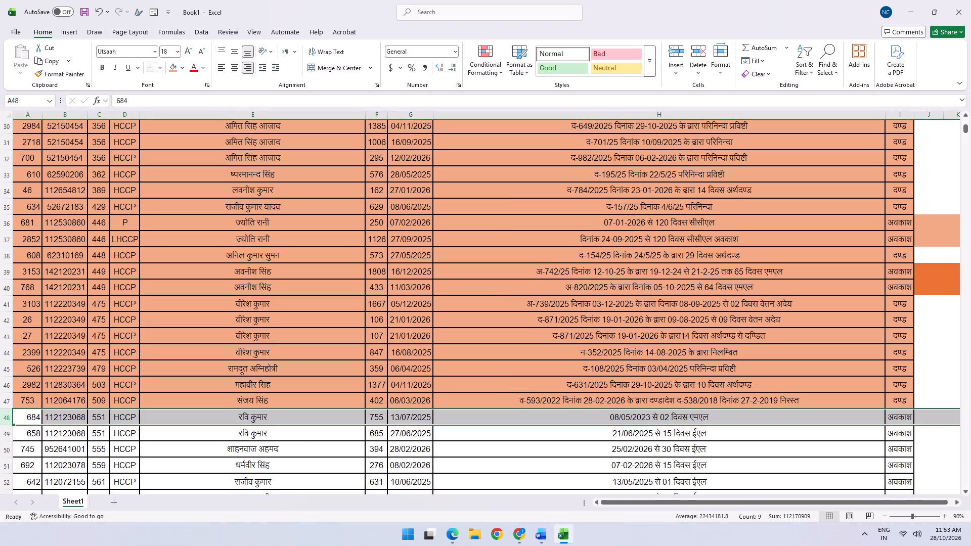
pyautogui.hotkey('ctrl', '-')
pyautogui.hotkey('ctrl', '-')
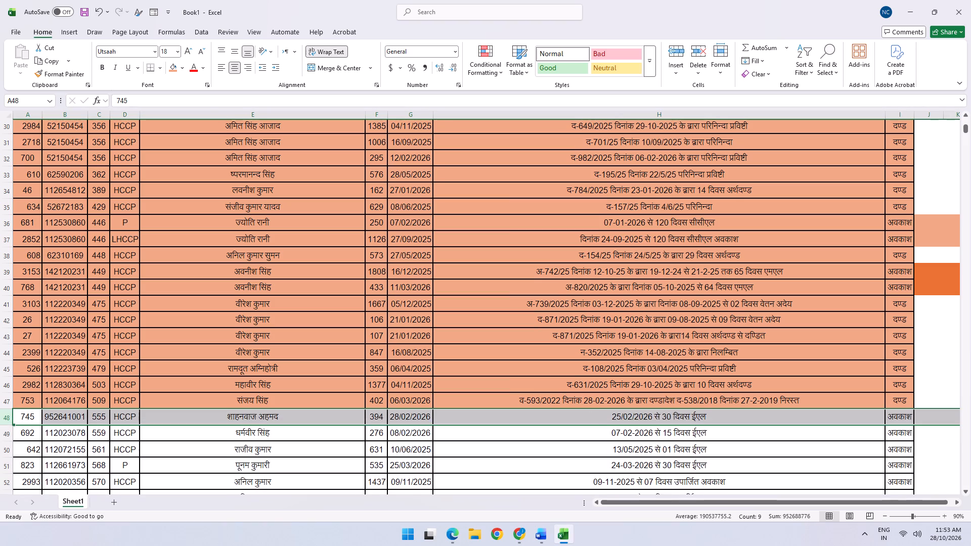
pyautogui.hotkey('ctrl', '-')
pyautogui.hotkey('ctrl', '-')
pyautogui.hotkey('ctrl', '-')
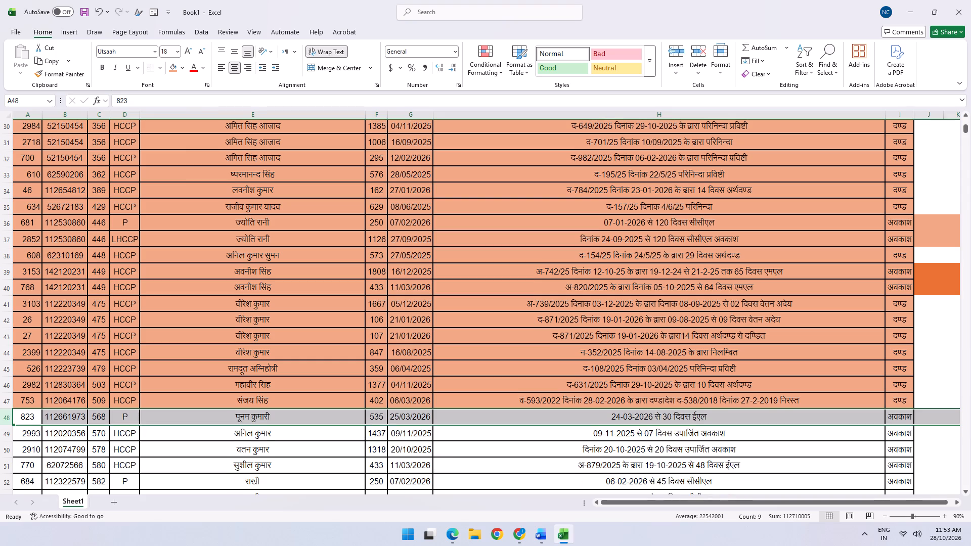
pyautogui.hotkey('ctrl', '-')
pyautogui.hotkey('ctrl', '-')
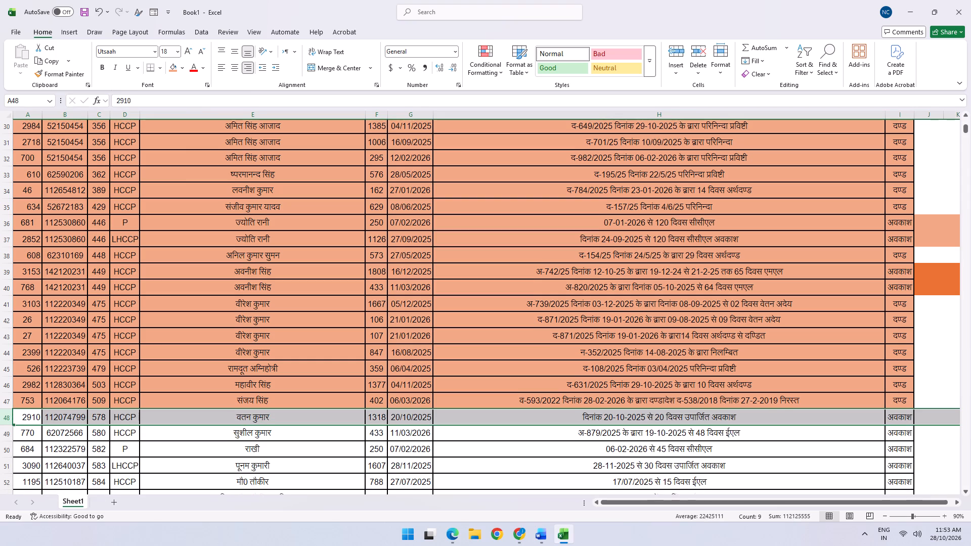
pyautogui.hotkey('ctrl', '-')
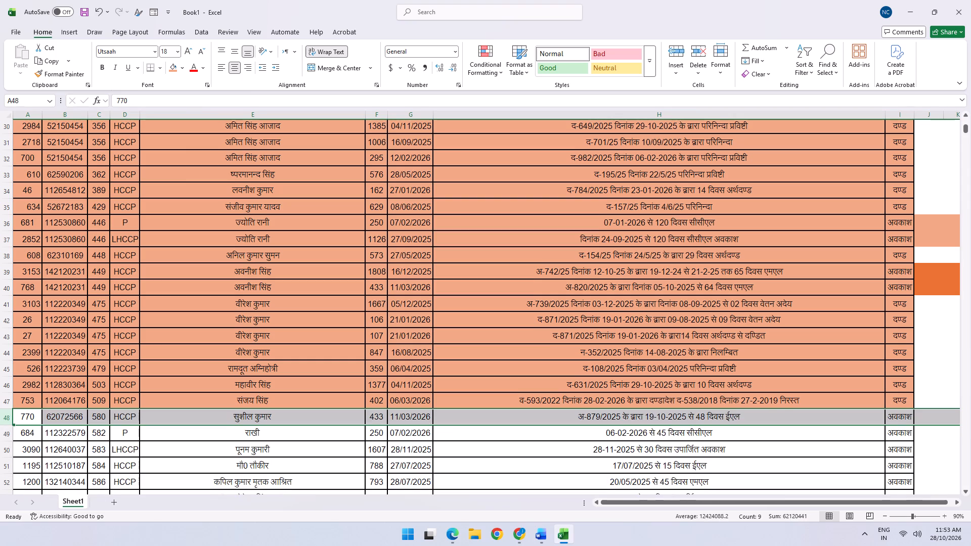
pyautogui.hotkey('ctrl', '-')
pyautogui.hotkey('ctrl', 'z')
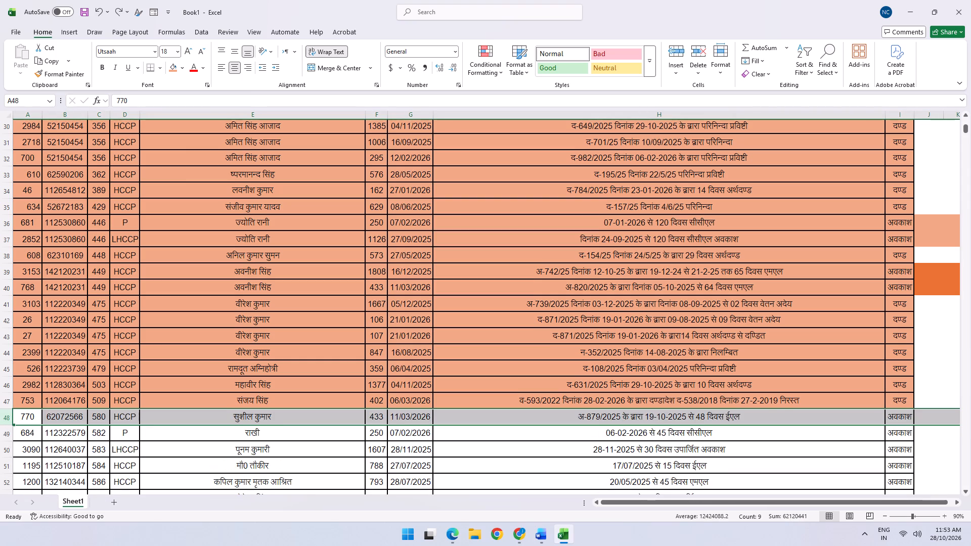
pyautogui.hotkey('ctrl', '-')
pyautogui.hotkey('ctrl', '-')
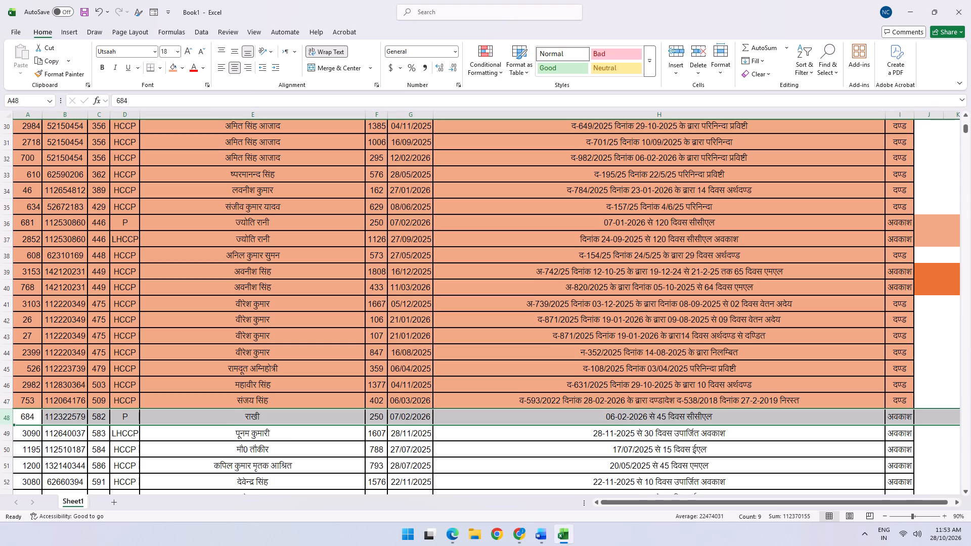
pyautogui.hotkey('ctrl', '-')
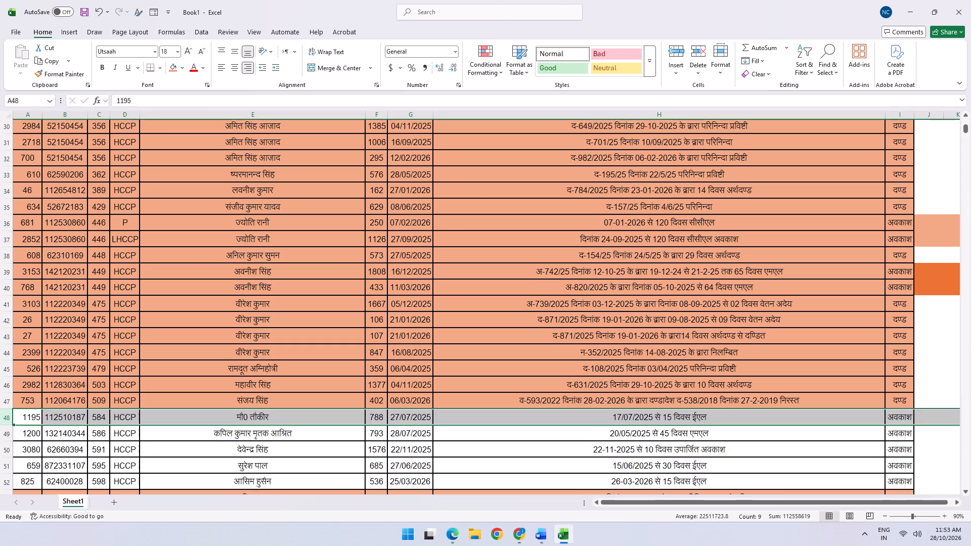
pyautogui.hotkey('ctrl', '-')
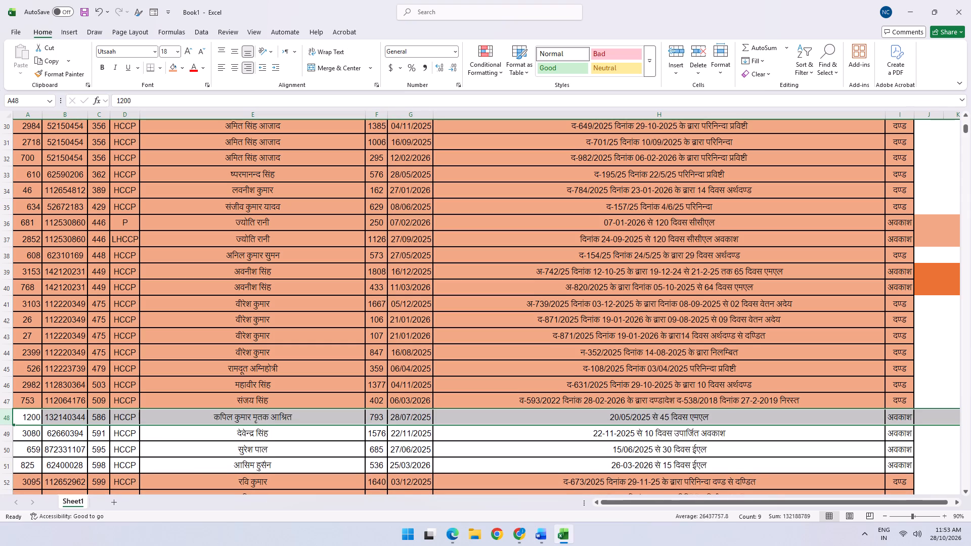
pyautogui.hotkey('ctrl', '-')
pyautogui.hotkey('ctrl', '-')
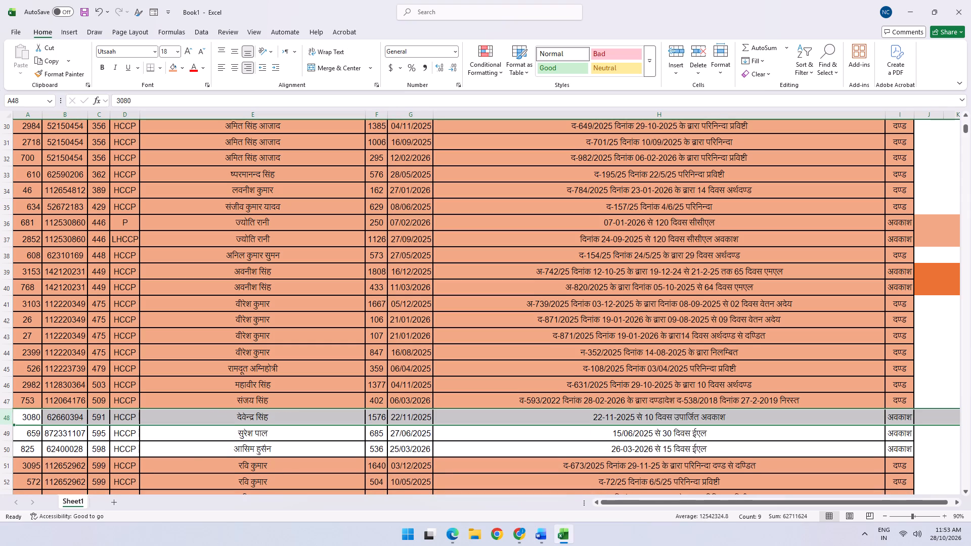
pyautogui.hotkey('ctrl', '-')
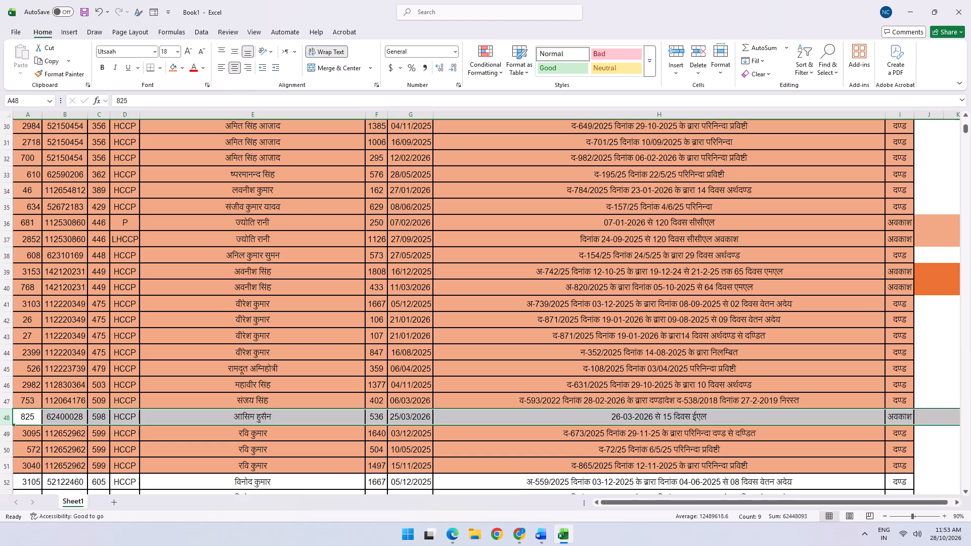
pyautogui.hotkey('ctrl', '-')
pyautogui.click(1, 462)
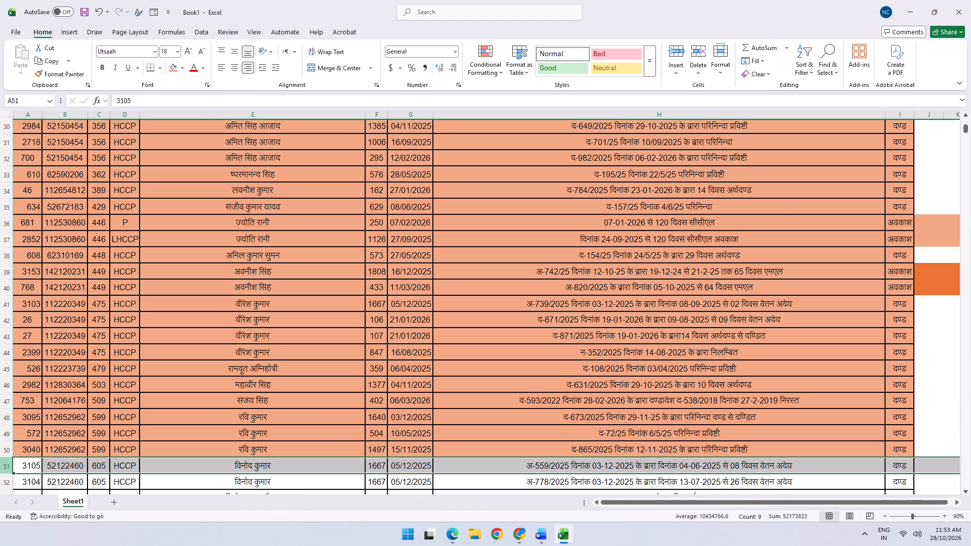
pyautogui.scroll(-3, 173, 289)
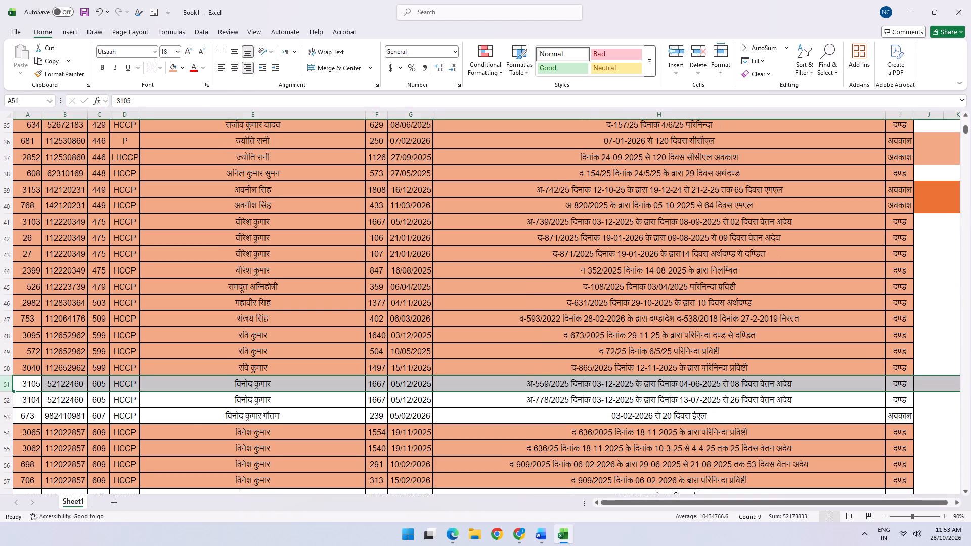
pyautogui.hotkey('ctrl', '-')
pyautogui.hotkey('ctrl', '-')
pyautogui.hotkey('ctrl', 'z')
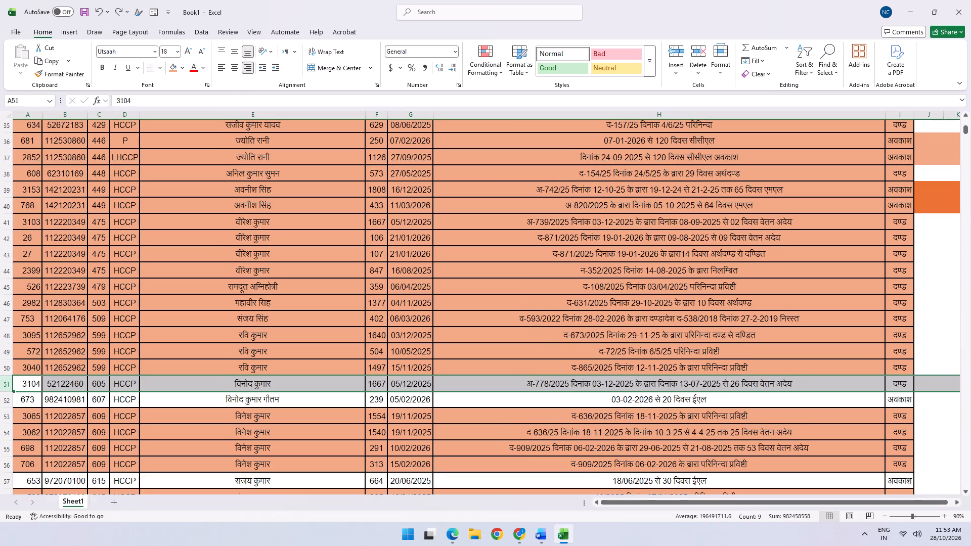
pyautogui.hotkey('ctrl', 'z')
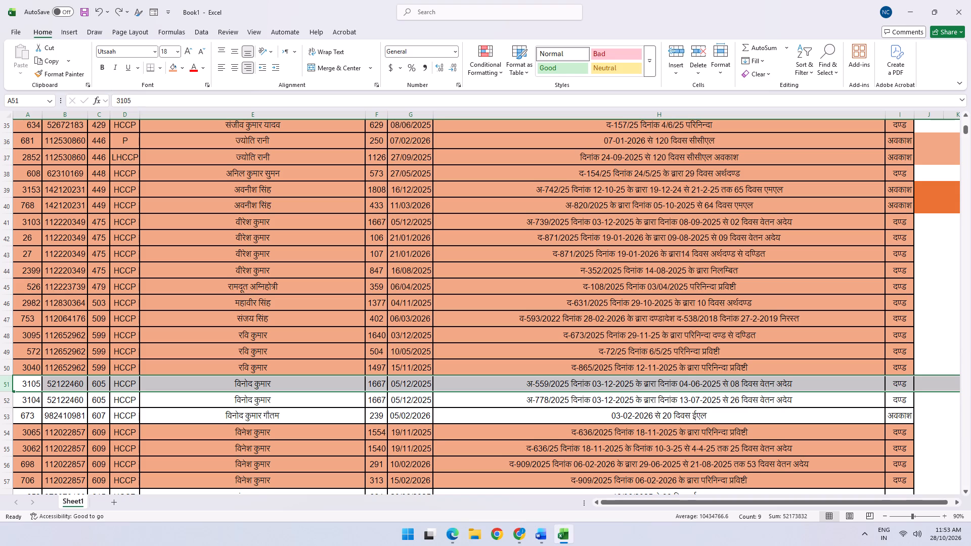
pyautogui.hotkey('ctrl', '-')
pyautogui.hotkey('ctrl', '-')
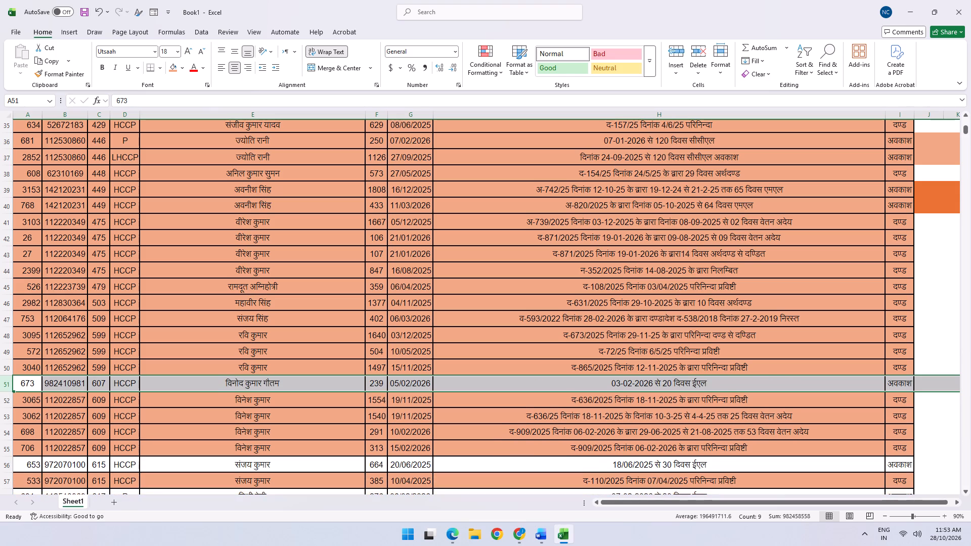
pyautogui.hotkey('ctrl', '-')
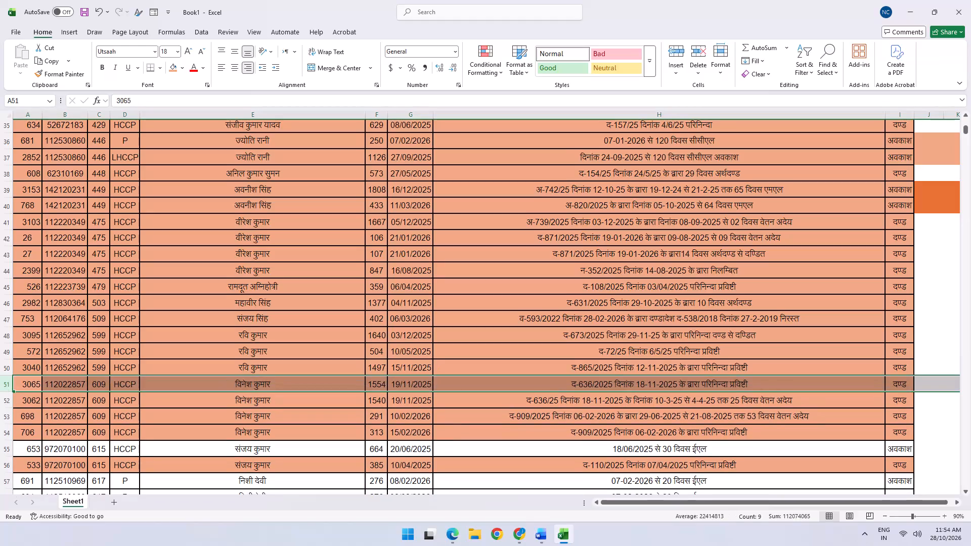
pyautogui.click(6, 445)
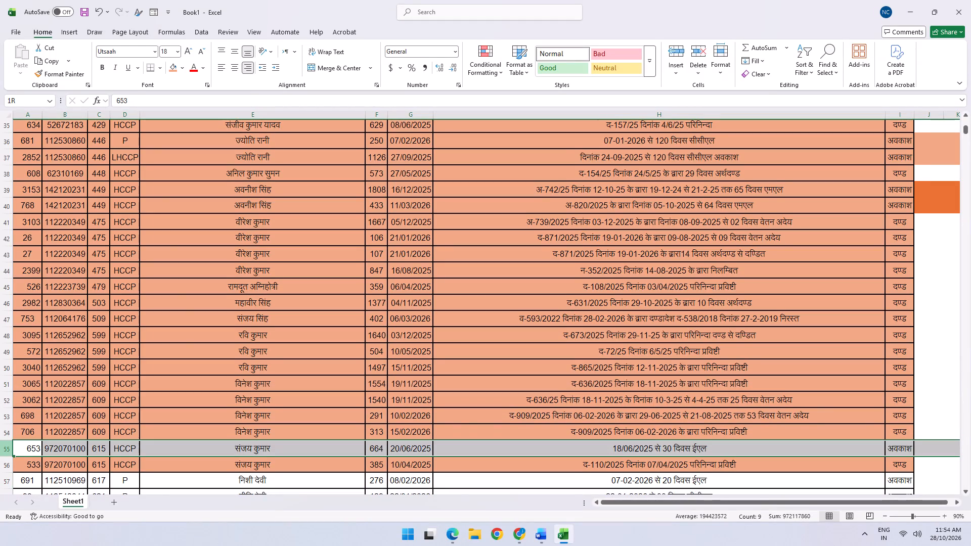
pyautogui.hotkey('ctrl', '-')
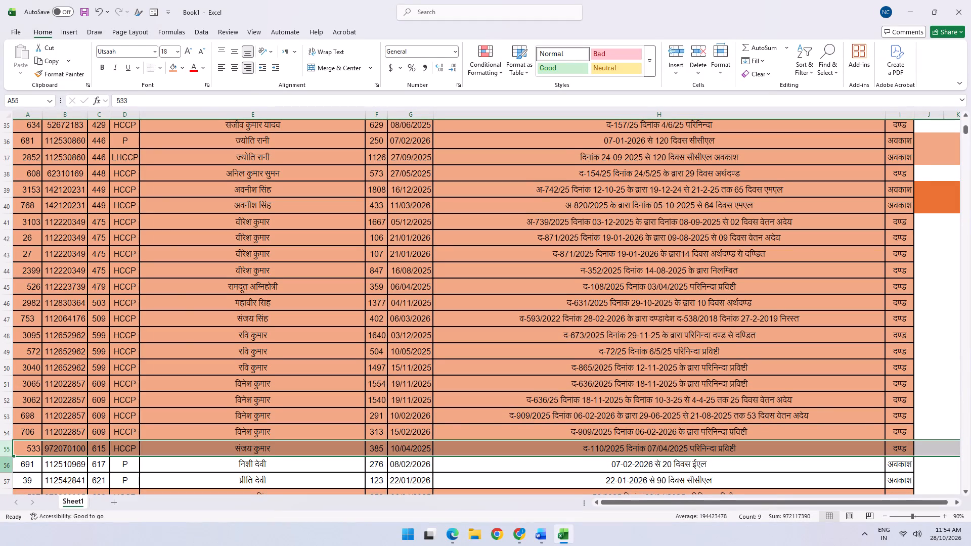
pyautogui.click(8, 464)
pyautogui.hotkey('ctrl', '-')
pyautogui.hotkey('ctrl', '-')
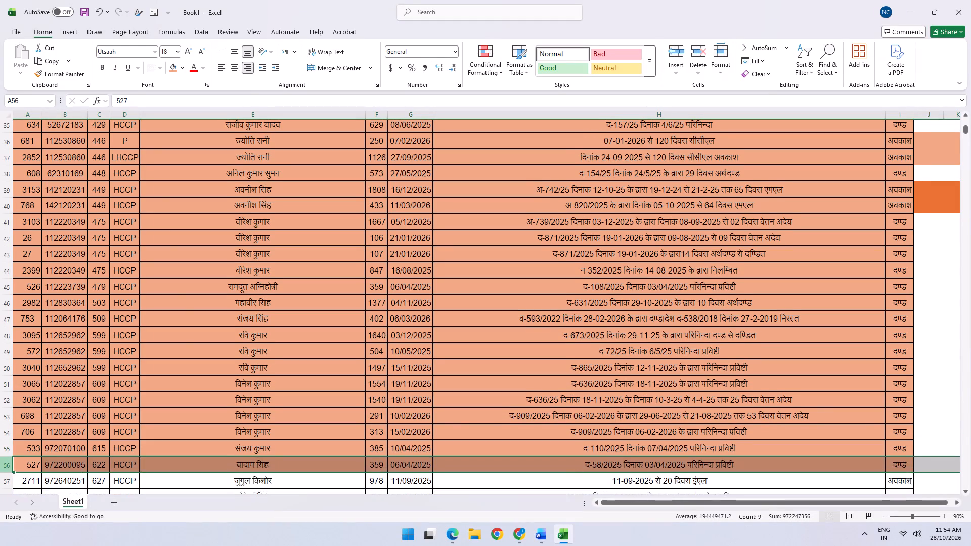
pyautogui.scroll(-2, 56, 447)
pyautogui.click(11, 424)
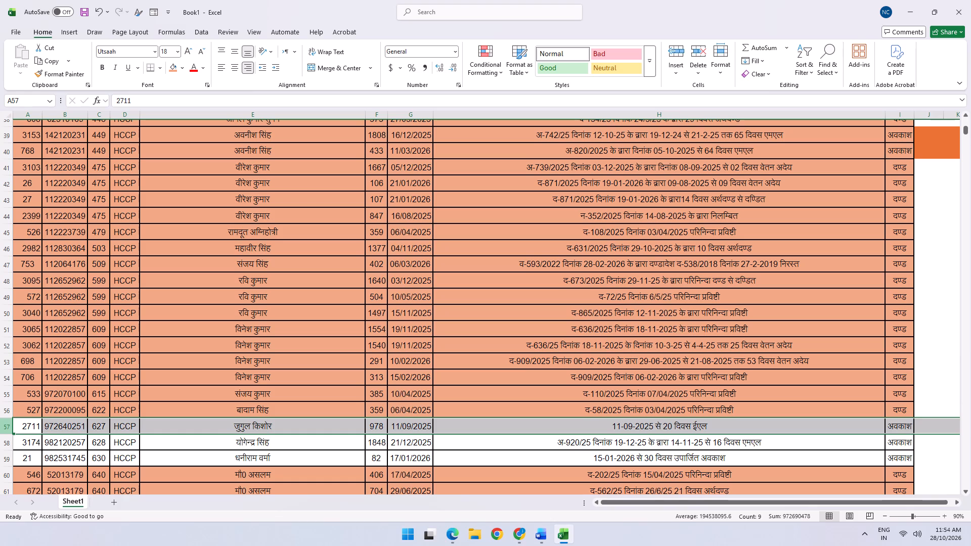
pyautogui.hotkey('ctrl', '-')
pyautogui.hotkey('ctrl', '-')
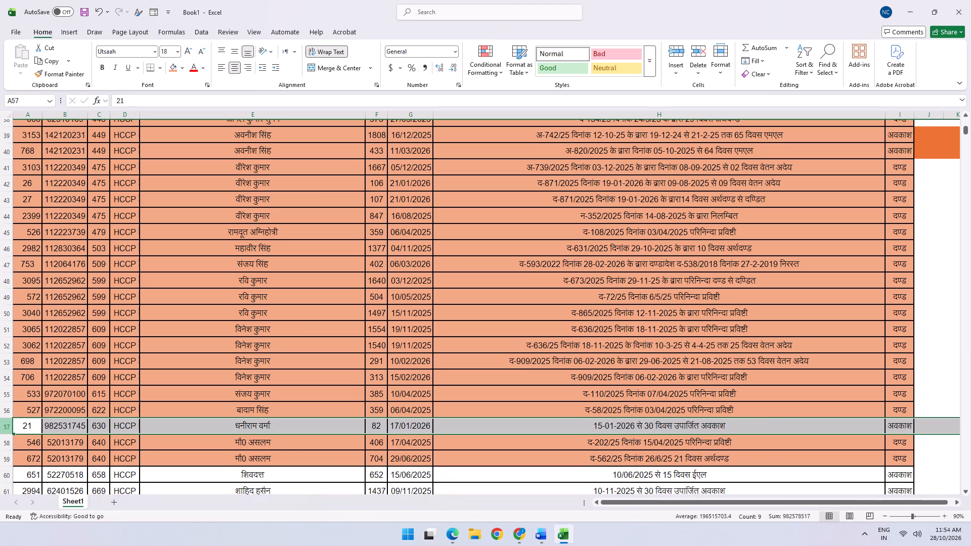
pyautogui.hotkey('ctrl', '-')
pyautogui.click(9, 464)
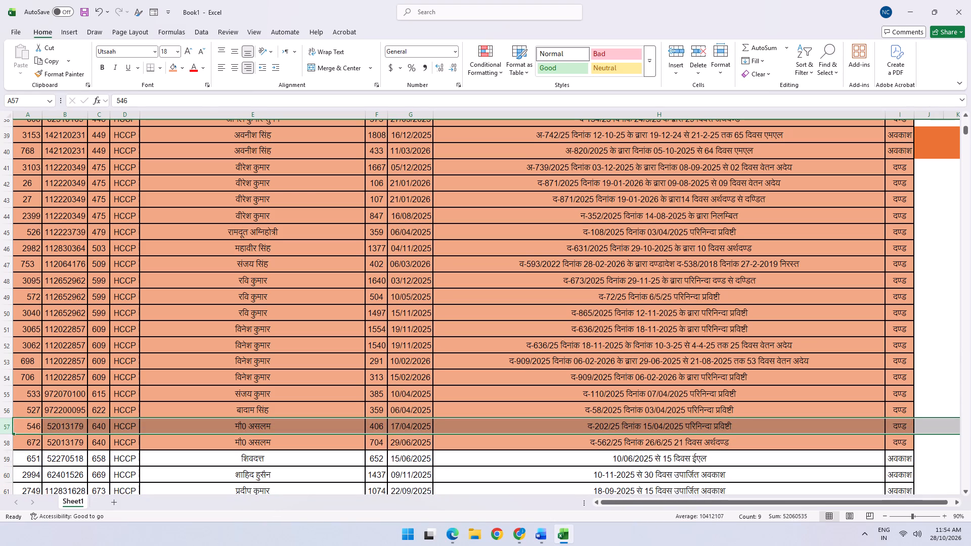
pyautogui.click(2, 463)
pyautogui.click(1, 457)
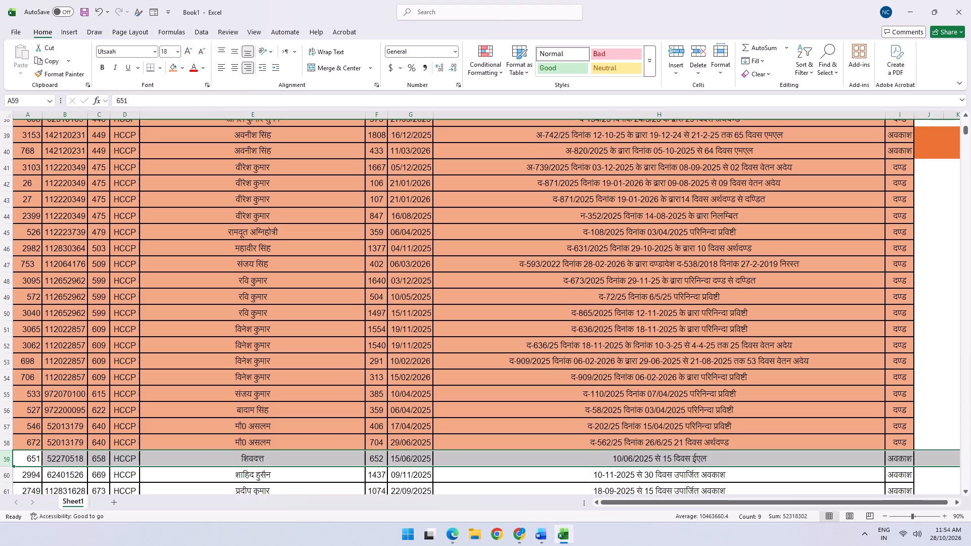
pyautogui.hotkey('ctrl', '-')
pyautogui.hotkey('ctrl', '-')
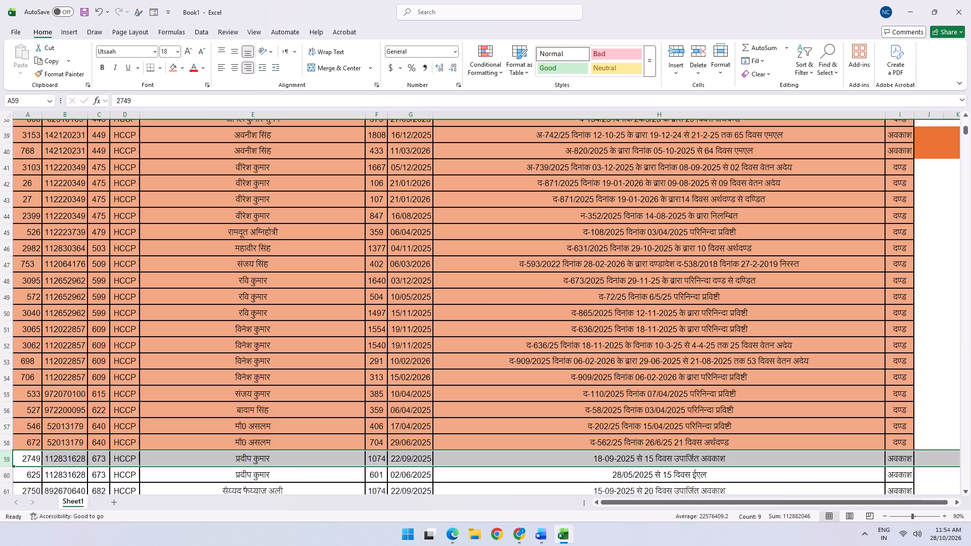
pyautogui.scroll(-1, 98, 407)
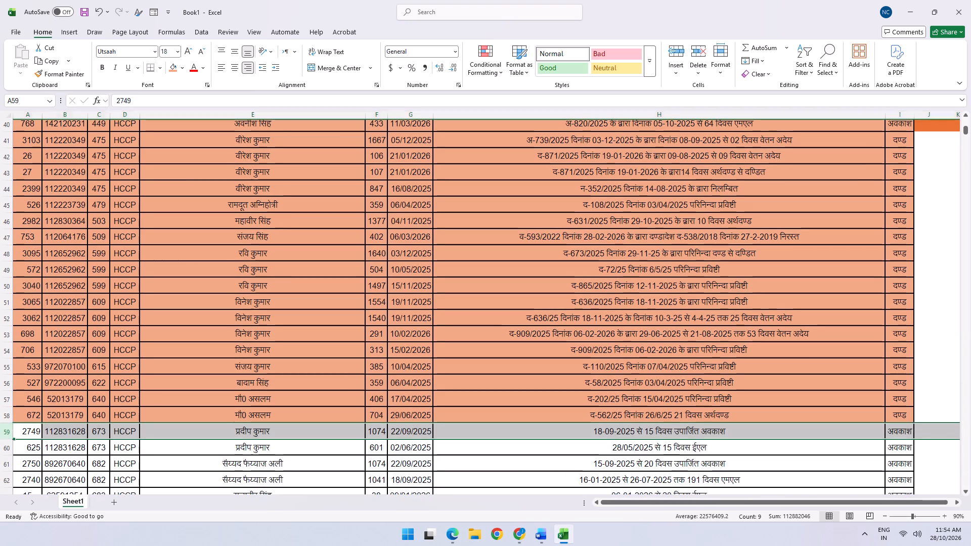
pyautogui.hotkey('ctrl', '-')
pyautogui.hotkey('ctrl', '-')
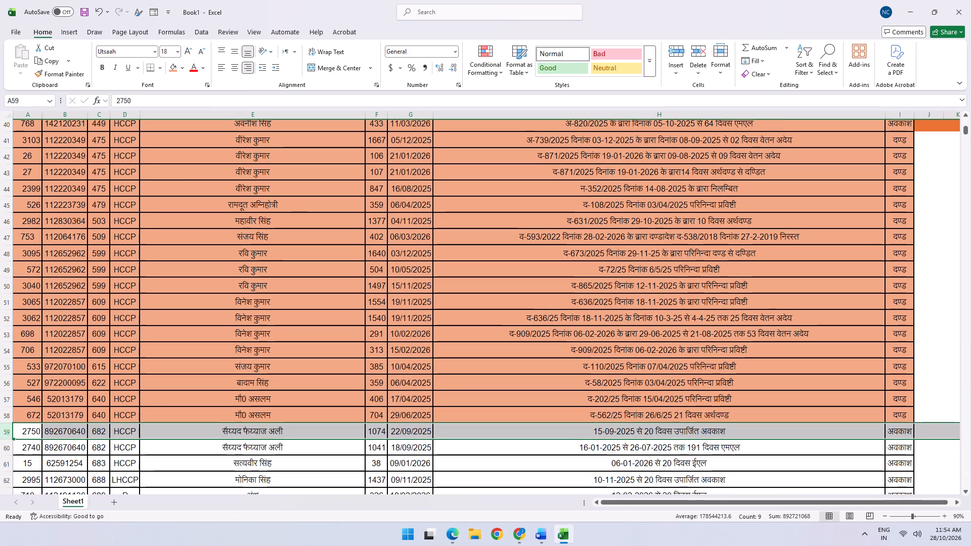
pyautogui.moveTo(5, 431); pyautogui.dragTo(4, 447)
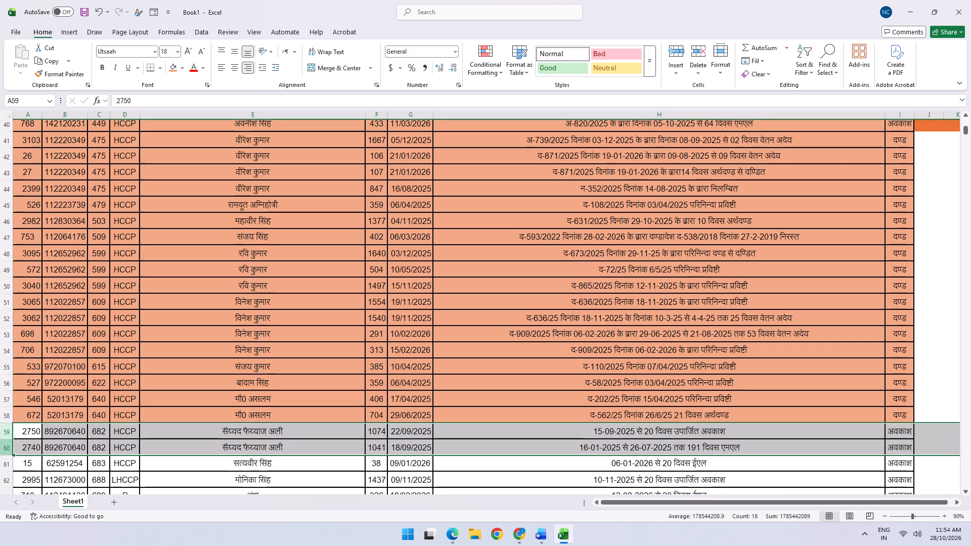
pyautogui.click(172, 70)
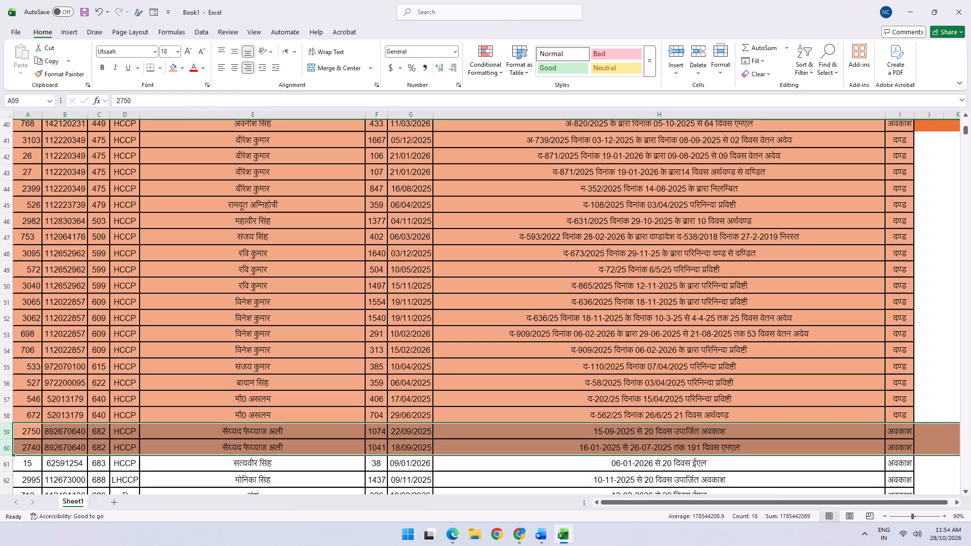
pyautogui.click(2, 461)
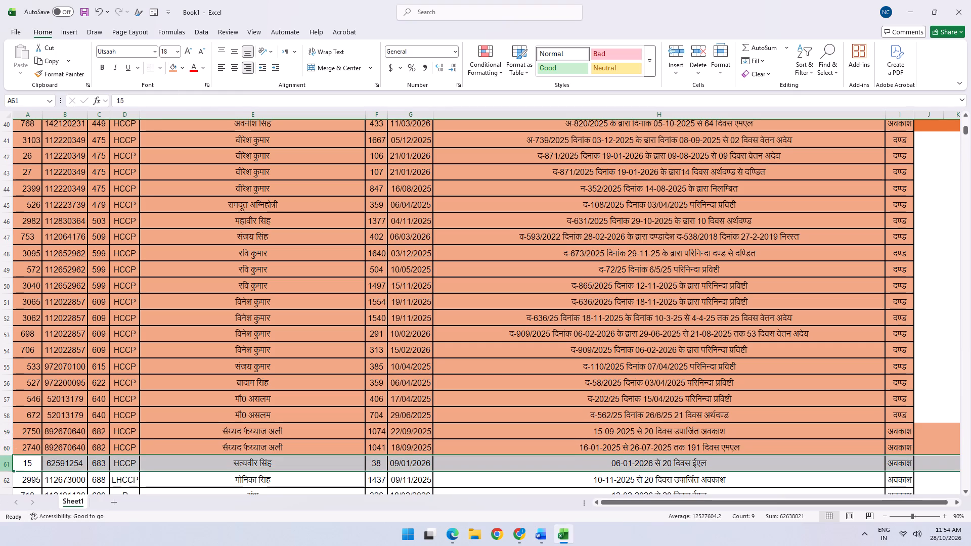
pyautogui.hotkey('ctrl', '-')
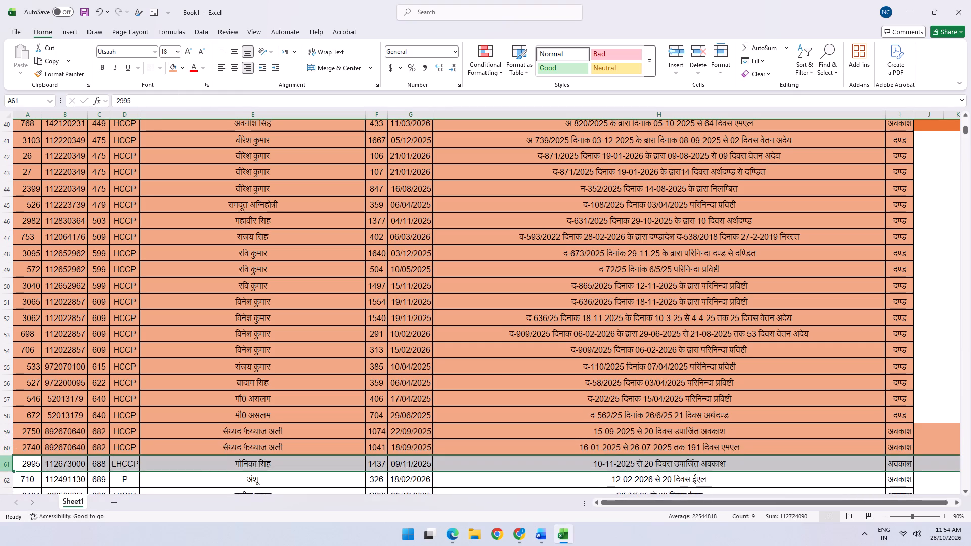
pyautogui.hotkey('ctrl', '-')
pyautogui.hotkey('ctrl', '-')
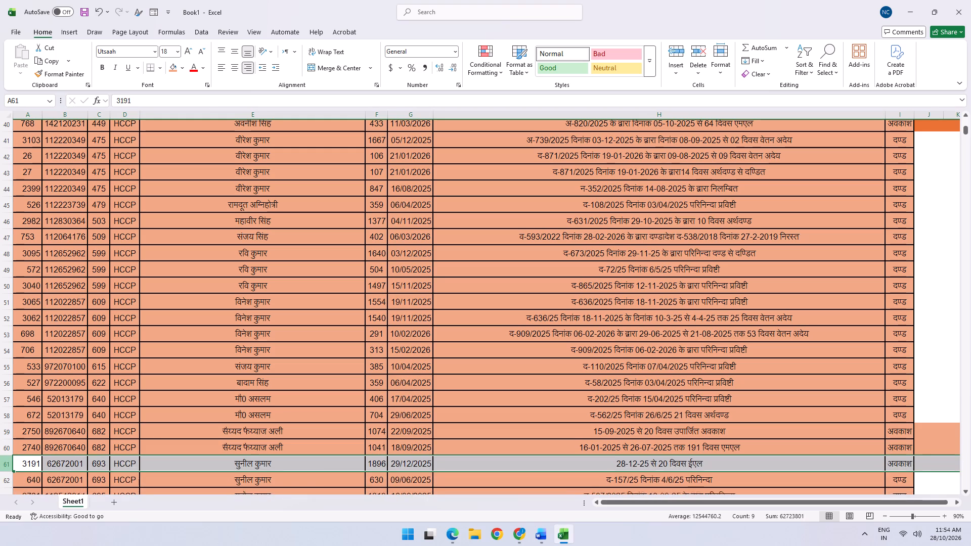
pyautogui.hotkey('ctrl', '-')
pyautogui.scroll(-1, 149, 415)
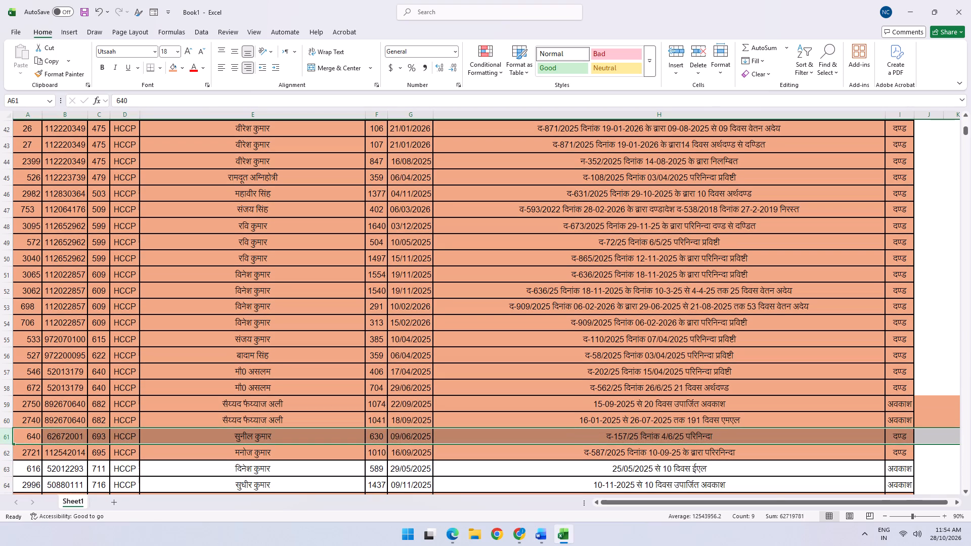
pyautogui.click(2, 470)
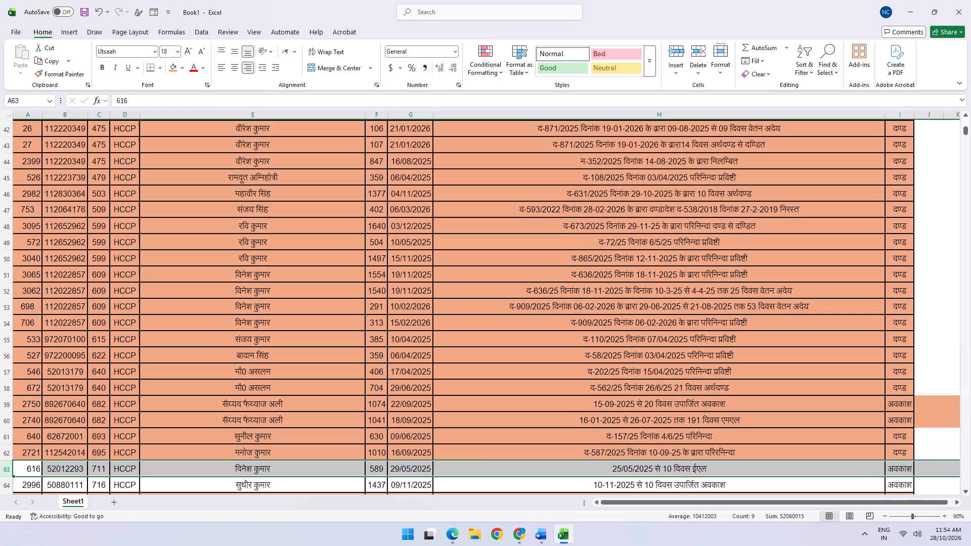
pyautogui.hotkey('ctrl', '-')
pyautogui.hotkey('ctrl', '-')
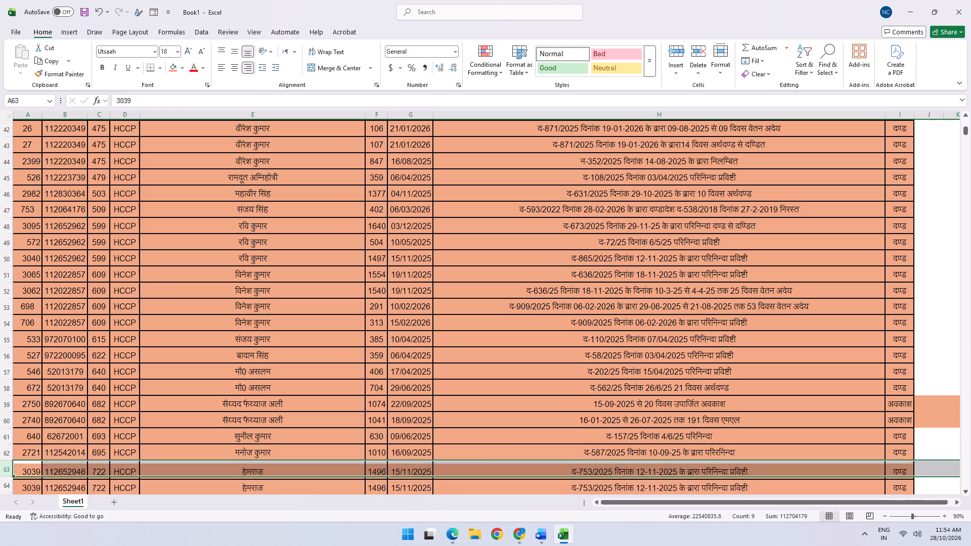
pyautogui.scroll(-3, 51, 476)
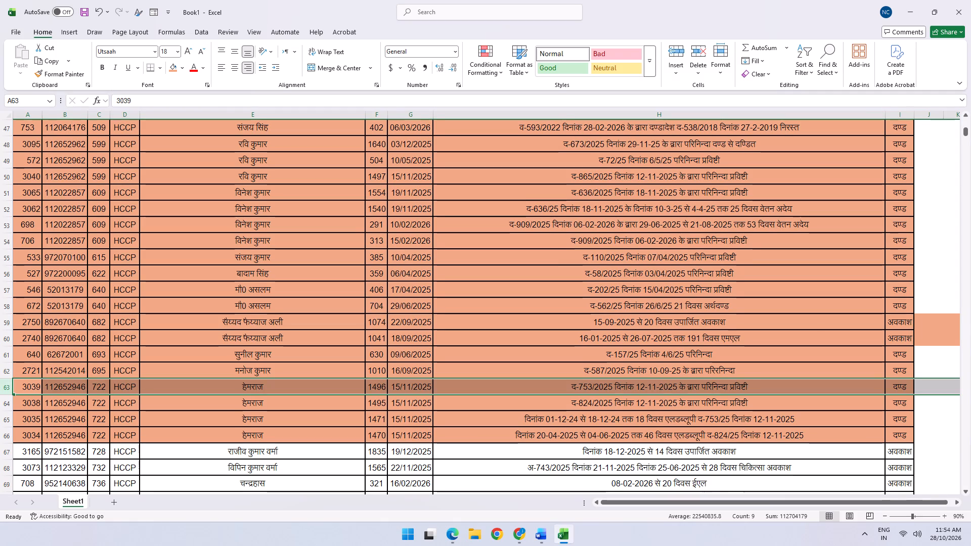
pyautogui.click(0, 420)
pyautogui.hotkey('ctrl', '-')
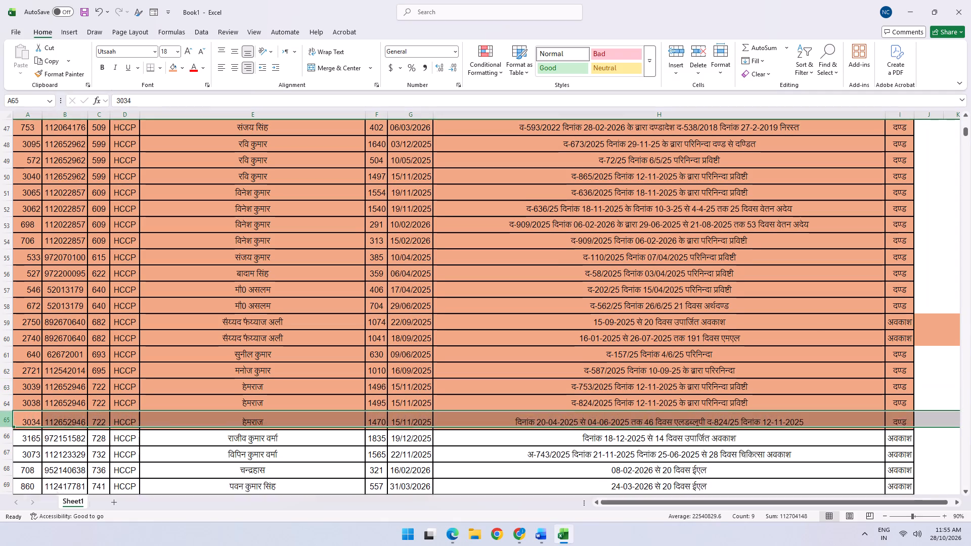
pyautogui.hotkey('ctrl', '-')
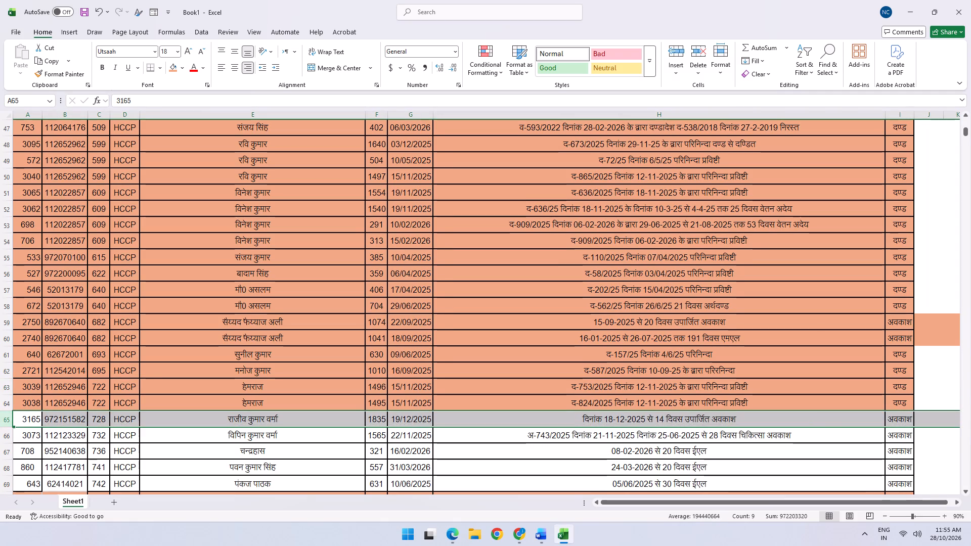
pyautogui.hotkey('ctrl', '-')
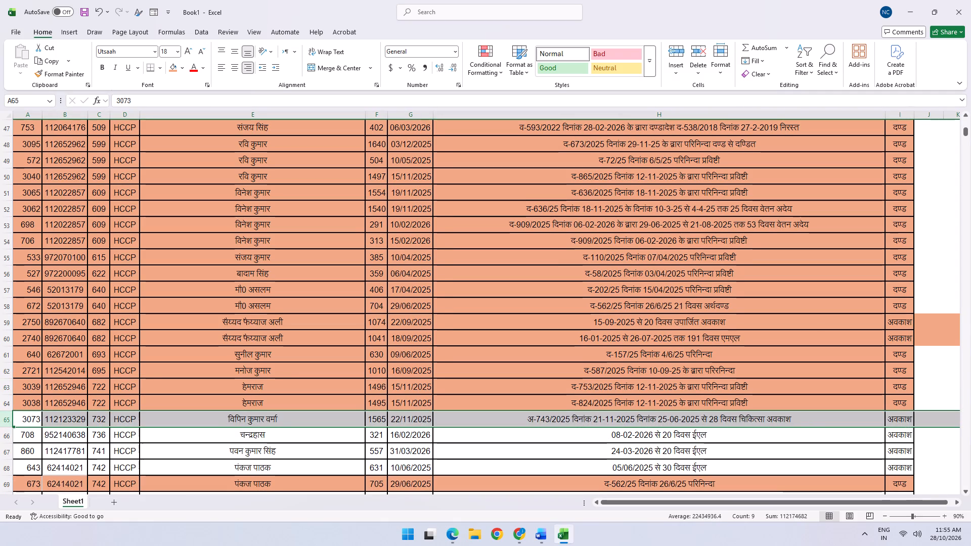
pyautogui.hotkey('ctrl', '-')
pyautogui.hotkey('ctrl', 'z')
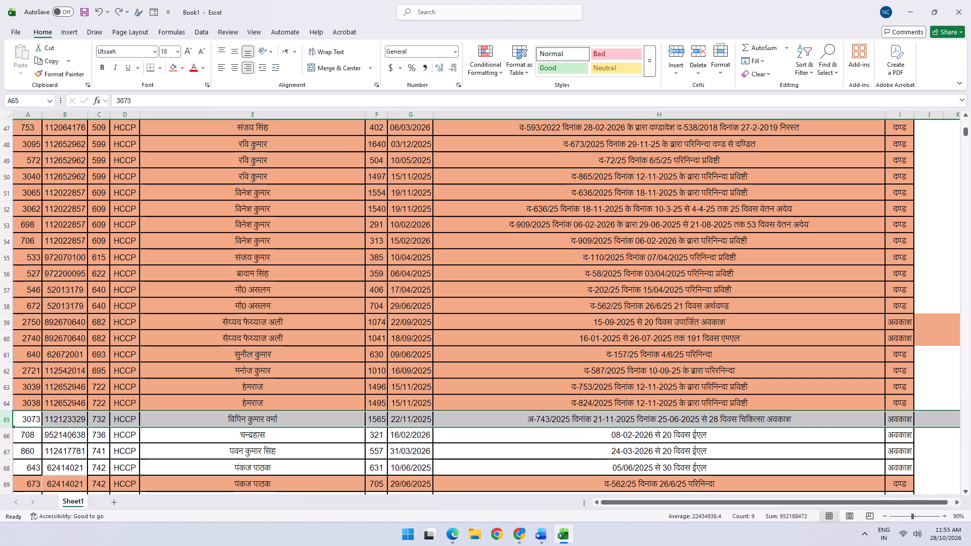
# Delete the leave rows for badges 732, 736 and 741 and the badge 742 leave row dated 10/06/2025.
pyautogui.hotkey('ctrl', '-')
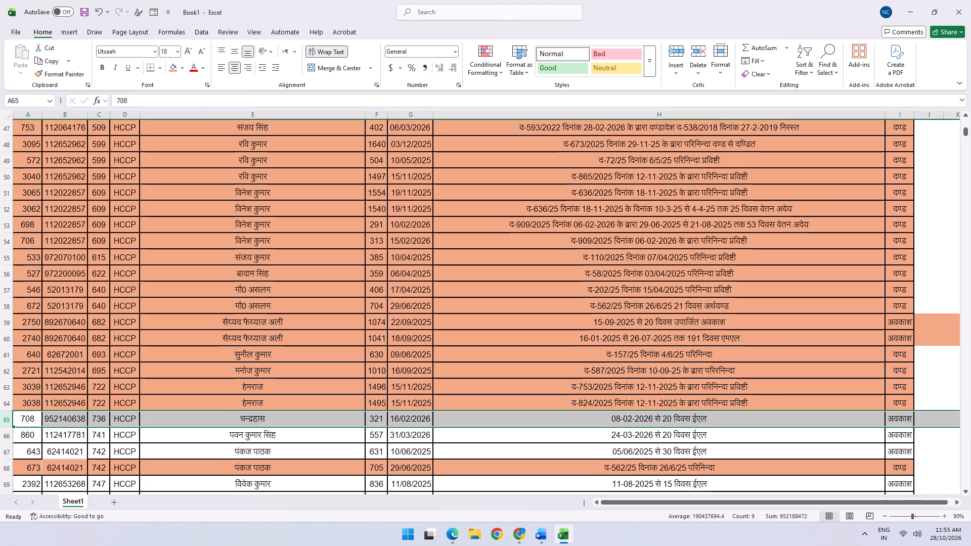
pyautogui.hotkey('ctrl', '-')
pyautogui.hotkey('ctrl', '-')
pyautogui.hotkey('ctrl', '-')
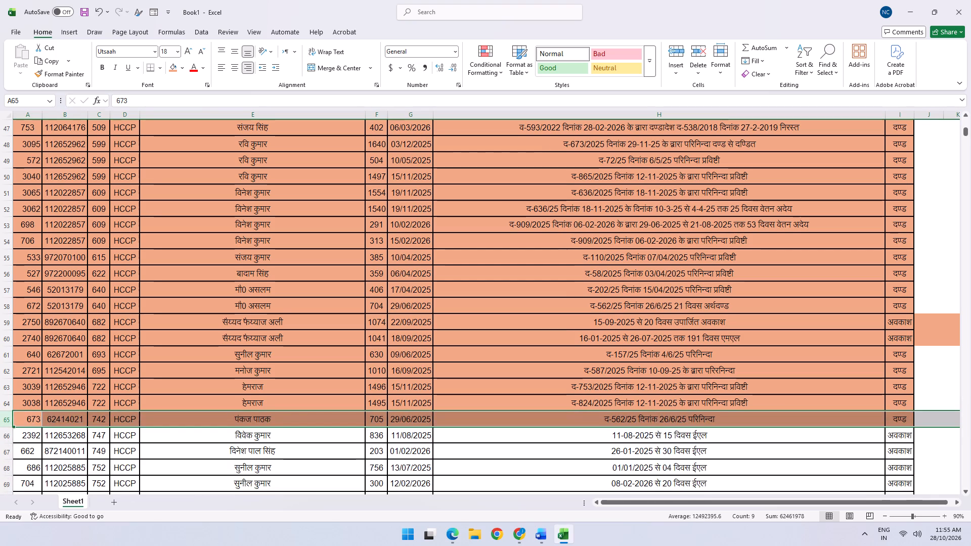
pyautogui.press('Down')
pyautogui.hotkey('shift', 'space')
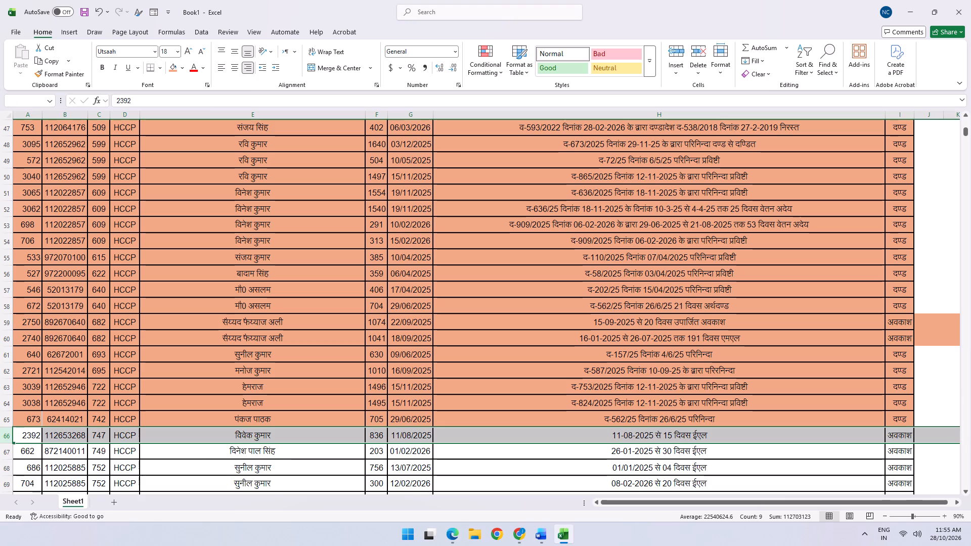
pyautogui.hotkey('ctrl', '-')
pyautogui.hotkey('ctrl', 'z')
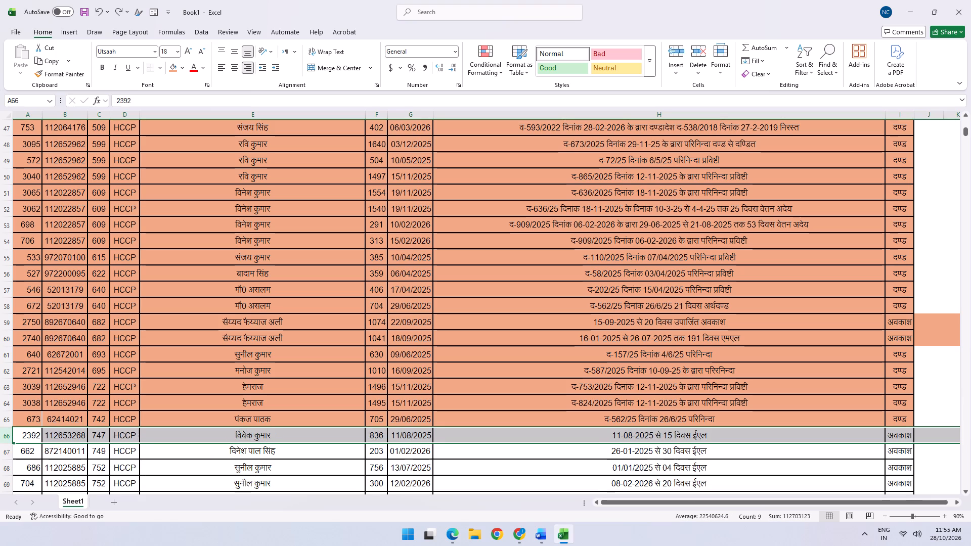
pyautogui.hotkey('ctrl', '-')
pyautogui.hotkey('ctrl', '-')
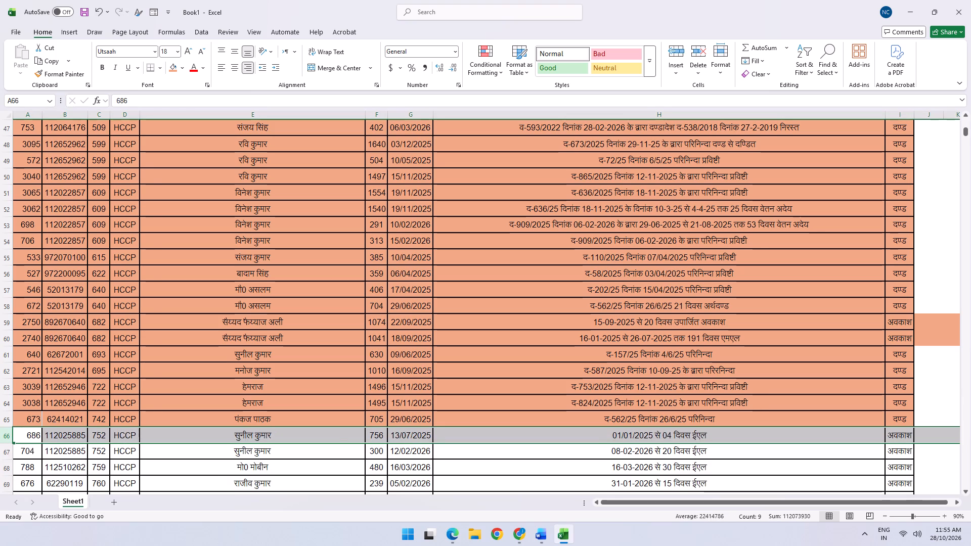
pyautogui.hotkey('ctrl', '-')
pyautogui.hotkey('ctrl', '-')
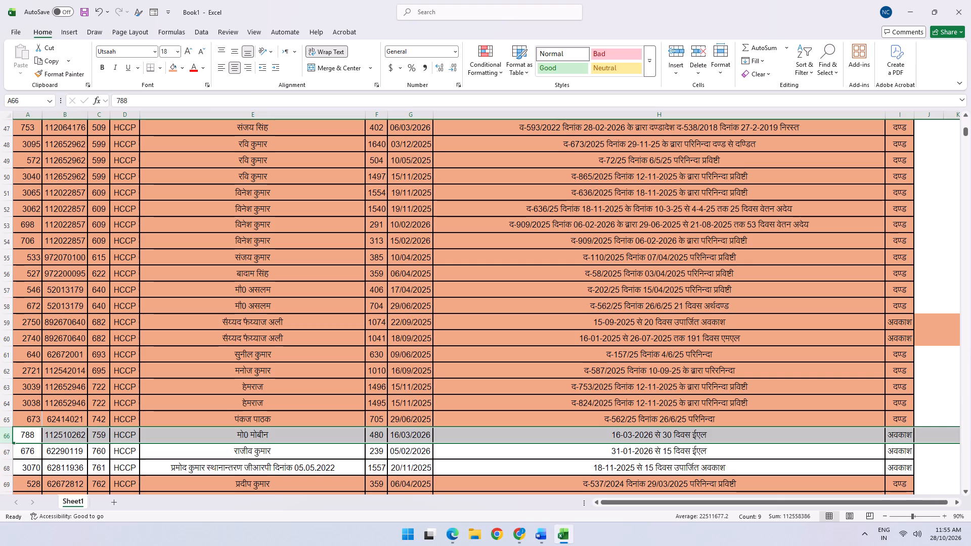
pyautogui.hotkey('ctrl', '-')
pyautogui.hotkey('ctrl', '-')
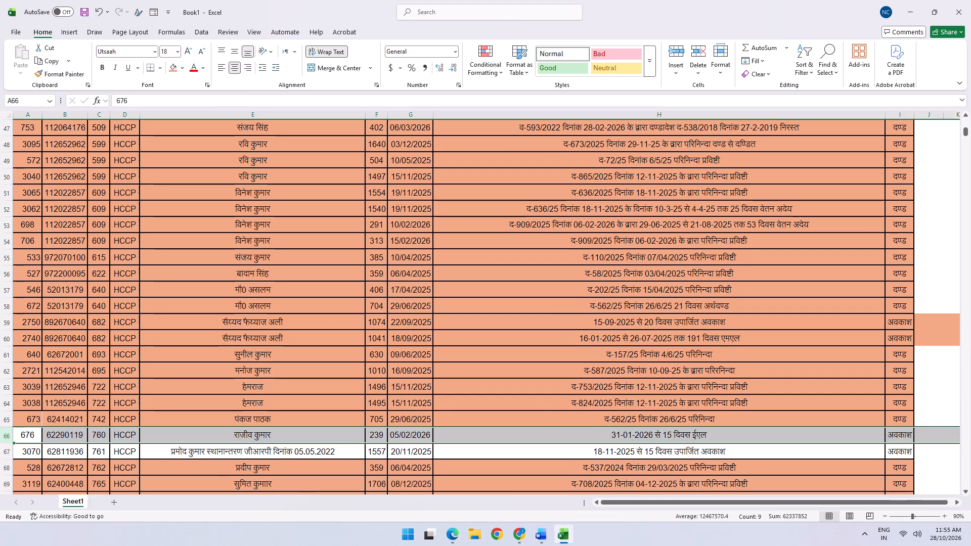
pyautogui.hotkey('ctrl', '-')
pyautogui.press('Down')
pyautogui.press('Down')
pyautogui.press('Down')
pyautogui.press('Down')
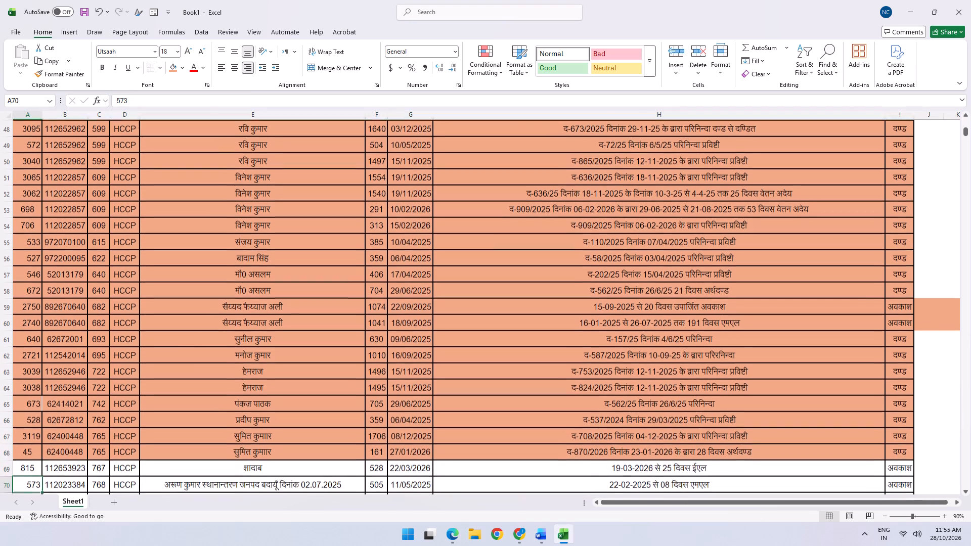
pyautogui.press('Up')
pyautogui.hotkey('shift', 'space')
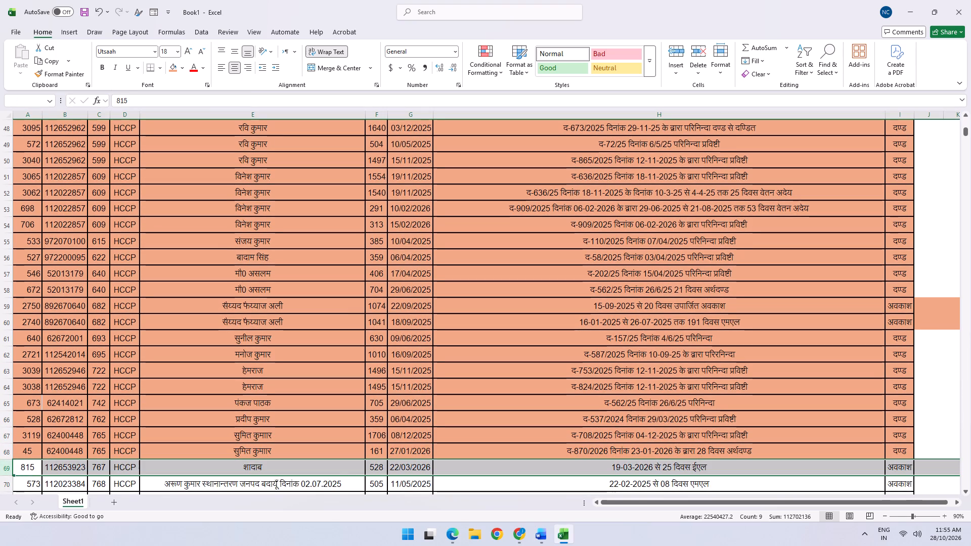
pyautogui.hotkey('ctrl', '-')
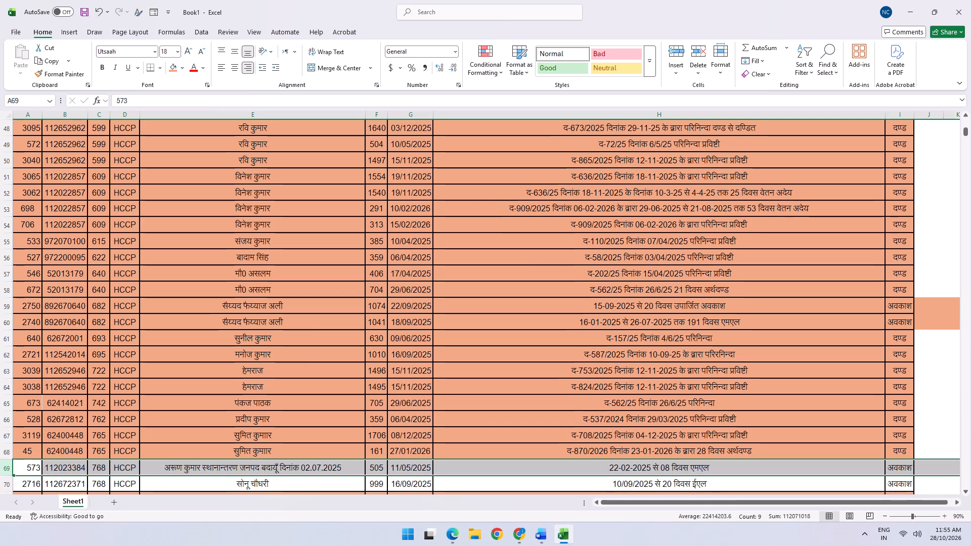
pyautogui.hotkey('ctrl', '-')
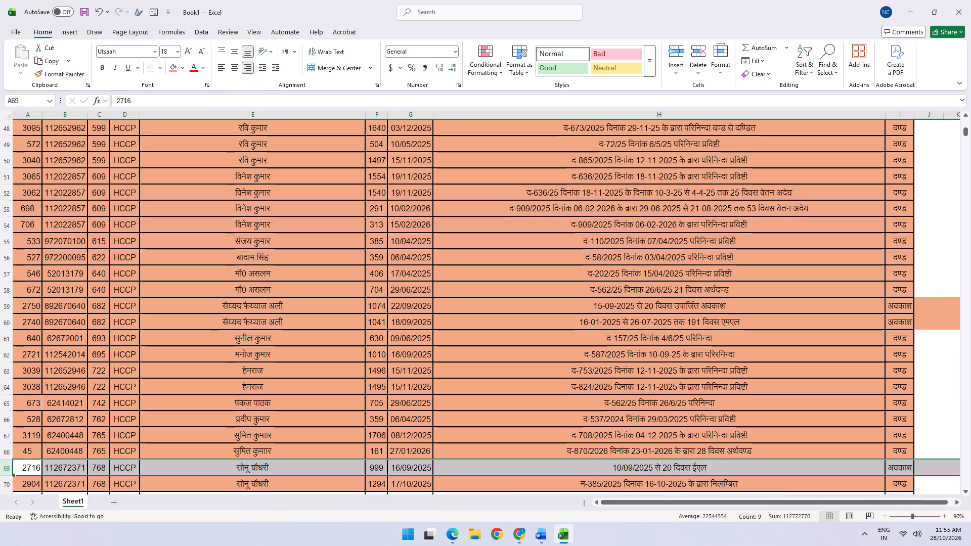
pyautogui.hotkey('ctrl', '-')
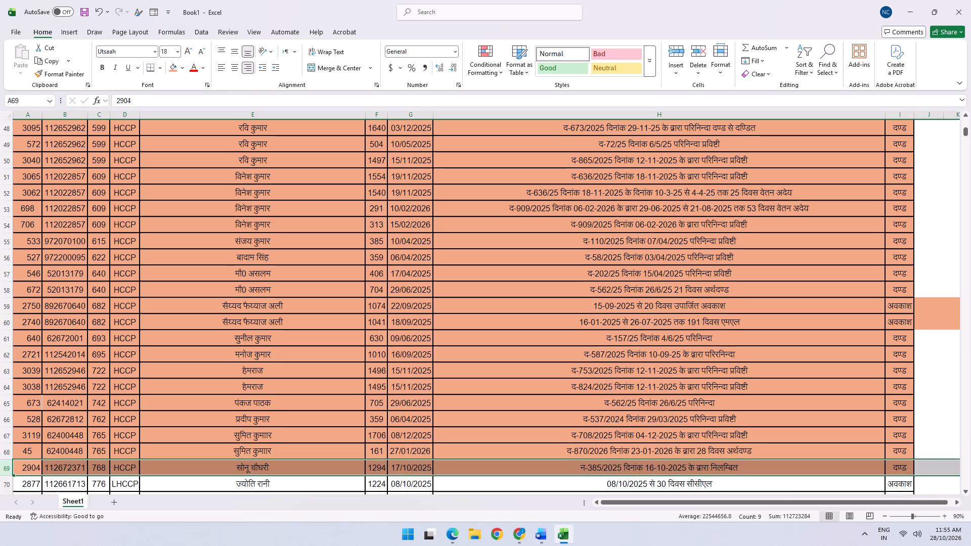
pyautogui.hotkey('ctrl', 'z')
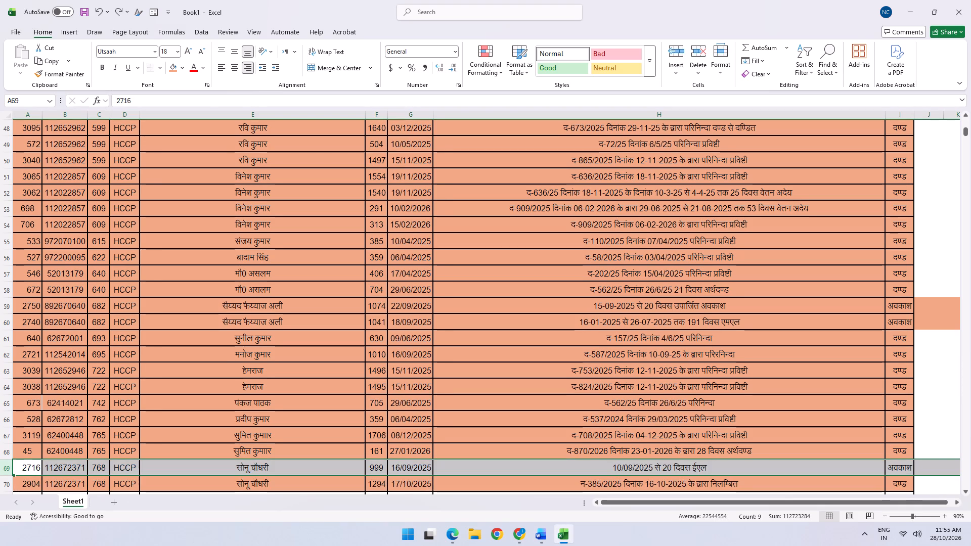
pyautogui.hotkey('ctrl', '-')
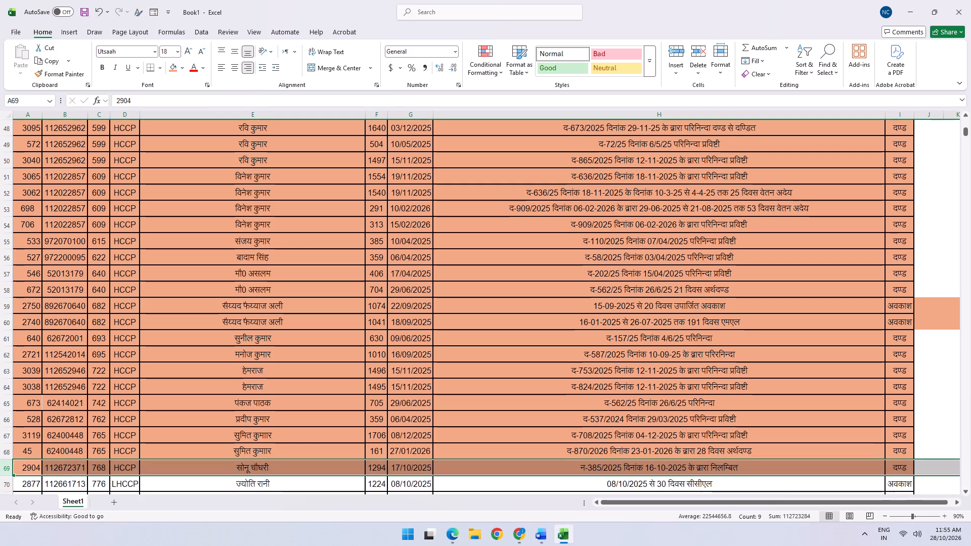
pyautogui.hotkey('ctrl', '-')
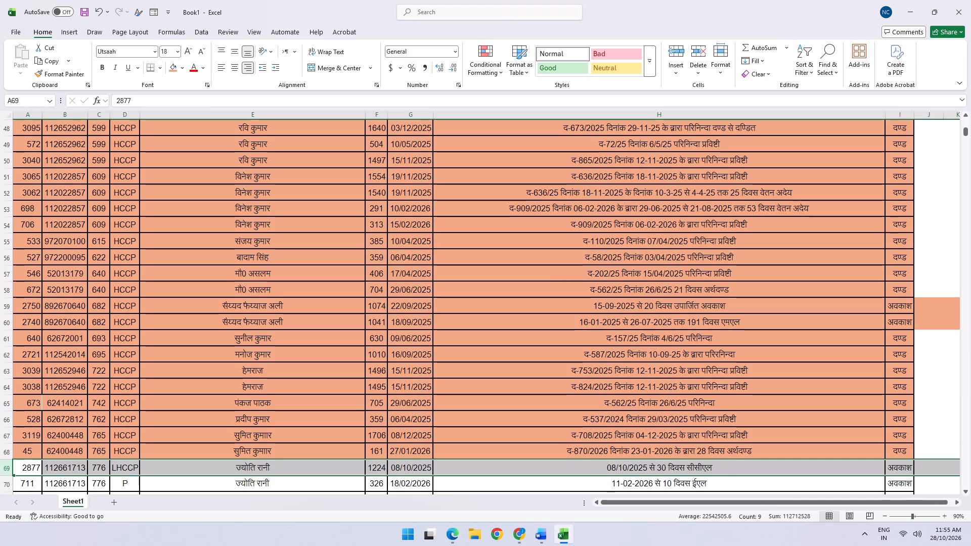
pyautogui.scroll(-1, 97, 439)
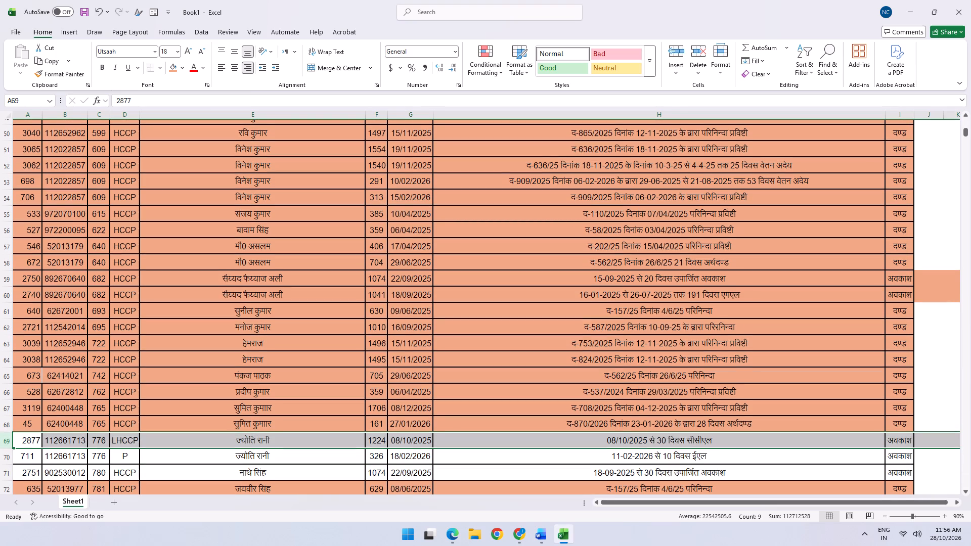
pyautogui.hotkey('ctrl', '-')
pyautogui.hotkey('ctrl', '-')
pyautogui.hotkey('ctrl', '-')
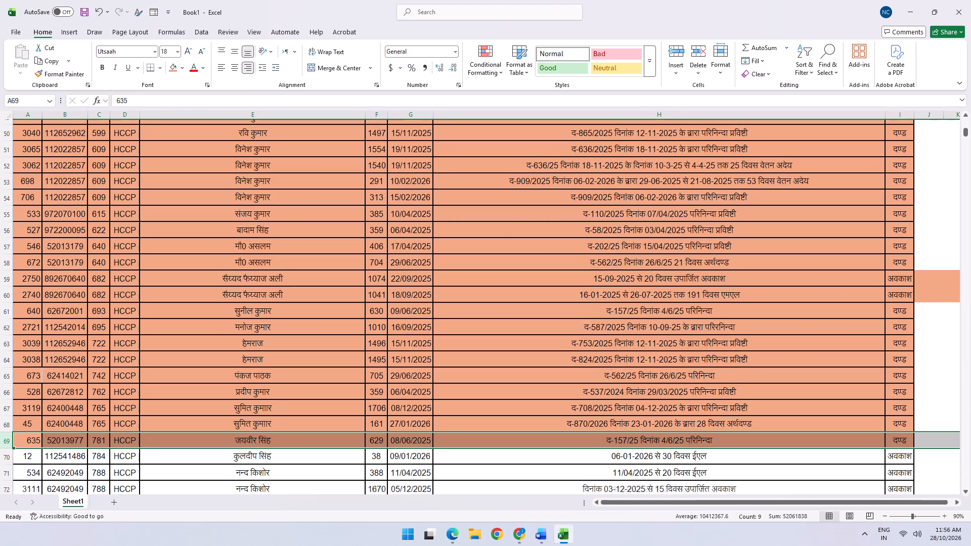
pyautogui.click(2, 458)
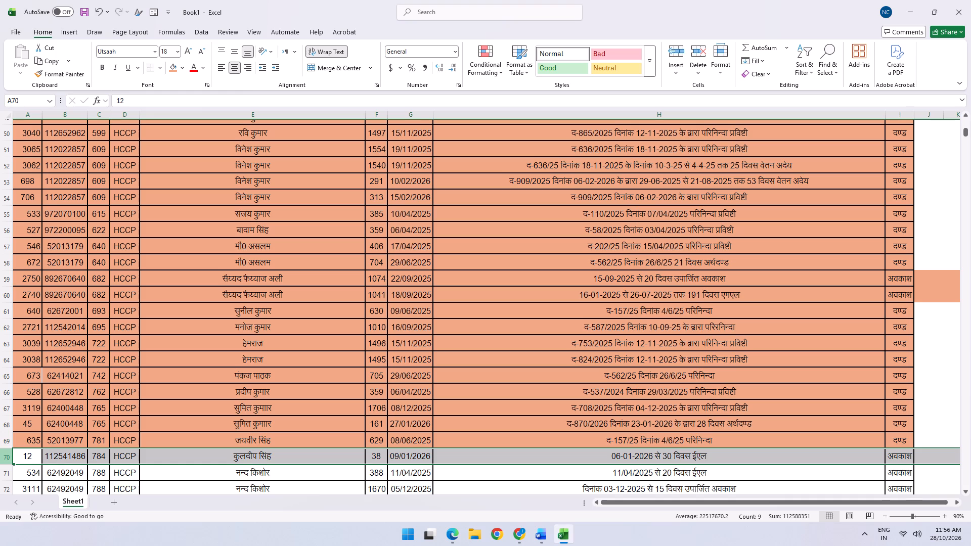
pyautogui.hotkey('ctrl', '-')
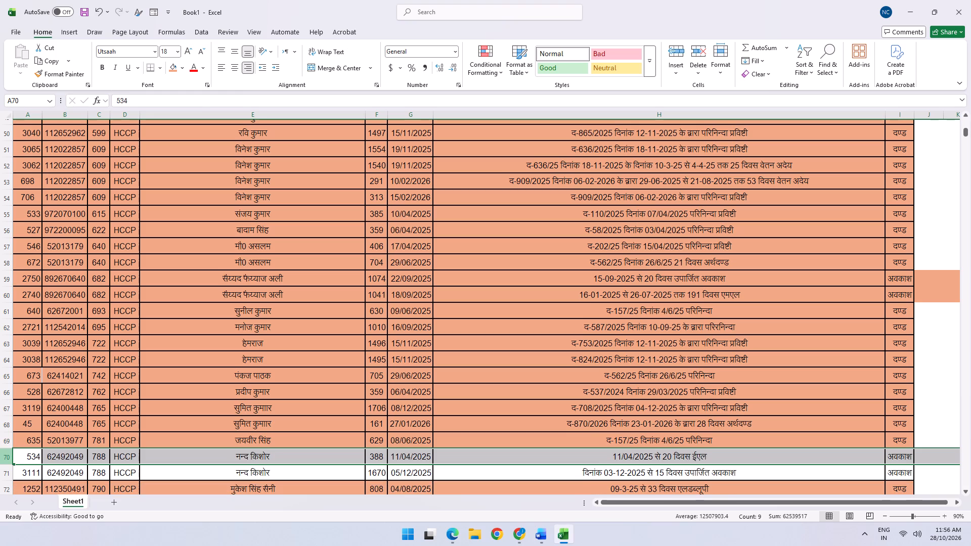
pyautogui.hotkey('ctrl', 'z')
pyautogui.hotkey('ctrl', '-')
pyautogui.hotkey('ctrl', '-')
pyautogui.hotkey('ctrl', '-')
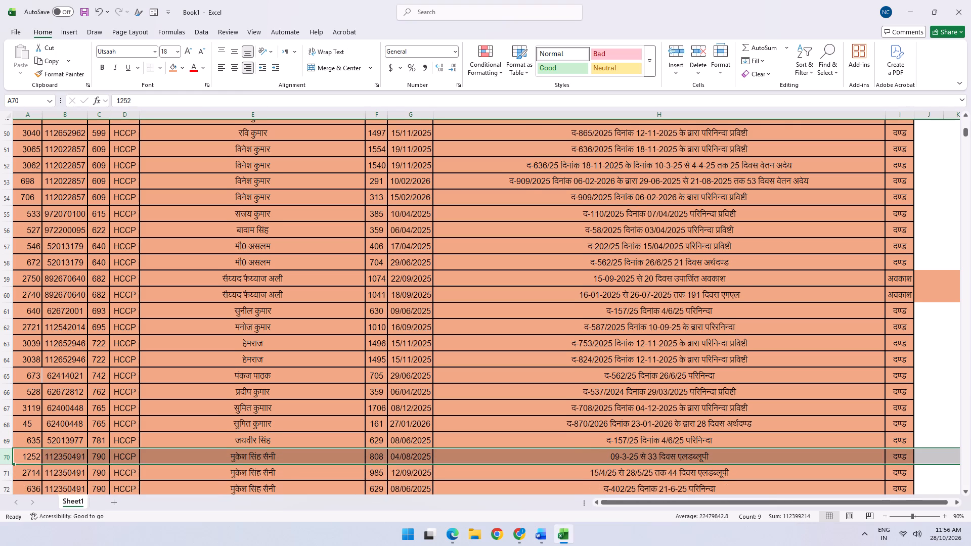
pyautogui.scroll(-2, 186, 471)
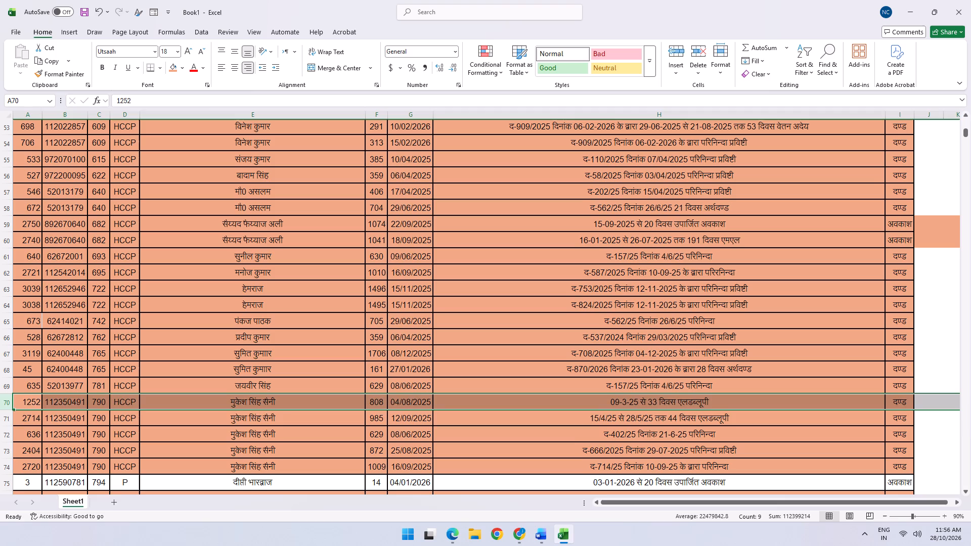
pyautogui.hotkey('ctrl', '-')
pyautogui.hotkey('ctrl', '-')
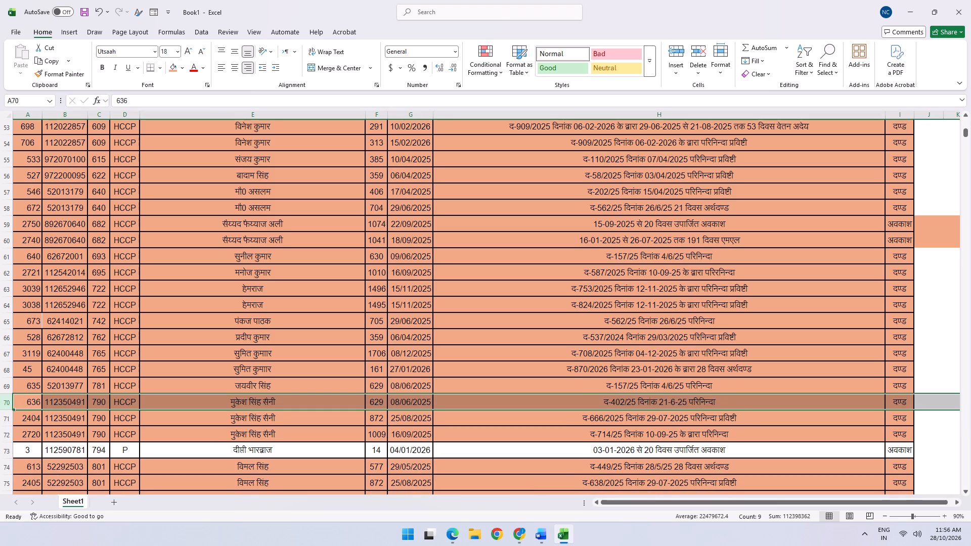
pyautogui.click(9, 446)
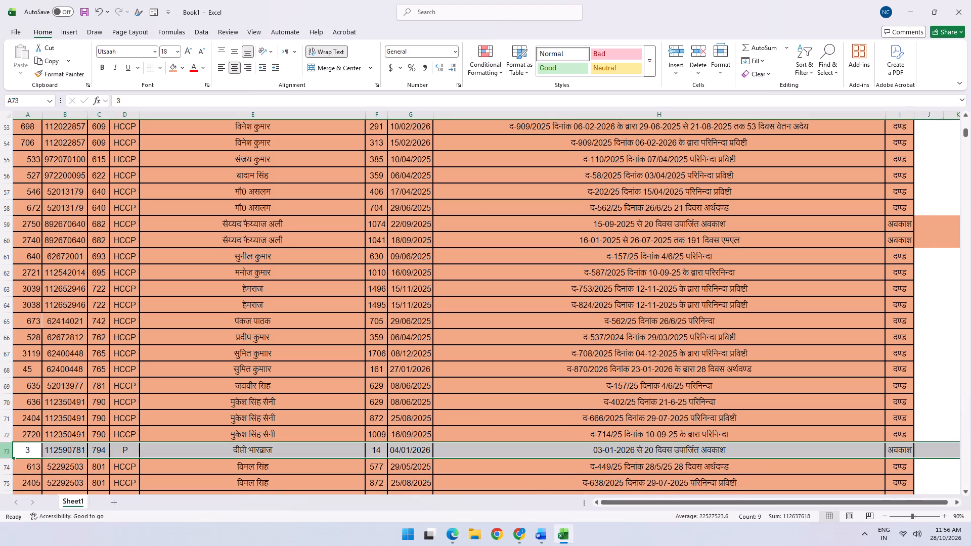
pyautogui.hotkey('ctrl', '-')
pyautogui.scroll(-3, 108, 421)
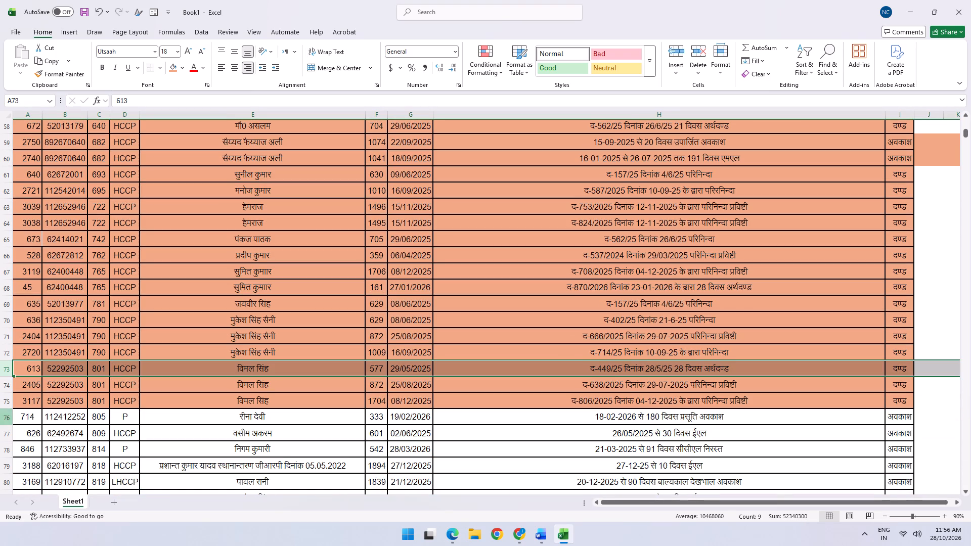
pyautogui.click(7, 421)
pyautogui.press('Down')
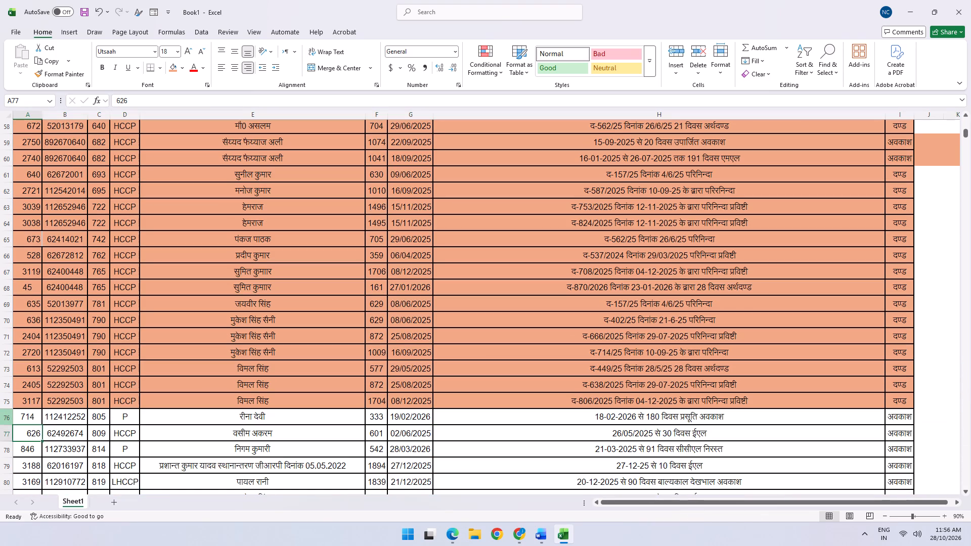
pyautogui.hotkey('shift', 'space')
pyautogui.hotkey('ctrl', '-')
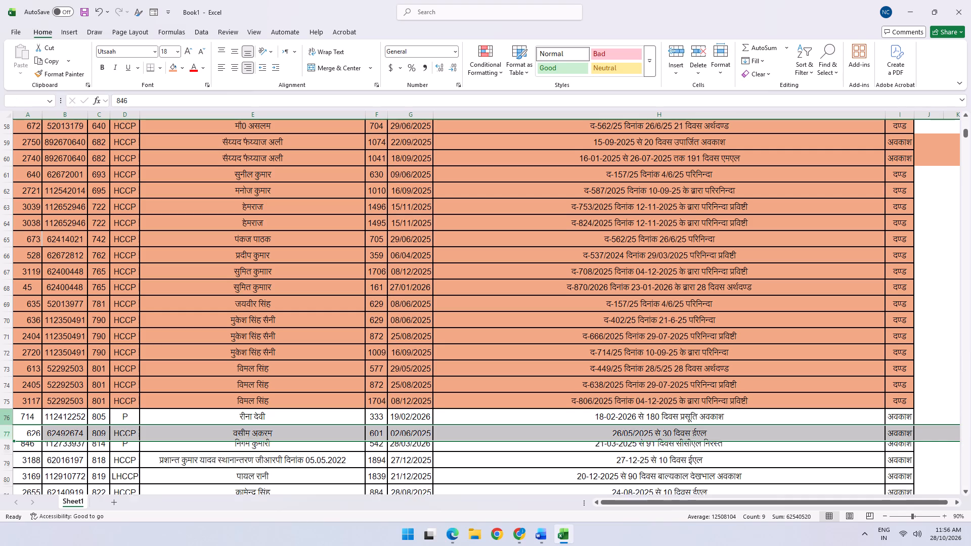
pyautogui.hotkey('ctrl', '-')
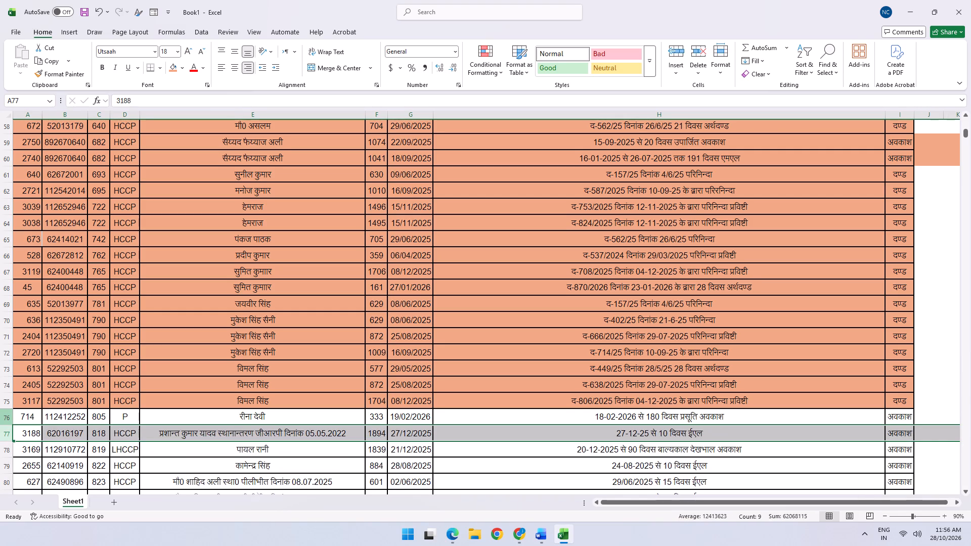
pyautogui.hotkey('ctrl', '-')
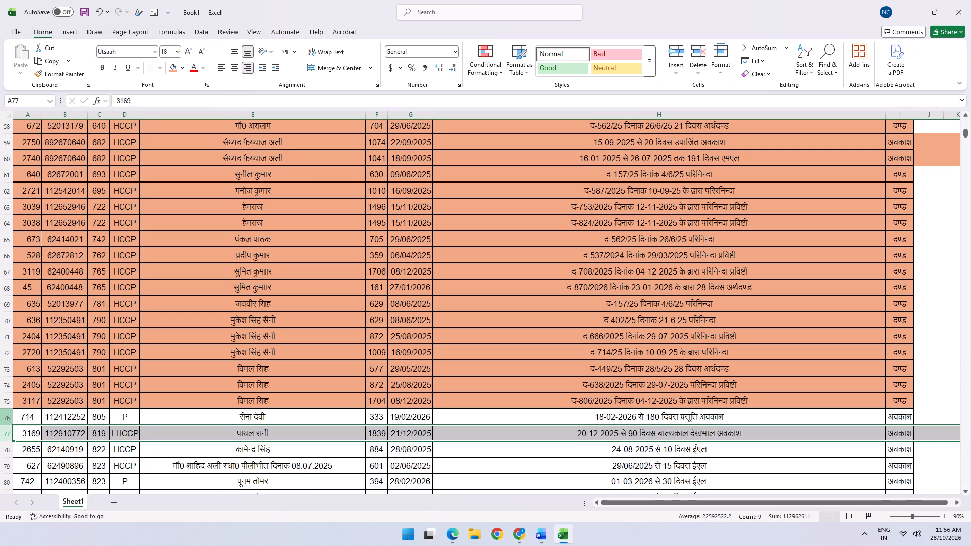
pyautogui.hotkey('ctrl', '-')
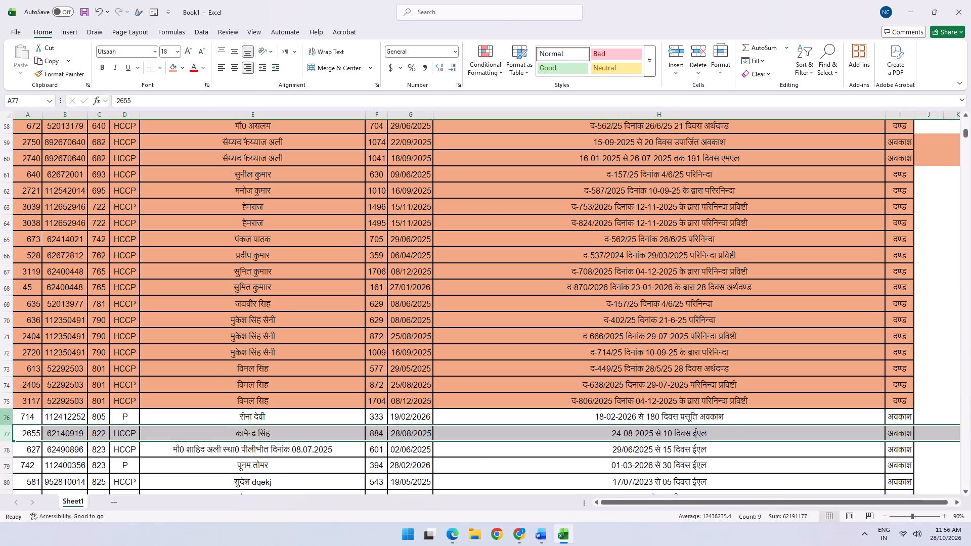
pyautogui.hotkey('ctrl', '-')
pyautogui.hotkey('ctrl', '-')
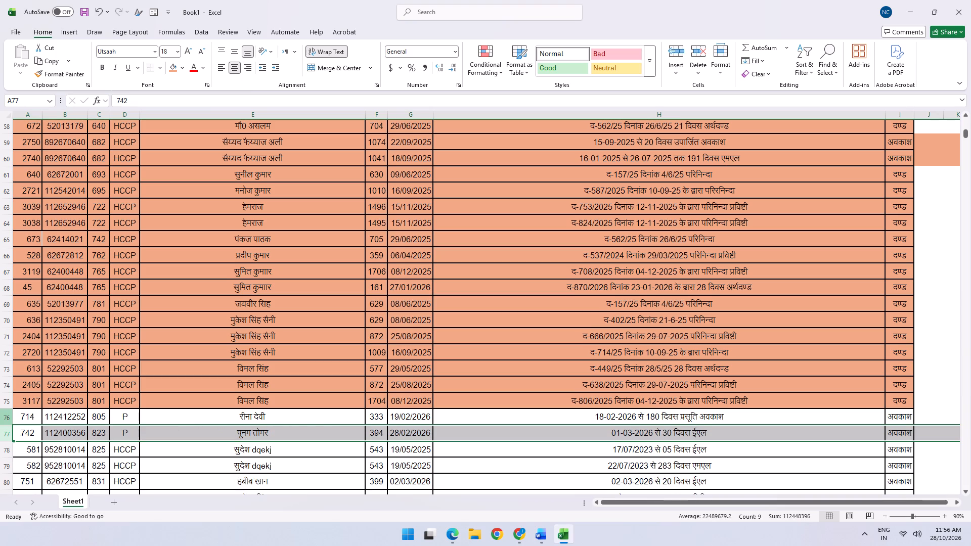
pyautogui.hotkey('ctrl', '-')
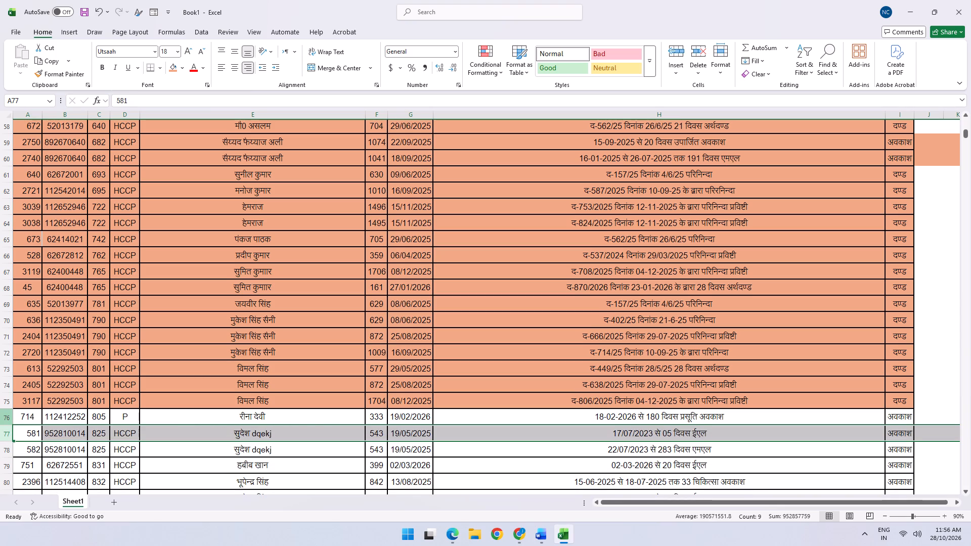
pyautogui.hotkey('shift', 'Down')
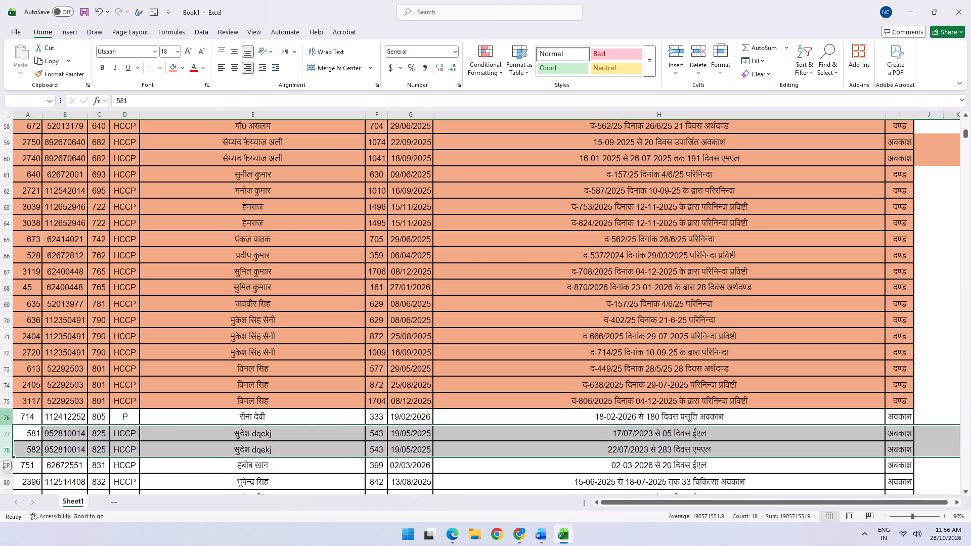
pyautogui.click(175, 70)
pyautogui.press('Down')
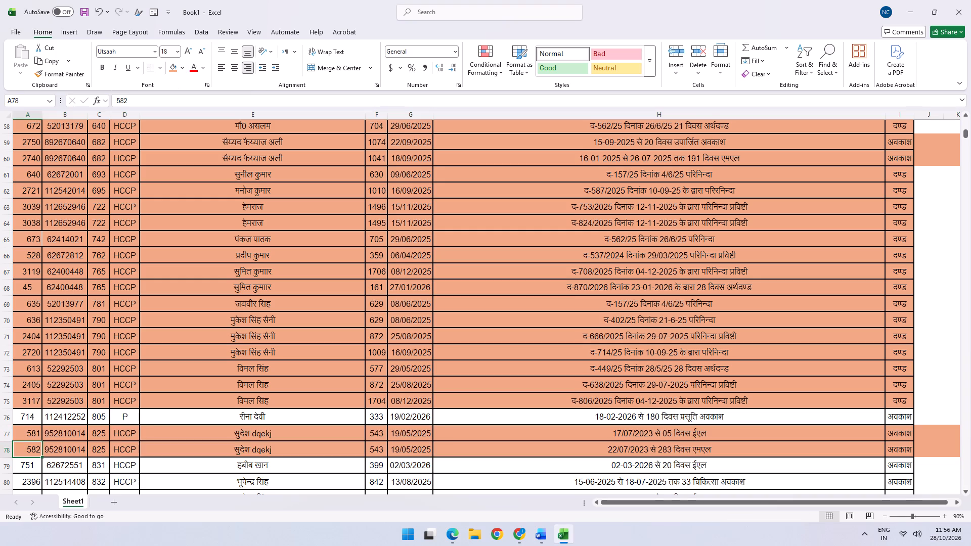
pyautogui.press('Down')
pyautogui.hotkey('shift', 'space')
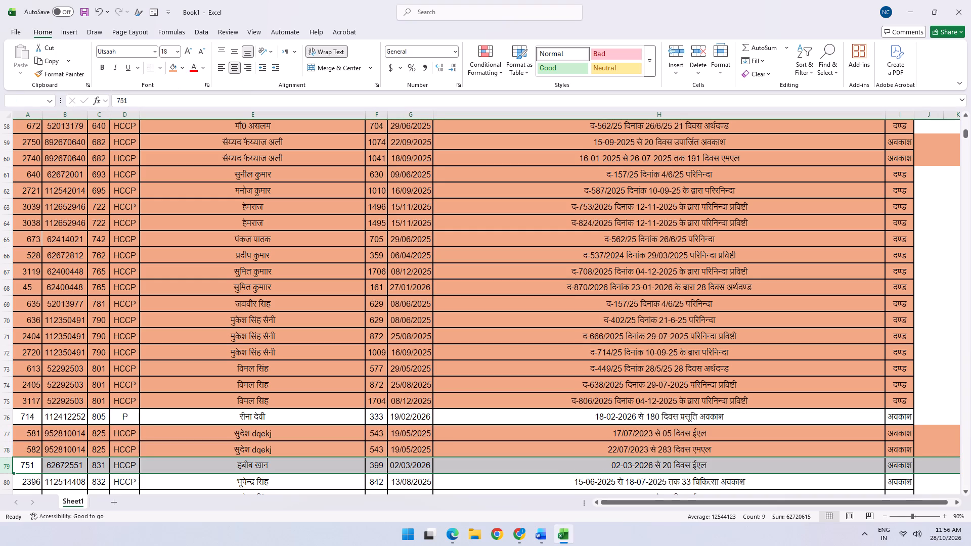
pyautogui.hotkey('ctrl', '-')
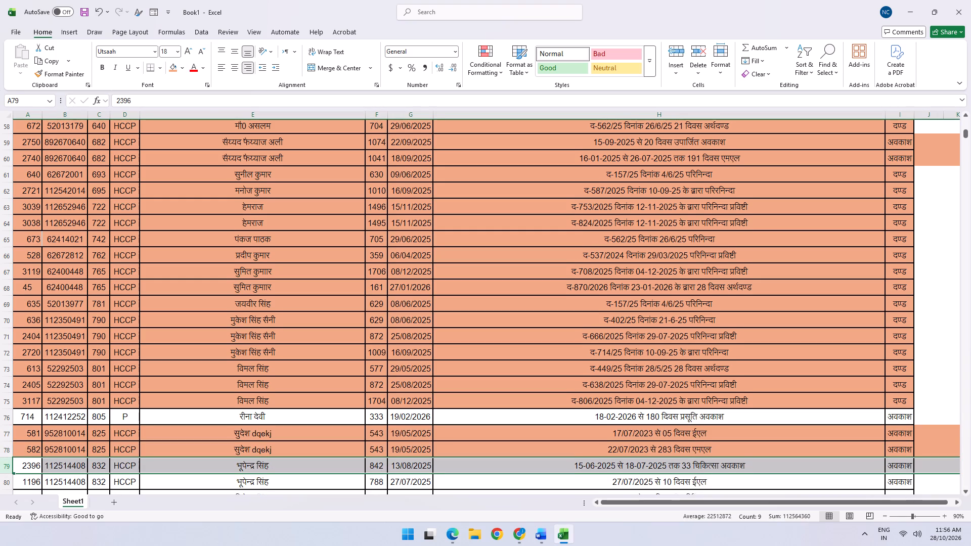
pyautogui.scroll(-1, 220, 345)
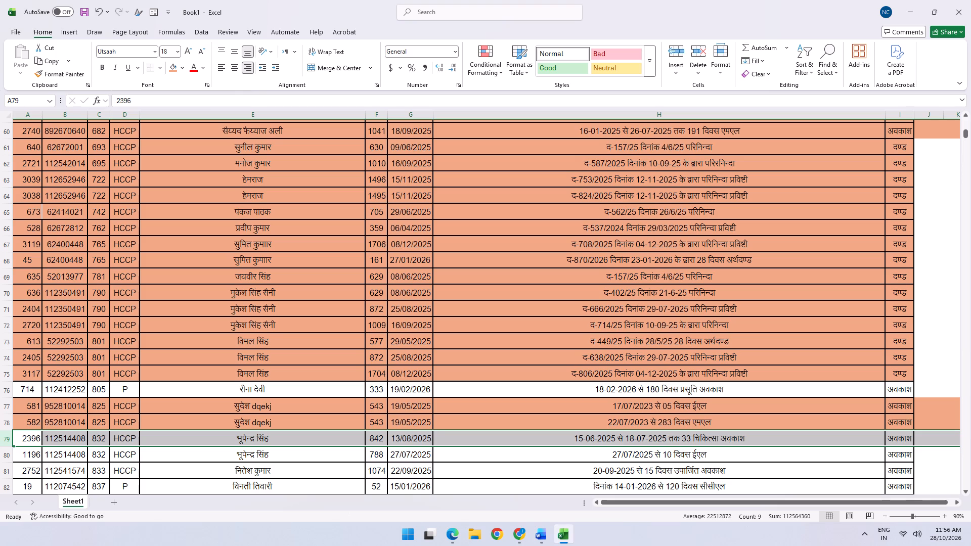
pyautogui.hotkey('shift', 'Down')
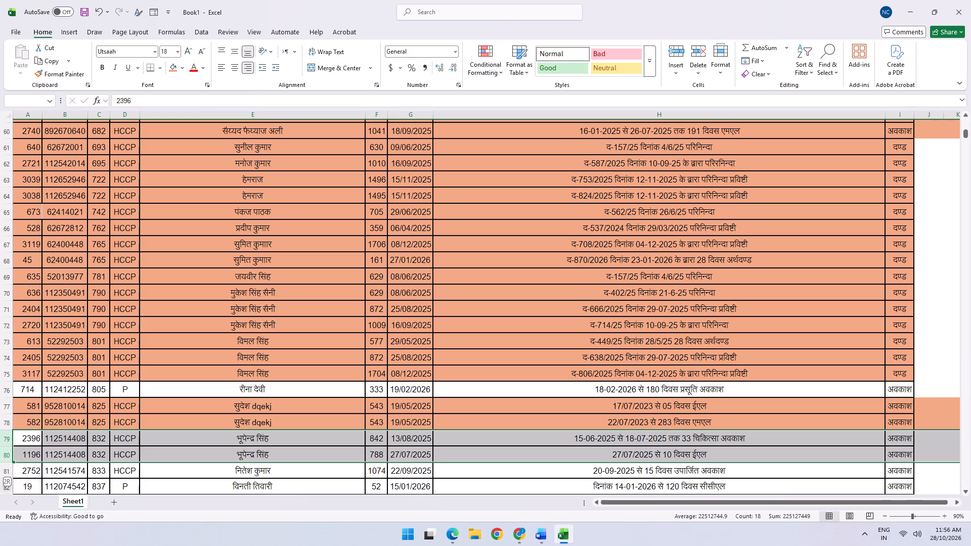
pyautogui.hotkey('ctrl', '-')
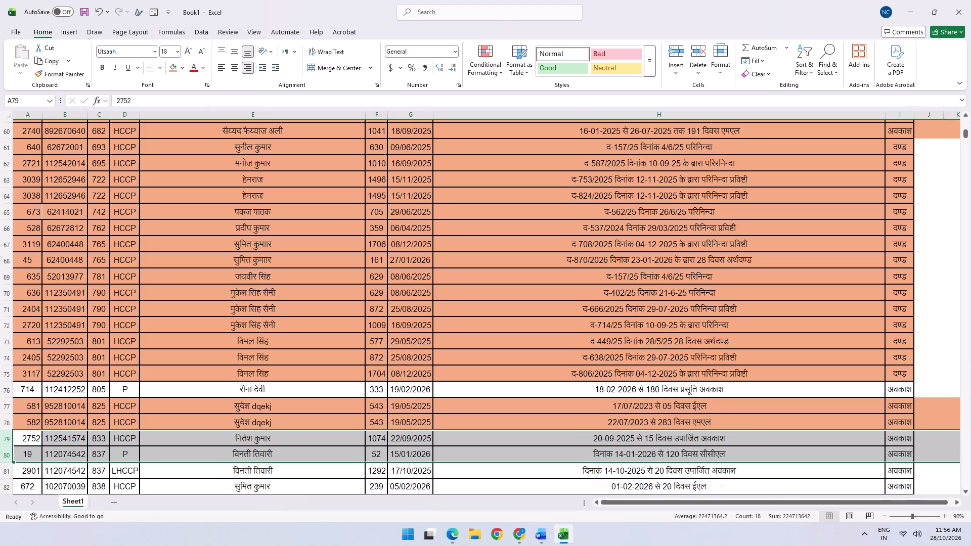
pyautogui.click(7, 441)
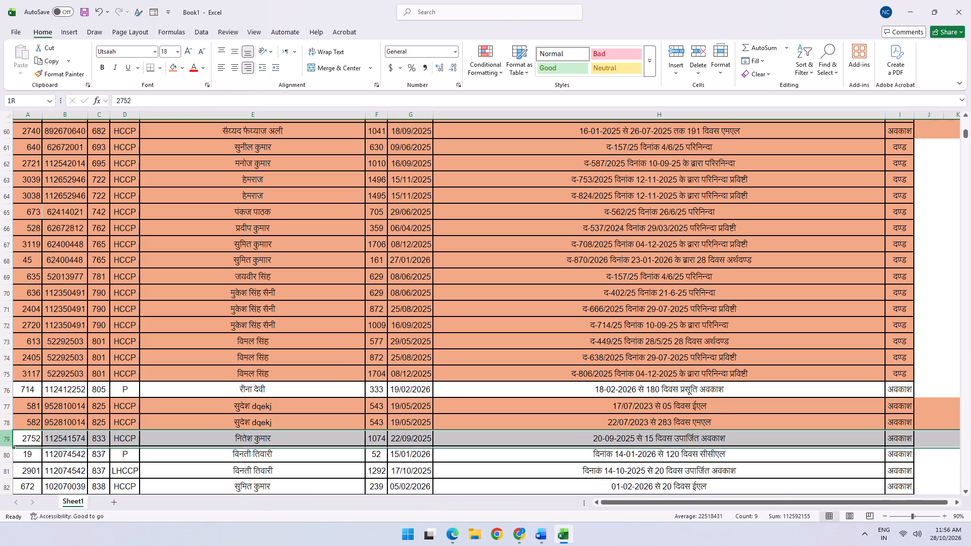
pyautogui.hotkey('ctrl', '-')
pyautogui.hotkey('shift', 'Down')
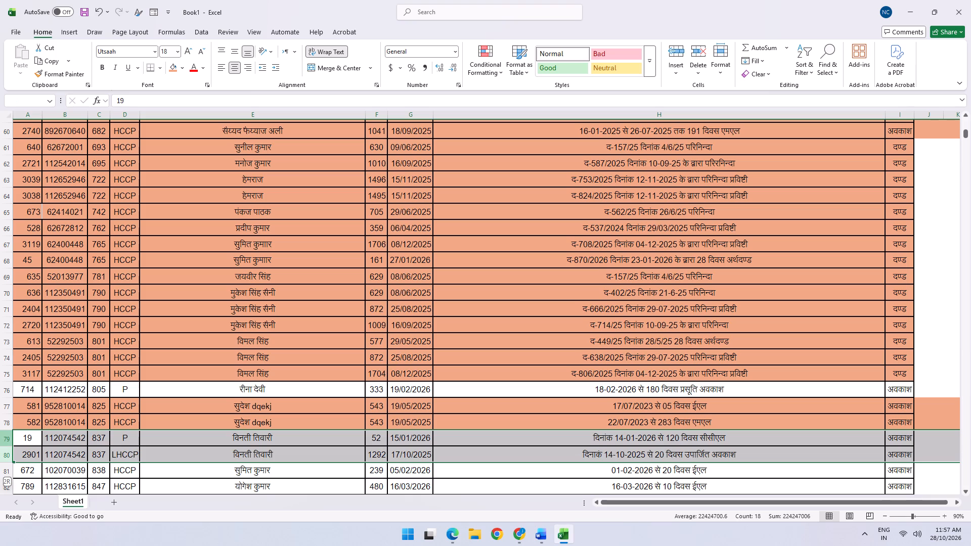
pyautogui.click(172, 67)
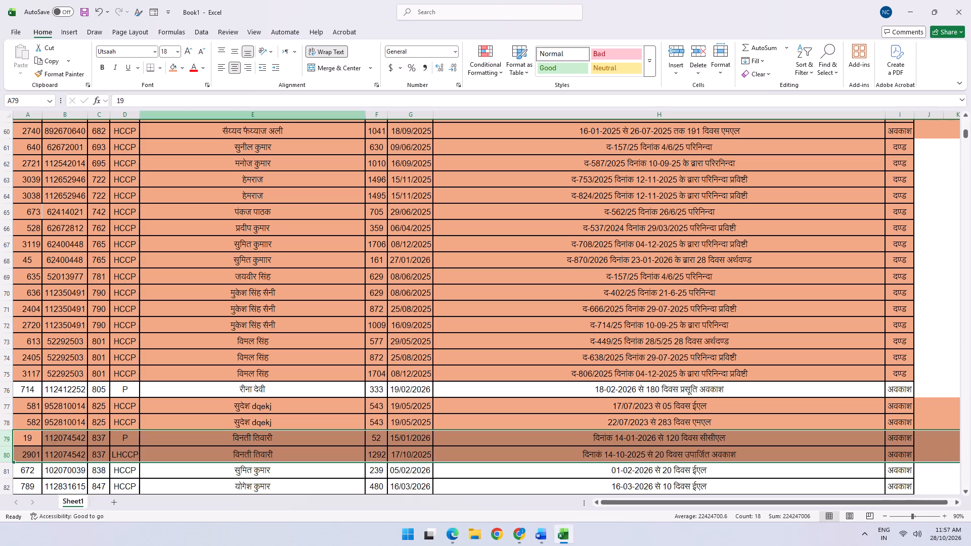
pyautogui.scroll(-1, 334, 374)
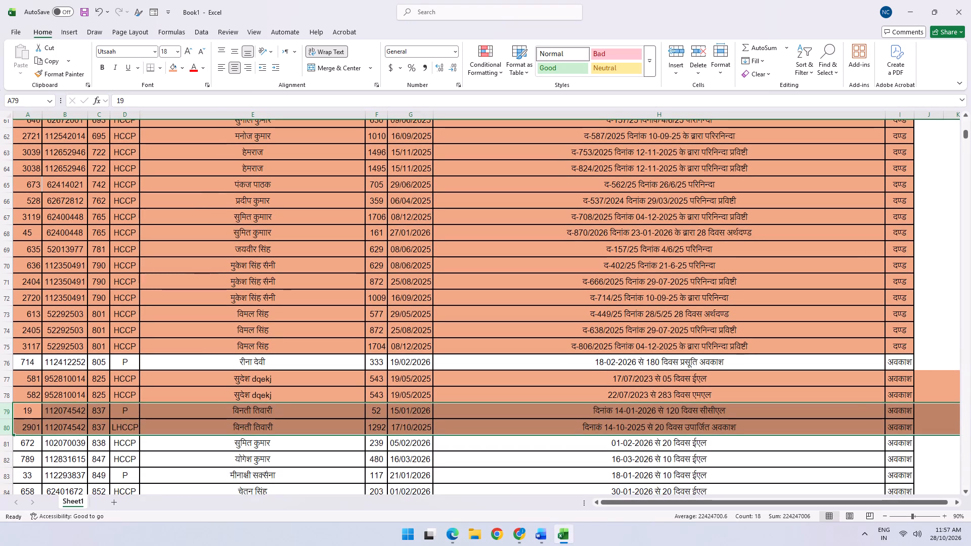
pyautogui.click(5, 359)
pyautogui.click(176, 68)
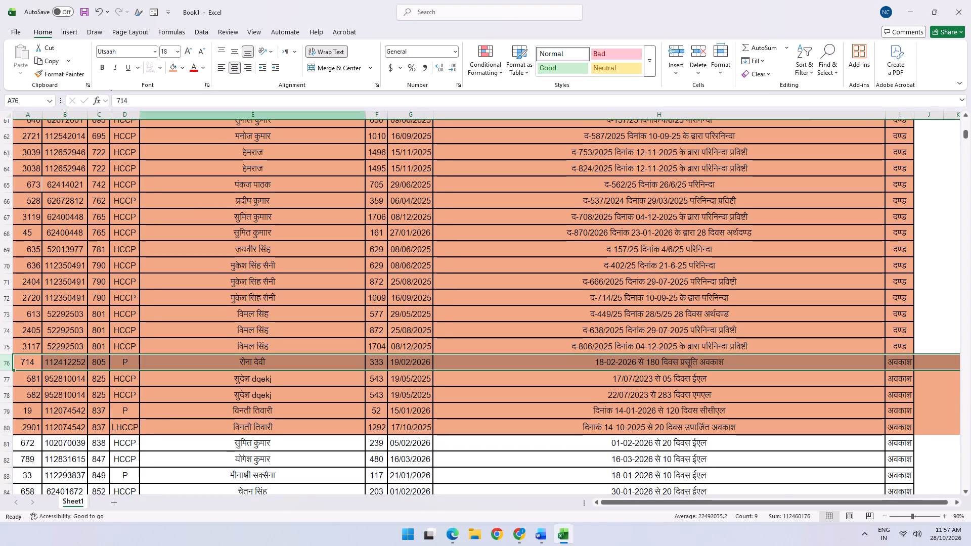
# Delete the leave rows for badges 838, 847, 849 and 852, keeping the badge 852 punishment rows.
pyautogui.scroll(-2, 298, 288)
pyautogui.click(5, 387)
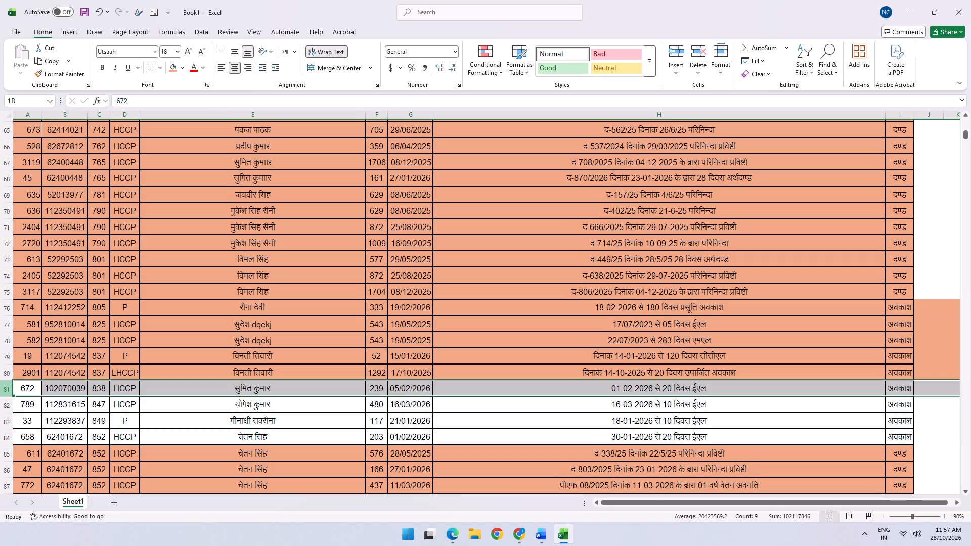
pyautogui.hotkey('ctrl', '-')
pyautogui.hotkey('ctrl', '-')
pyautogui.hotkey('ctrl', '-')
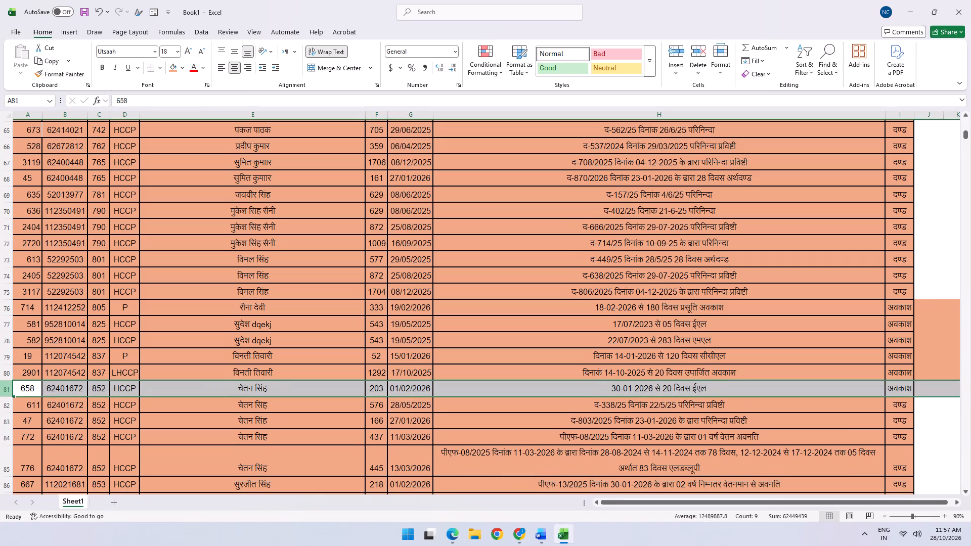
pyautogui.hotkey('ctrl', 'z')
pyautogui.hotkey('ctrl', 'z')
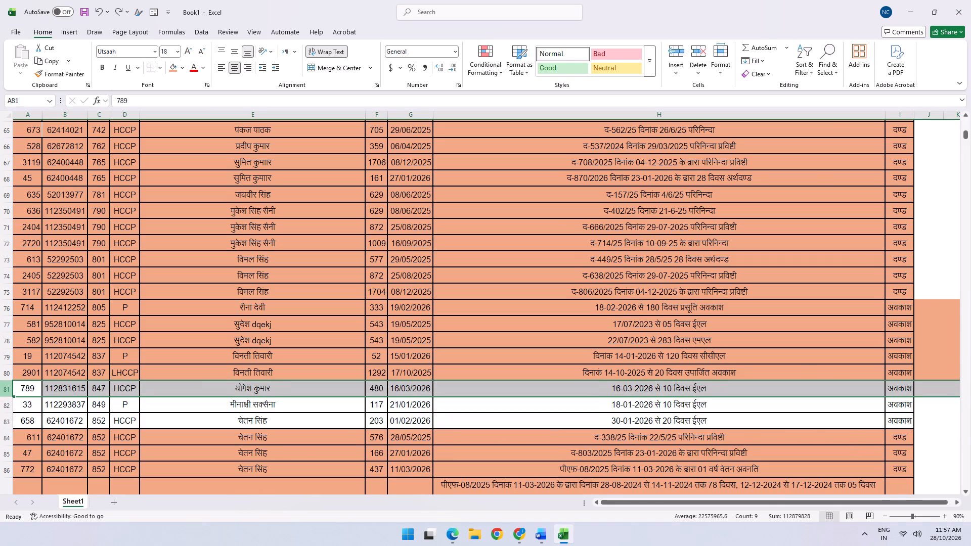
pyautogui.hotkey('ctrl', '-')
pyautogui.hotkey('ctrl', 'z')
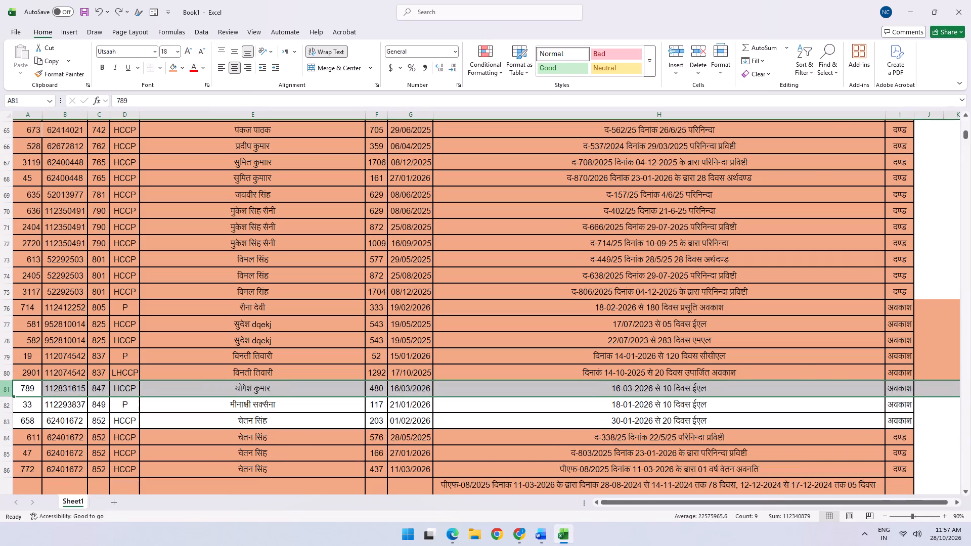
pyautogui.hotkey('ctrl', 'z')
pyautogui.hotkey('ctrl', '-')
pyautogui.hotkey('ctrl', '-')
pyautogui.hotkey('ctrl', '-')
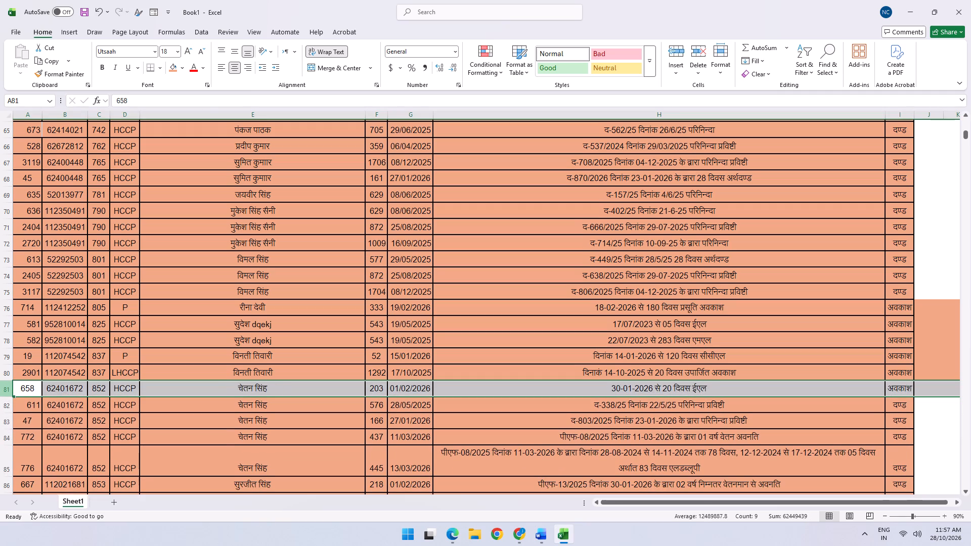
pyautogui.hotkey('ctrl', '-')
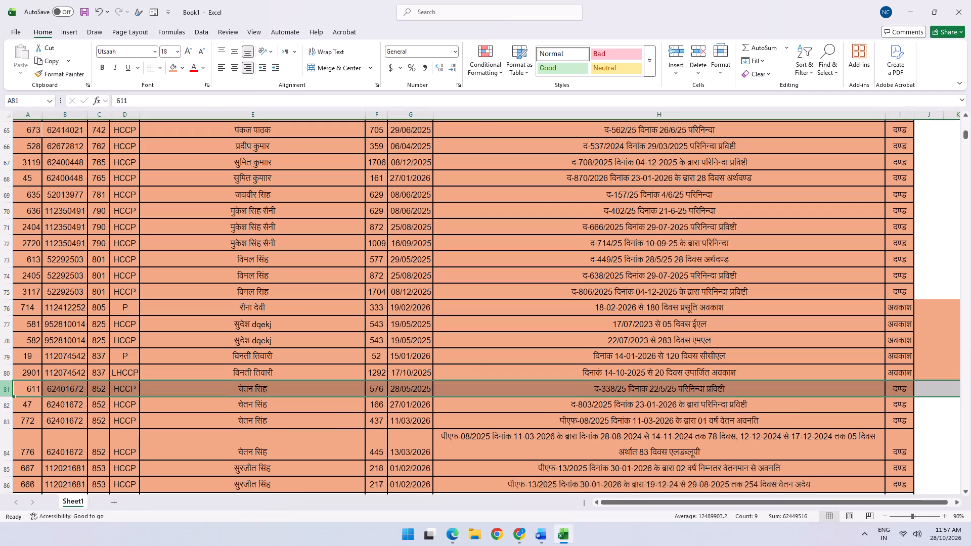
# Delete all three badge 861 leave rows below the badge 852 and 853 punishment rows.
pyautogui.press('Down')
pyautogui.press('Down')
pyautogui.press('Down')
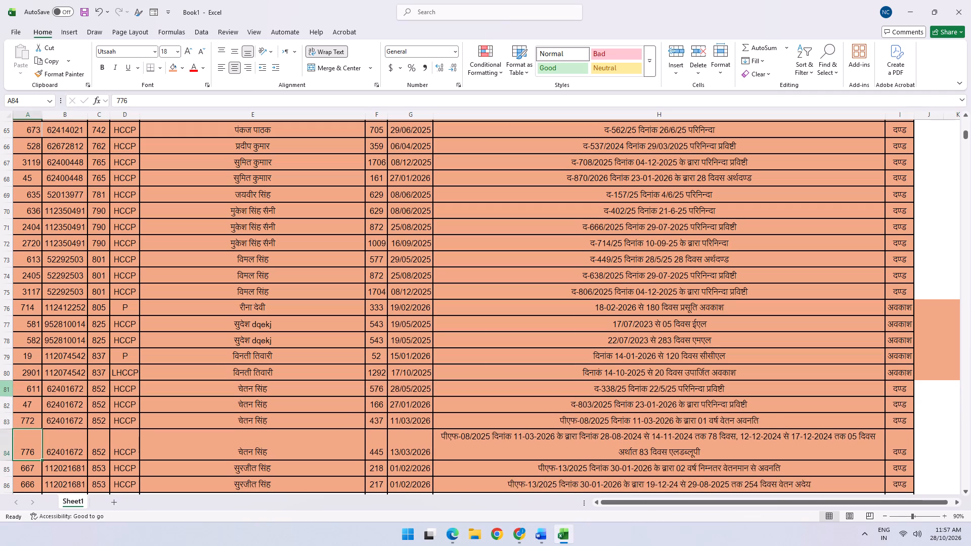
pyautogui.hotkey('shift', 'space')
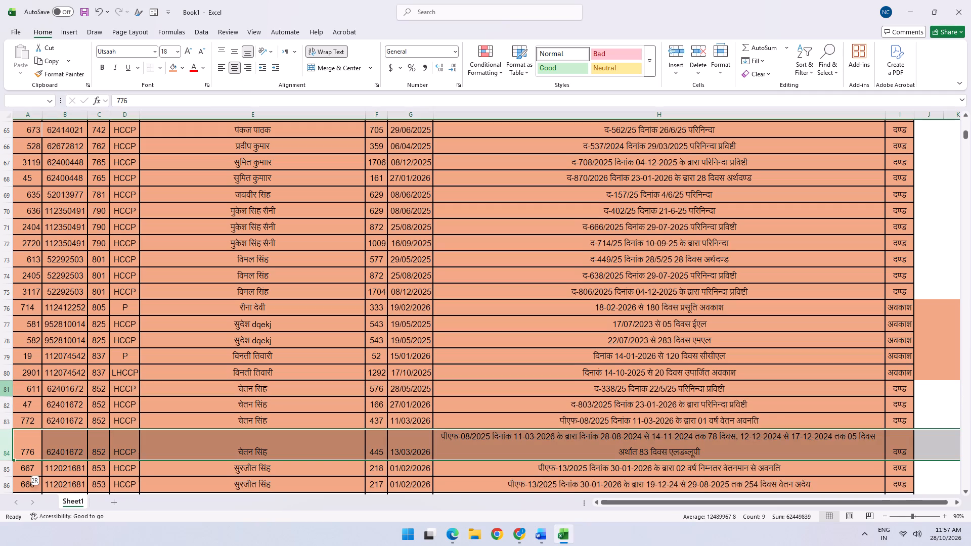
pyautogui.press('Down')
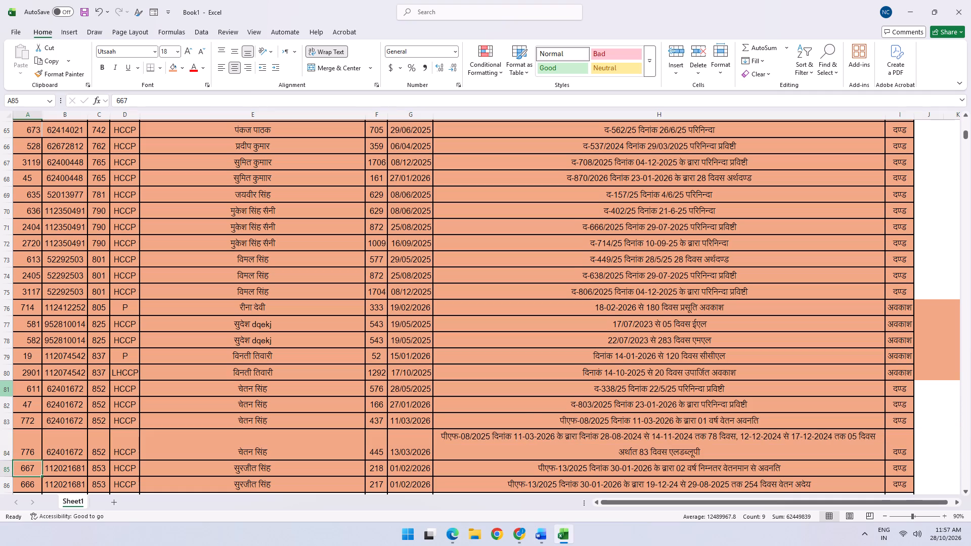
pyautogui.hotkey('shift', 'space')
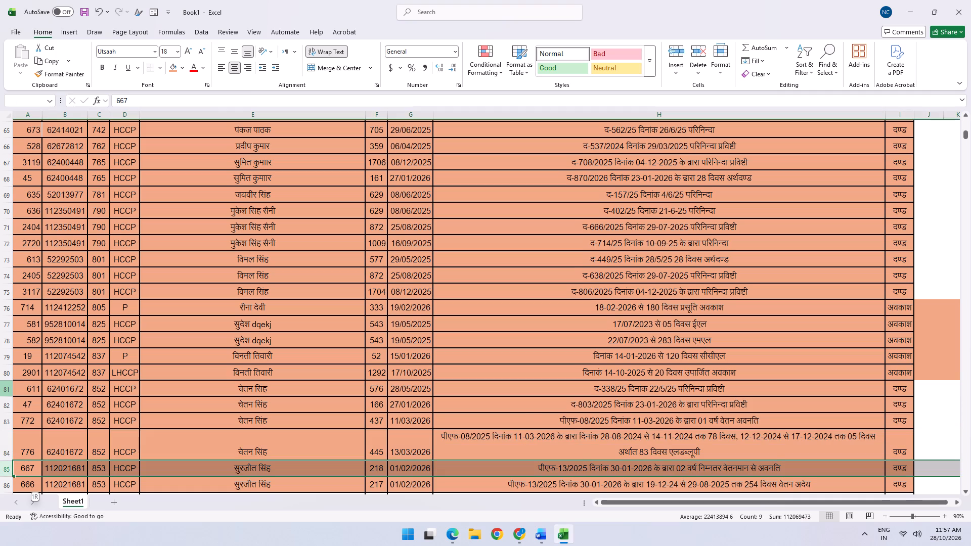
pyautogui.press('Down')
pyautogui.press('Down')
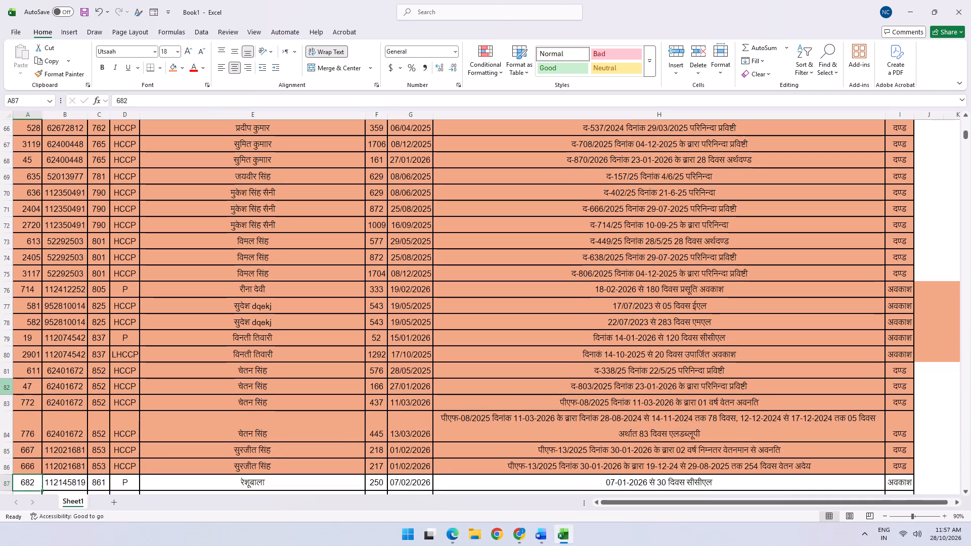
pyautogui.hotkey('shift', 'space')
pyautogui.hotkey('ctrl', '-')
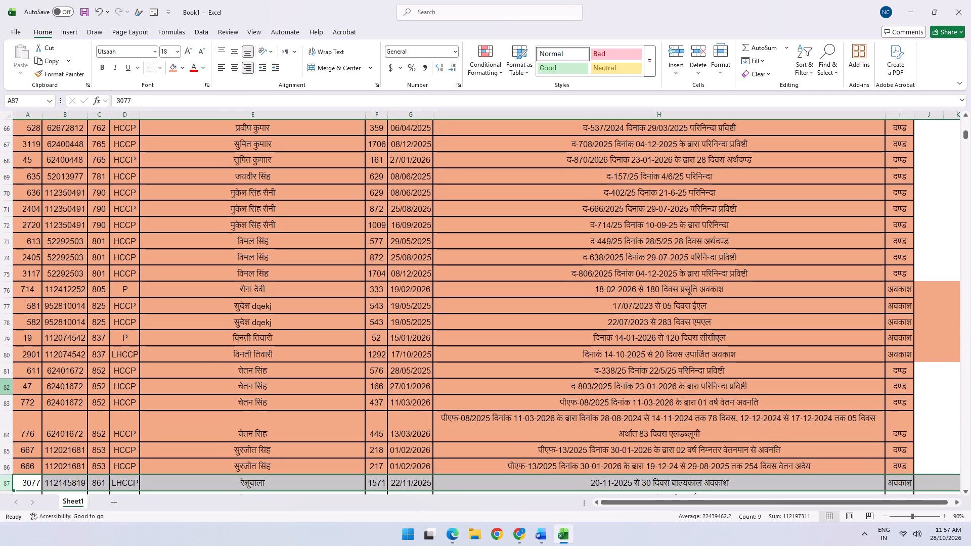
pyautogui.scroll(-2, 155, 332)
pyautogui.hotkey('ctrl', 'z')
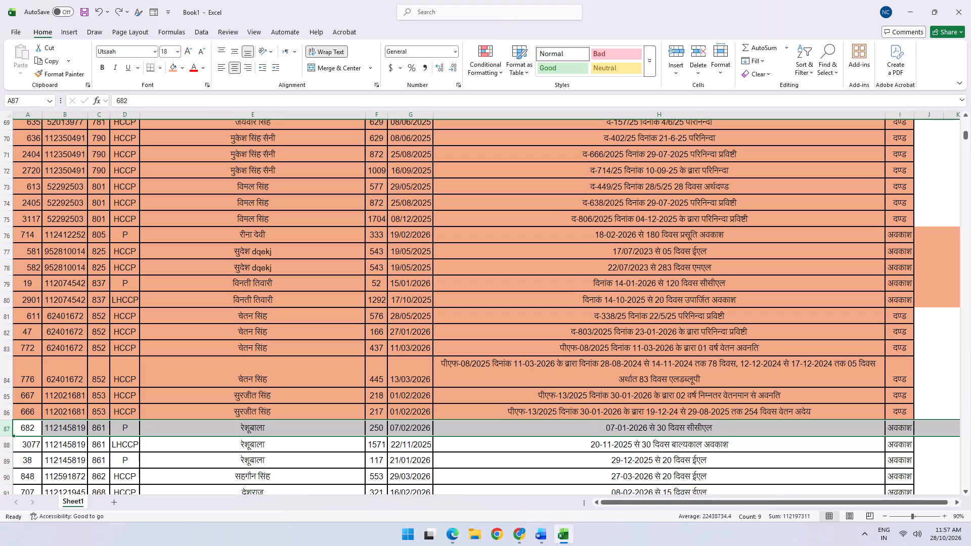
pyautogui.hotkey('ctrl', '-')
pyautogui.hotkey('ctrl', '-')
pyautogui.hotkey('ctrl', '-')
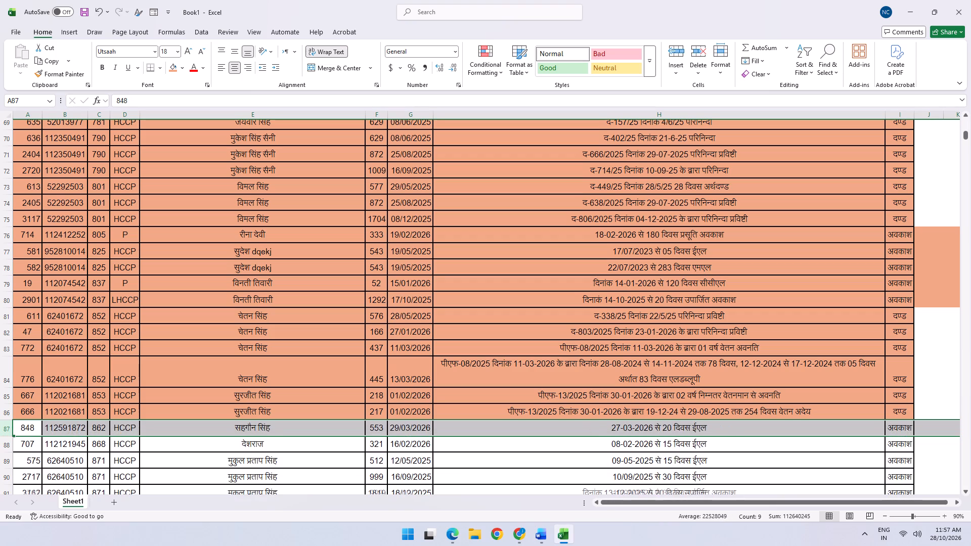
pyautogui.hotkey('ctrl', '-')
pyautogui.hotkey('ctrl', '-')
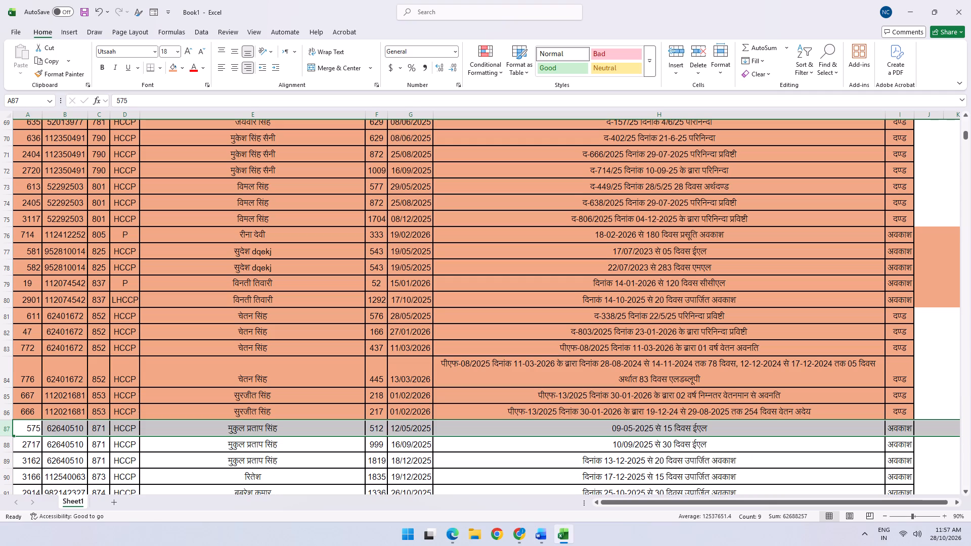
pyautogui.hotkey('ctrl', '-')
pyautogui.hotkey('ctrl', '-')
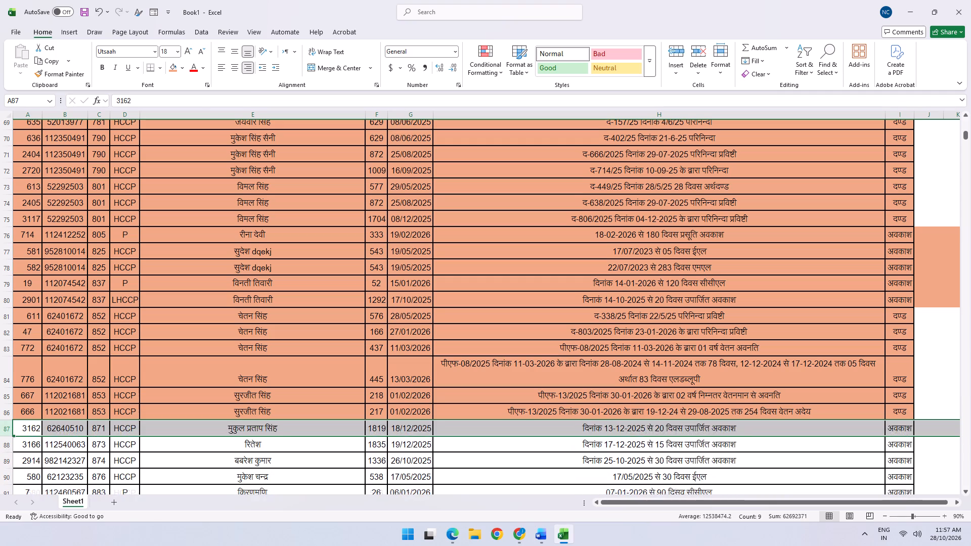
pyautogui.hotkey('ctrl', '-')
pyautogui.hotkey('ctrl', '-')
pyautogui.hotkey('ctrl', '-')
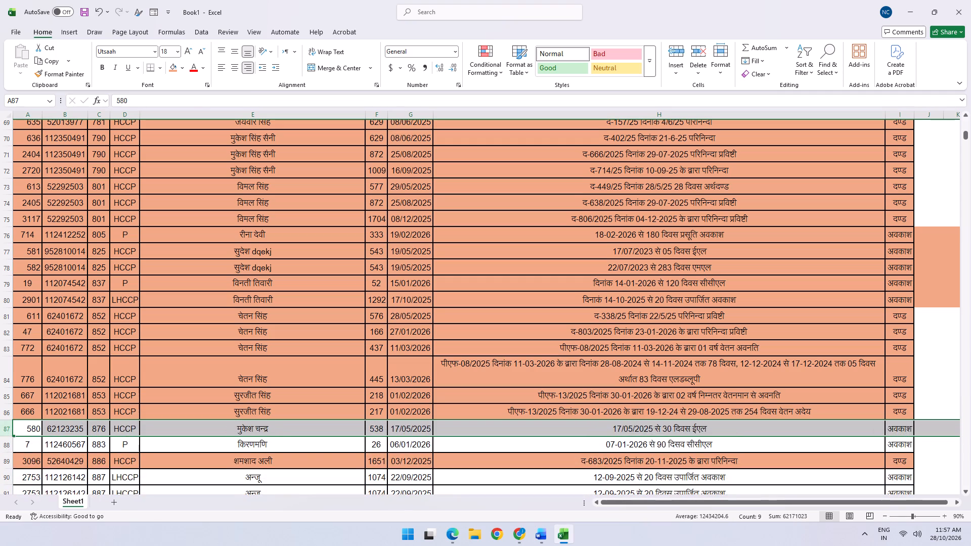
pyautogui.hotkey('ctrl', '-')
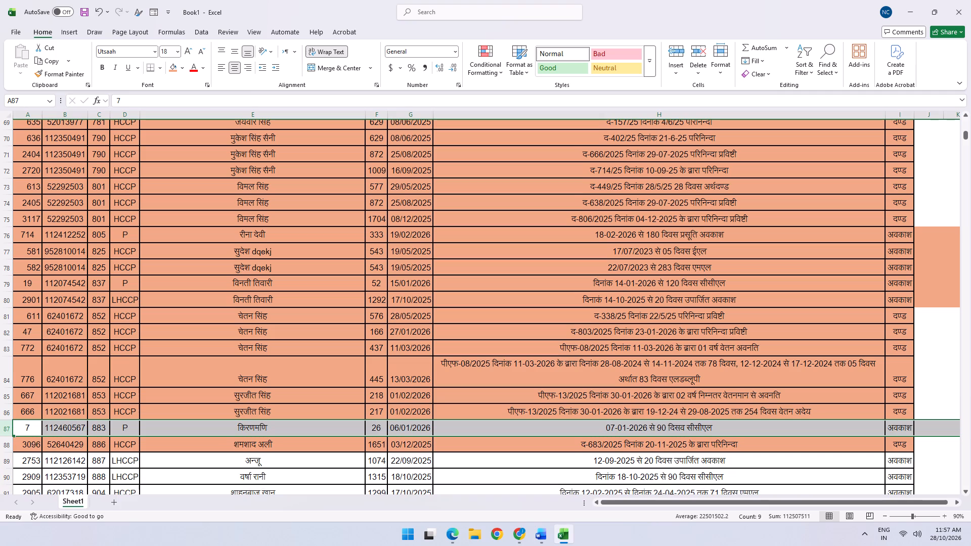
pyautogui.hotkey('ctrl', '-')
pyautogui.press('Down')
pyautogui.hotkey('shift', 'space')
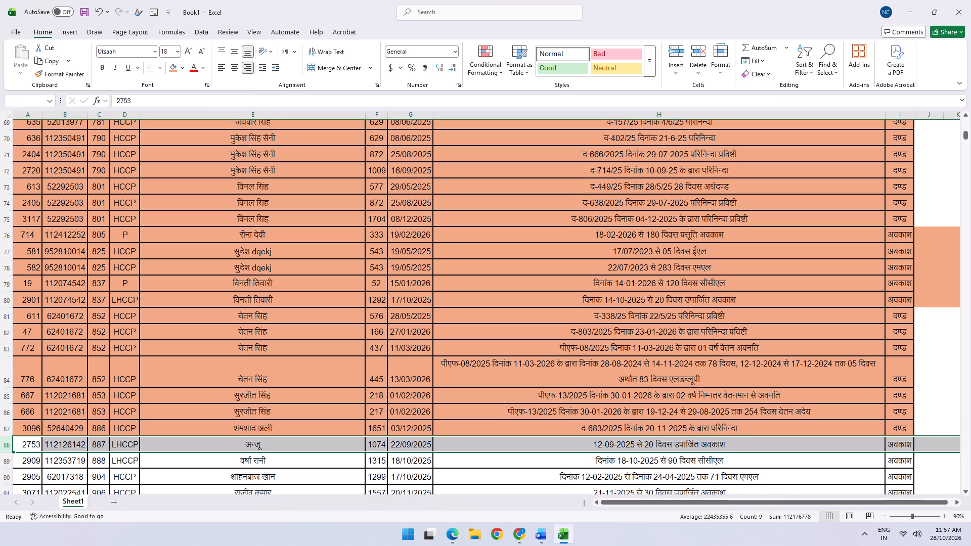
pyautogui.hotkey('ctrl', 'z')
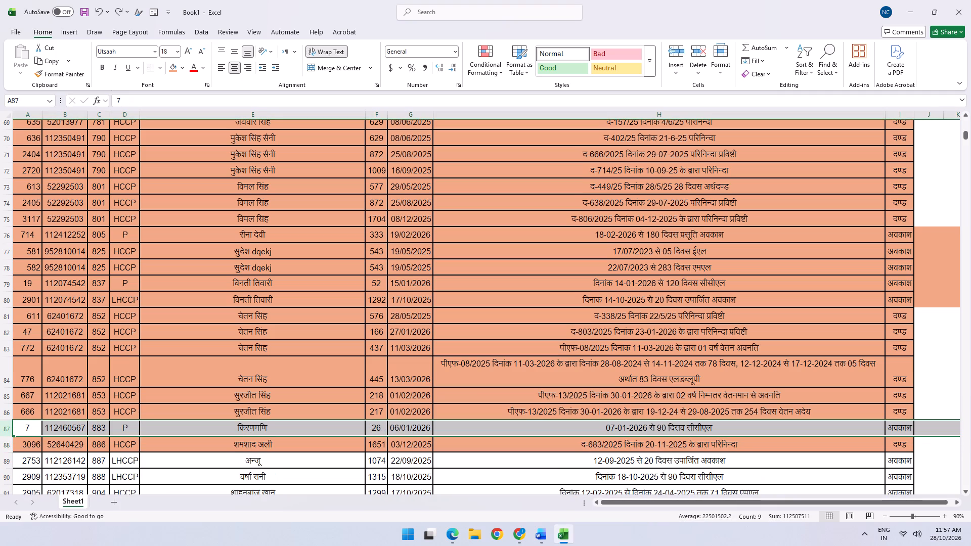
pyautogui.hotkey('ctrl', '-')
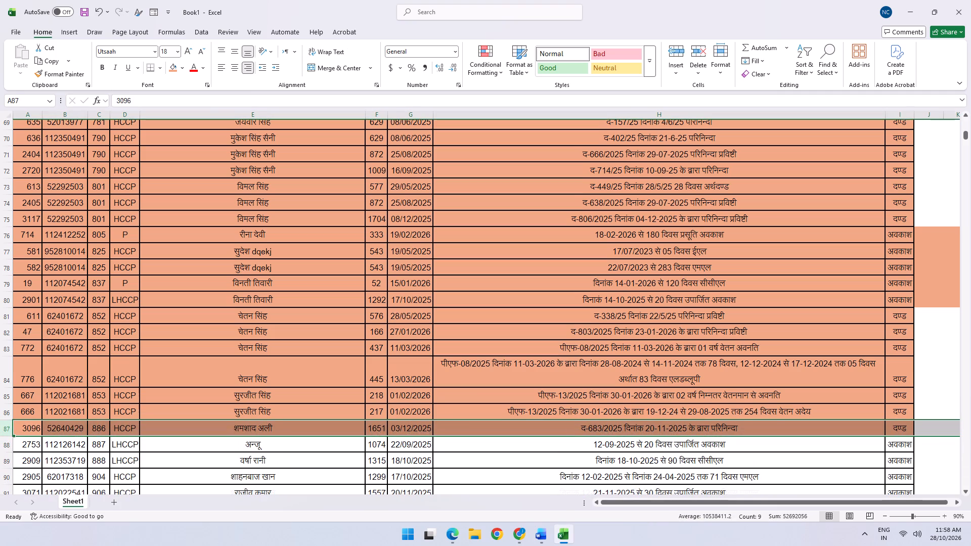
# Delete the leave rows for badges 887, 888, 904, 906, 911, 914 and 916.
pyautogui.press('Down')
pyautogui.hotkey('shift', 'space')
pyautogui.hotkey('ctrl', '-')
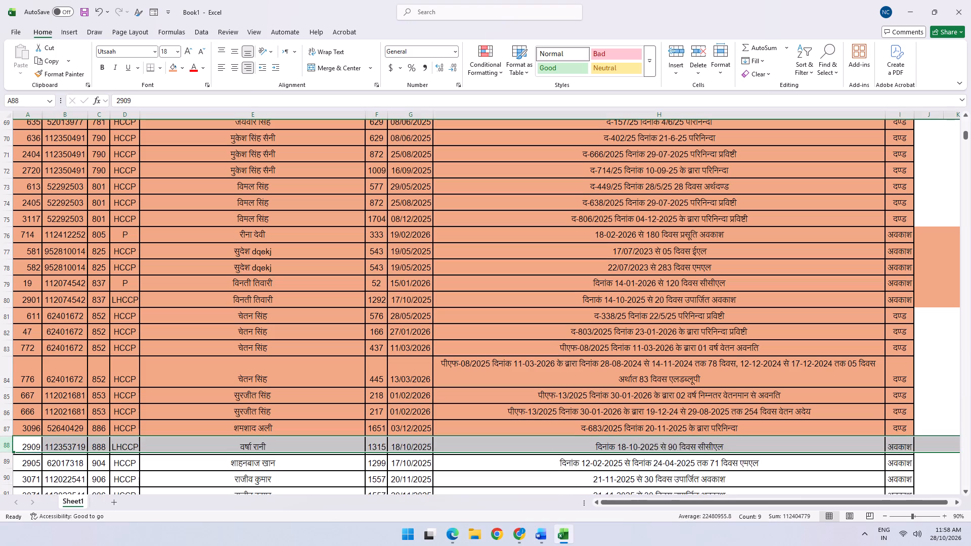
pyautogui.hotkey('ctrl', '-')
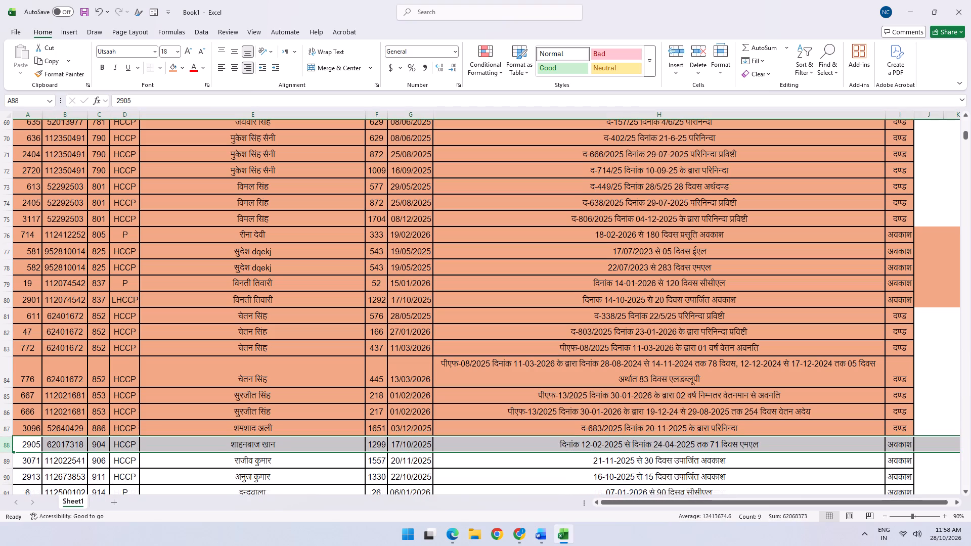
pyautogui.hotkey('ctrl', '-')
pyautogui.hotkey('ctrl', '-')
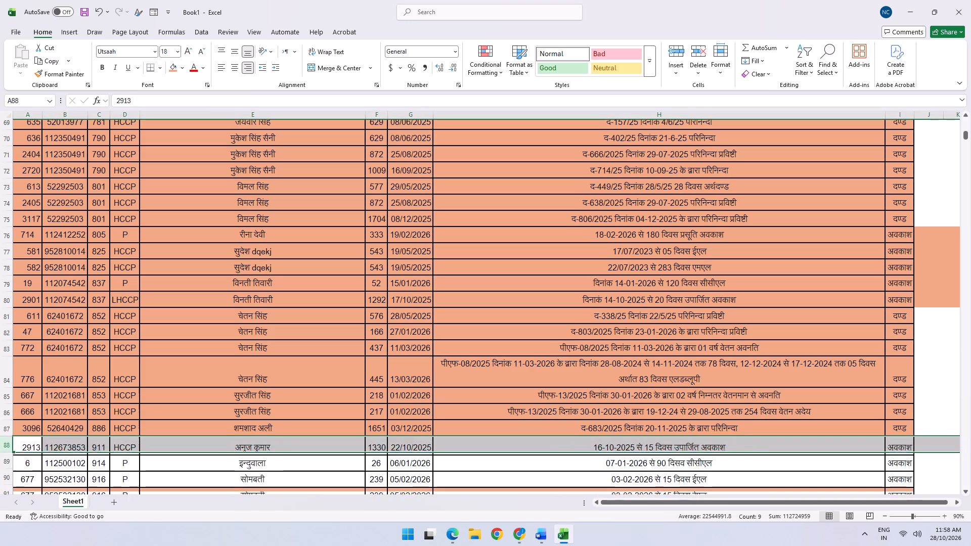
pyautogui.hotkey('ctrl', '-')
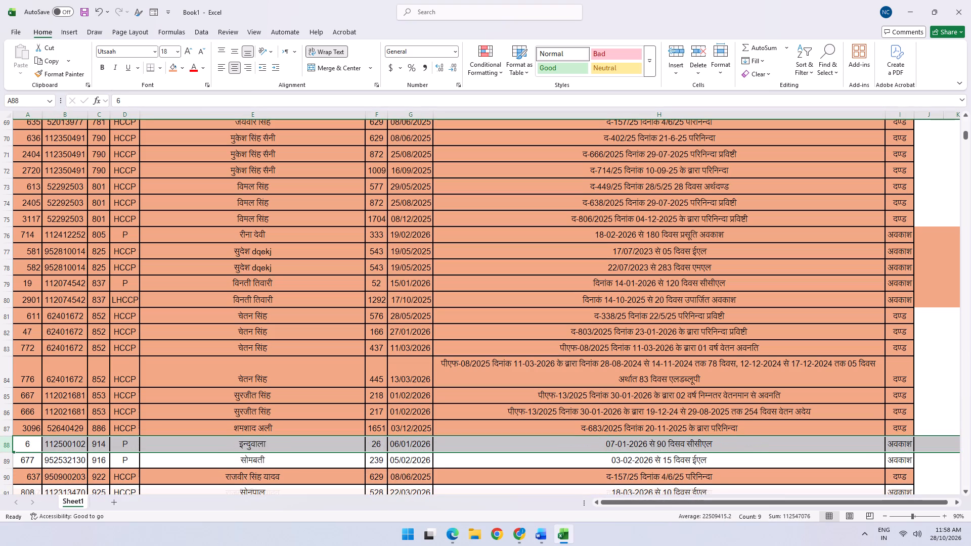
pyautogui.hotkey('ctrl', '-')
pyautogui.hotkey('ctrl', '-')
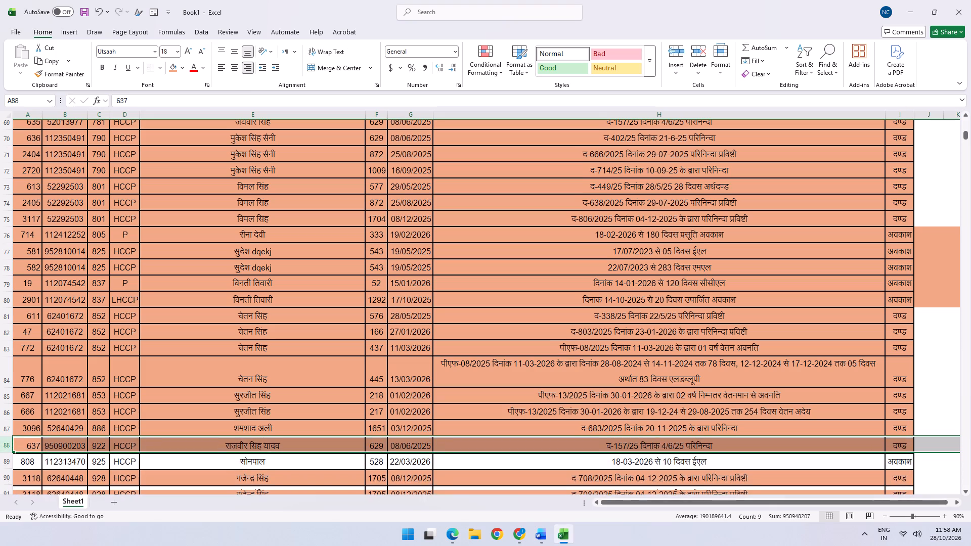
pyautogui.press('Down')
pyautogui.hotkey('shift', 'space')
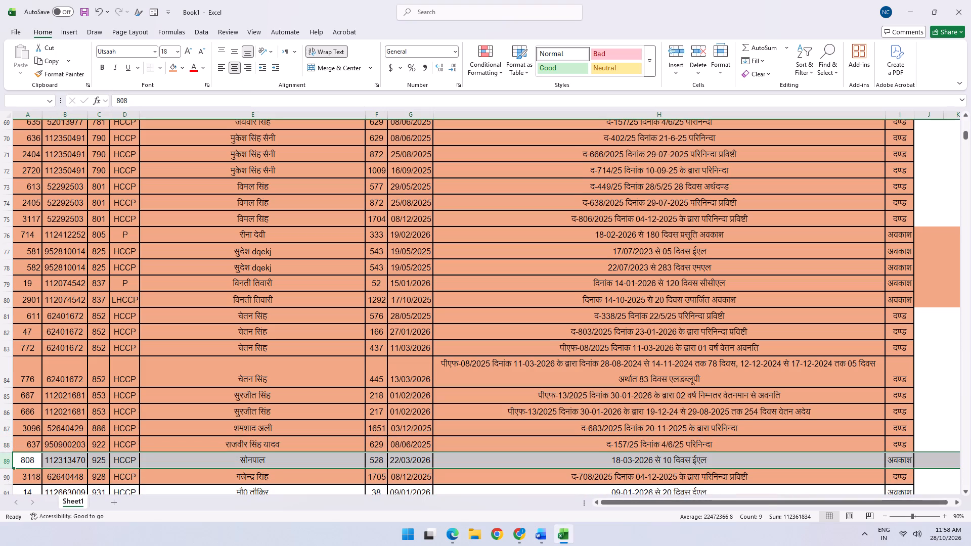
pyautogui.hotkey('ctrl', '-')
pyautogui.press('Down')
pyautogui.hotkey('shift', 'space')
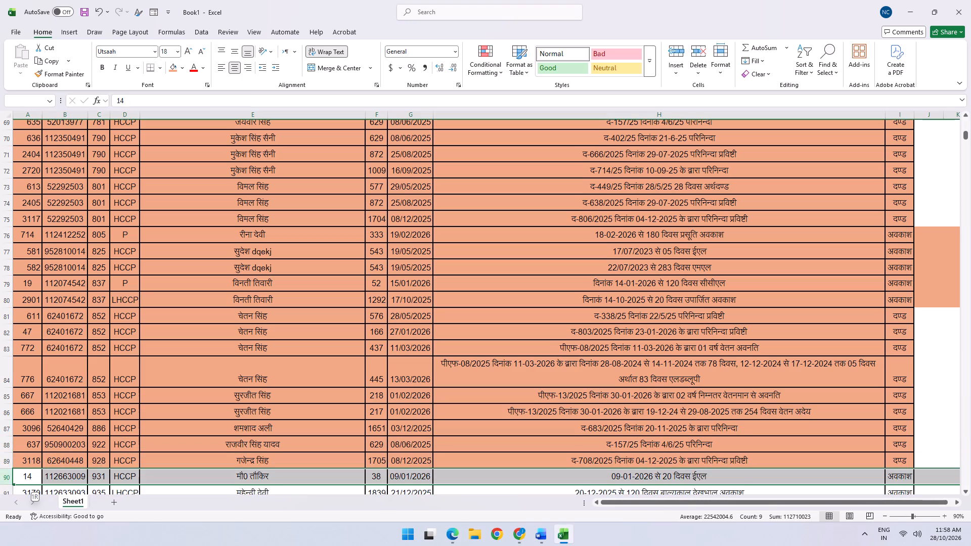
pyautogui.hotkey('ctrl', '-')
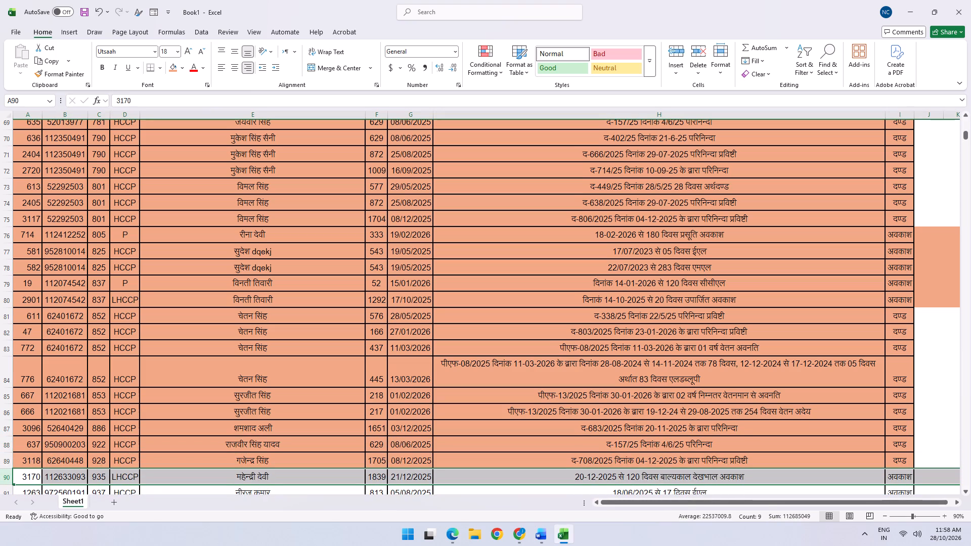
pyautogui.hotkey('ctrl', '-')
pyautogui.scroll(-1, 654, 358)
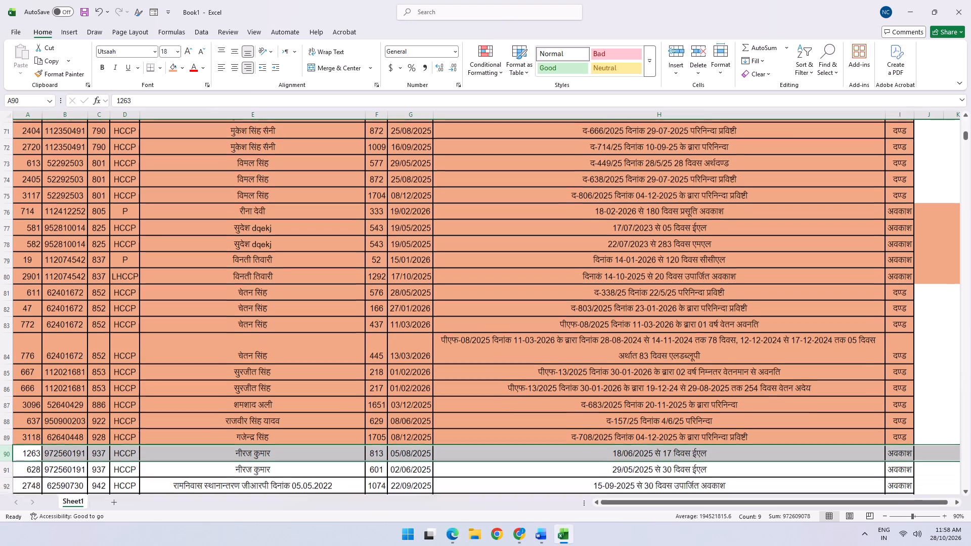
pyautogui.scroll(-1, 628, 362)
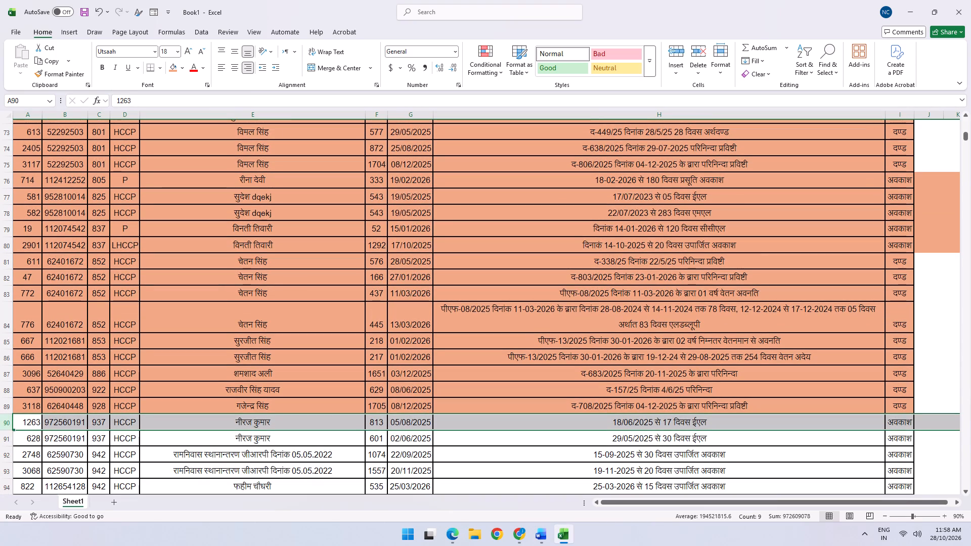
pyautogui.hotkey('ctrl', '-')
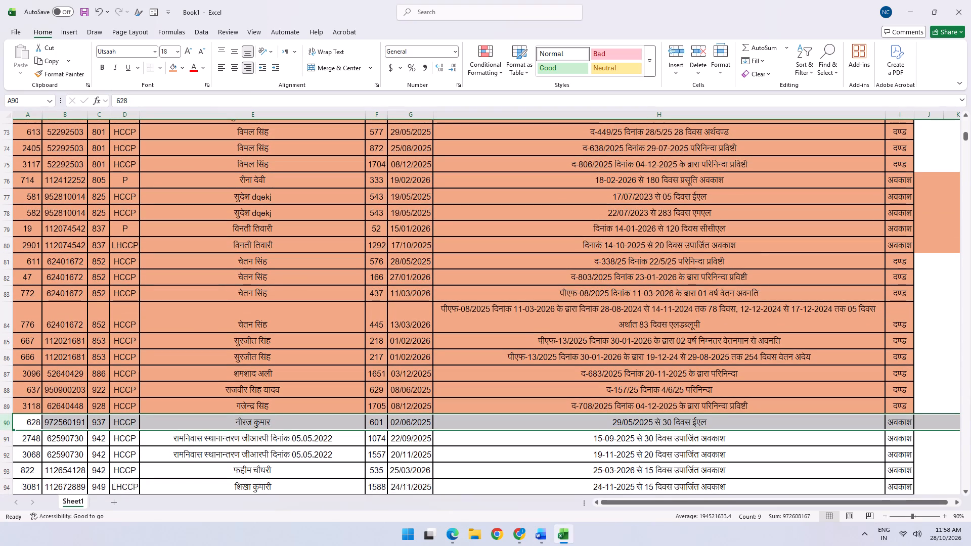
pyautogui.hotkey('ctrl', '-')
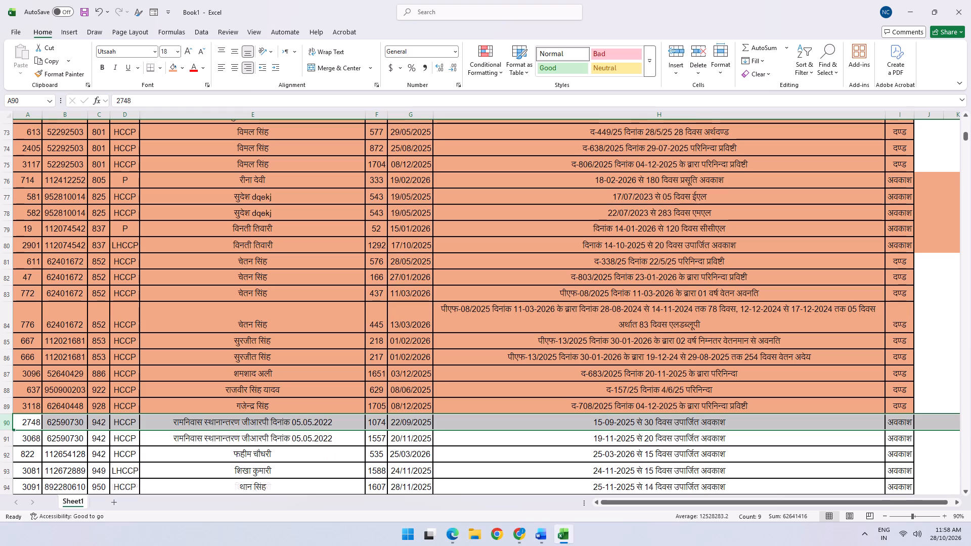
pyautogui.hotkey('ctrl', '-')
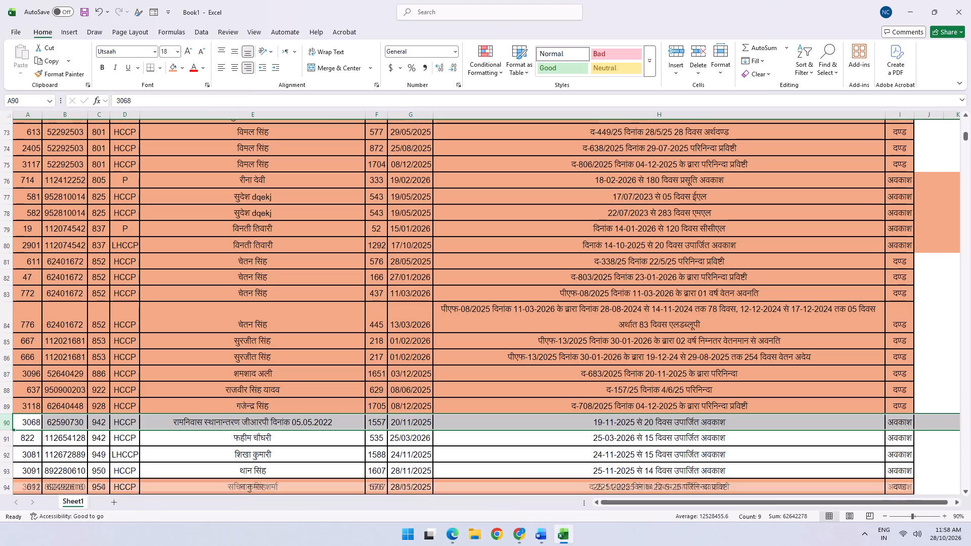
pyautogui.hotkey('ctrl', '-')
pyautogui.hotkey('ctrl', '-')
pyautogui.hotkey('ctrl', '-')
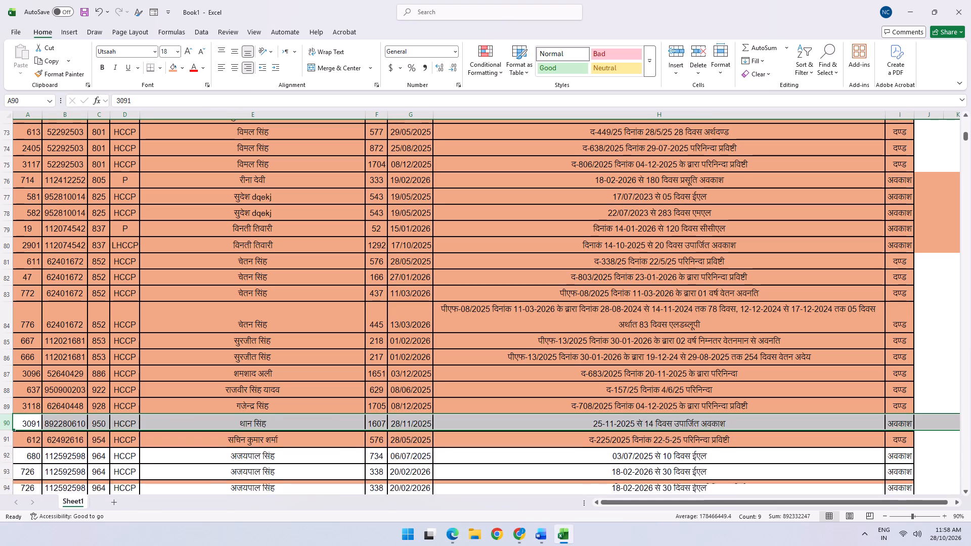
pyautogui.hotkey('ctrl', '-')
# Delete both badge 964 and both badge 980 leave rows, keeping the badge 954 and 965 punishment rows.
pyautogui.press('Down')
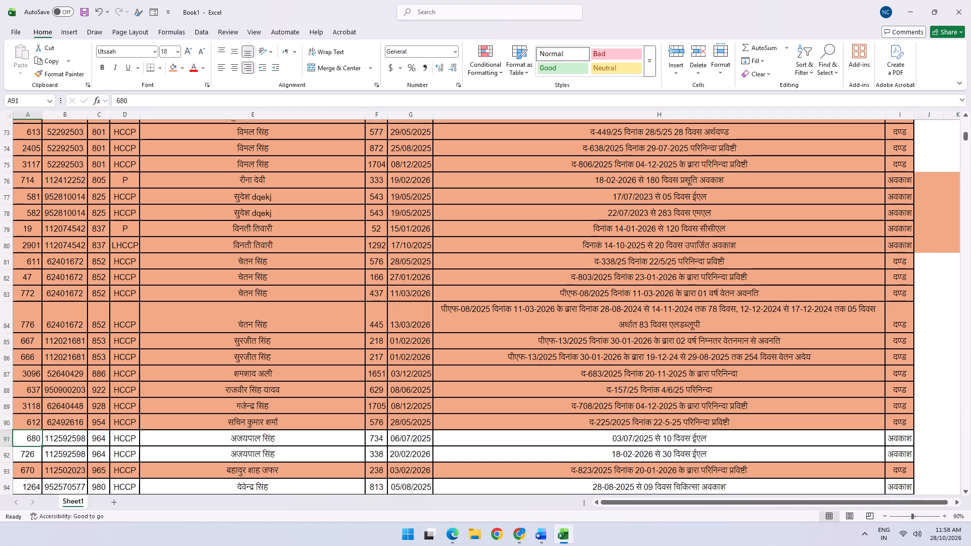
pyautogui.hotkey('shift', 'space')
pyautogui.hotkey('ctrl', '-')
pyautogui.hotkey('ctrl', '-')
pyautogui.press('Down')
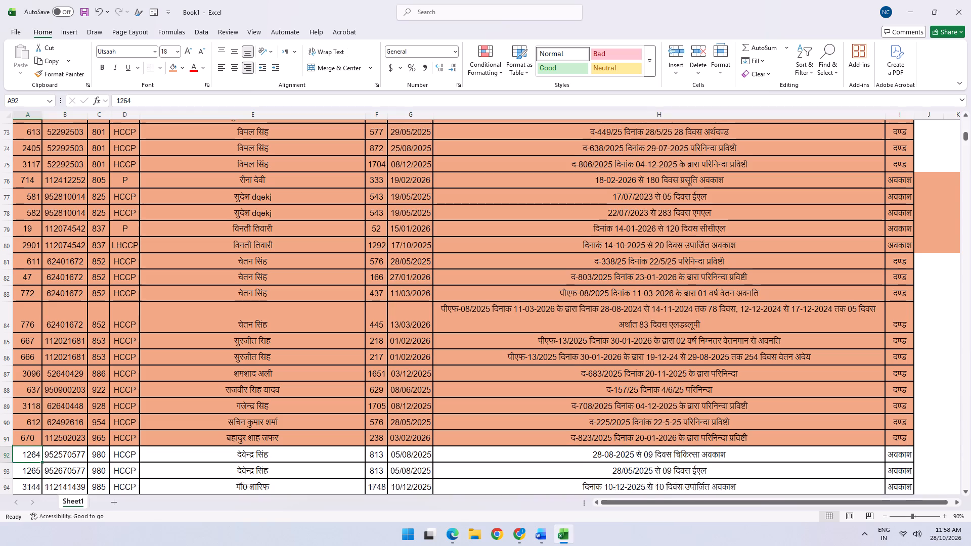
pyautogui.hotkey('shift', 'space')
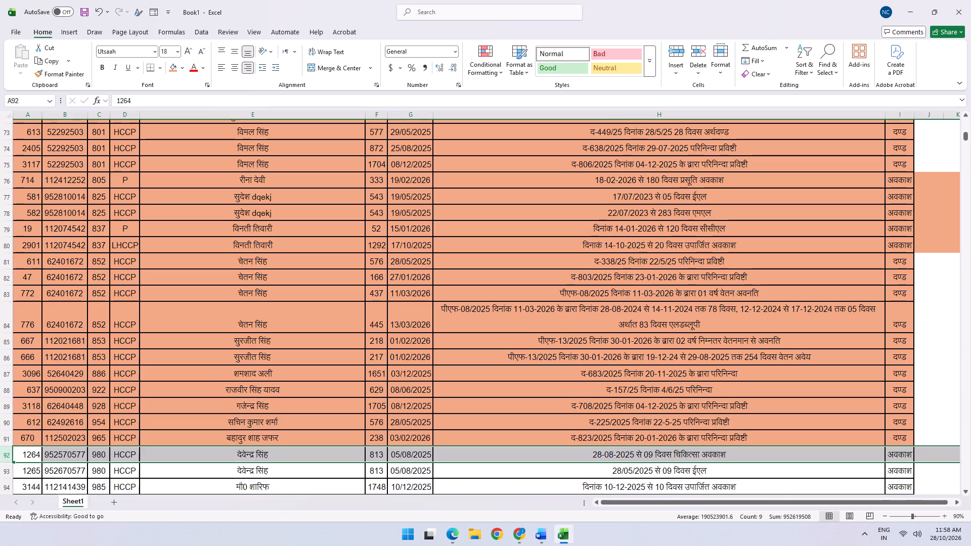
pyautogui.hotkey('shift', 'Down')
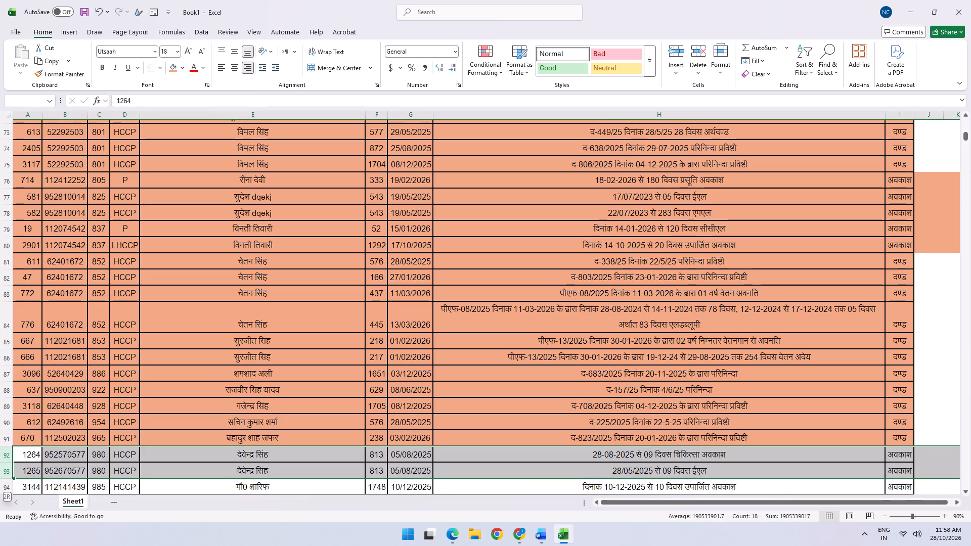
pyautogui.hotkey('ctrl', '-')
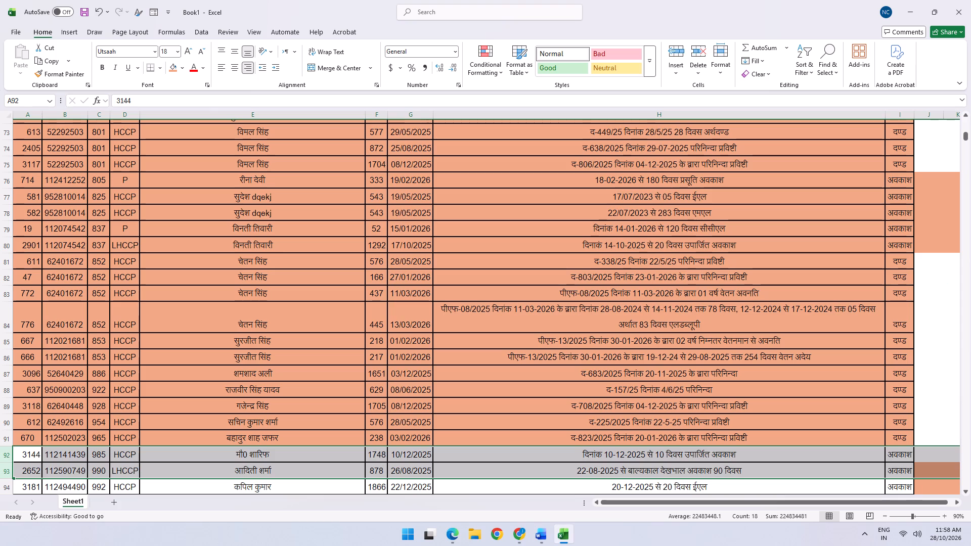
pyautogui.press('Up')
pyautogui.press('Down')
pyautogui.press('Down')
pyautogui.press('Up')
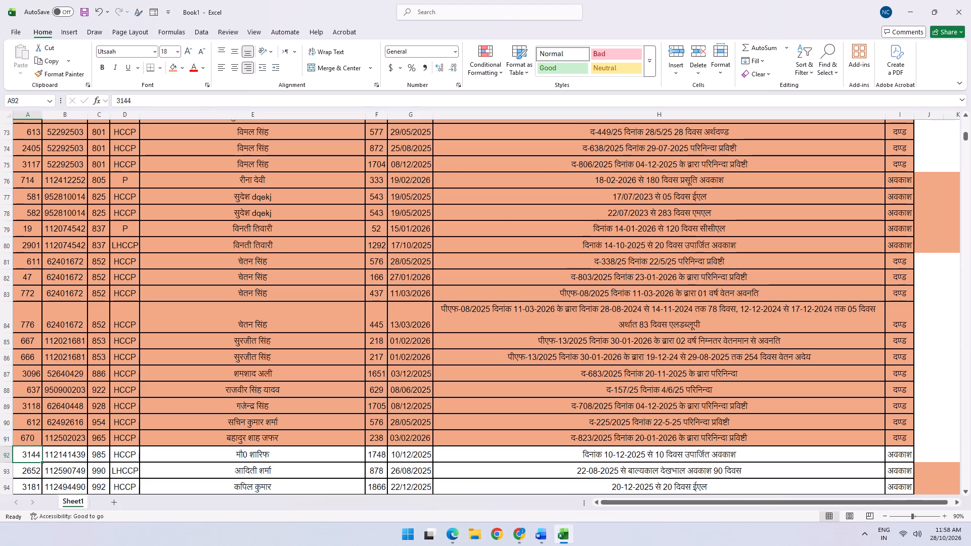
pyautogui.press('Up')
pyautogui.press('Down')
pyautogui.hotkey('shift', 'space')
pyautogui.hotkey('ctrl', '-')
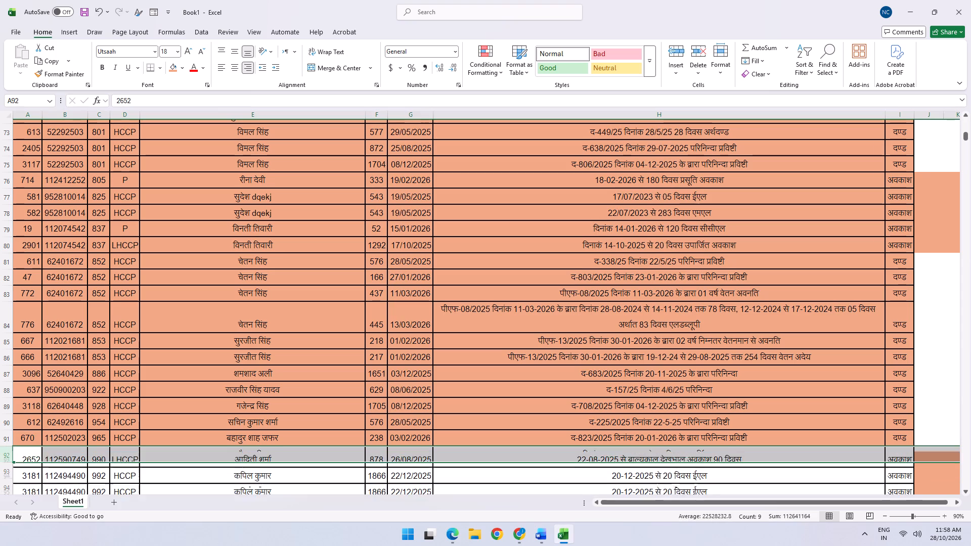
pyautogui.press('Down')
pyautogui.press('Up')
pyautogui.hotkey('shift', 'space')
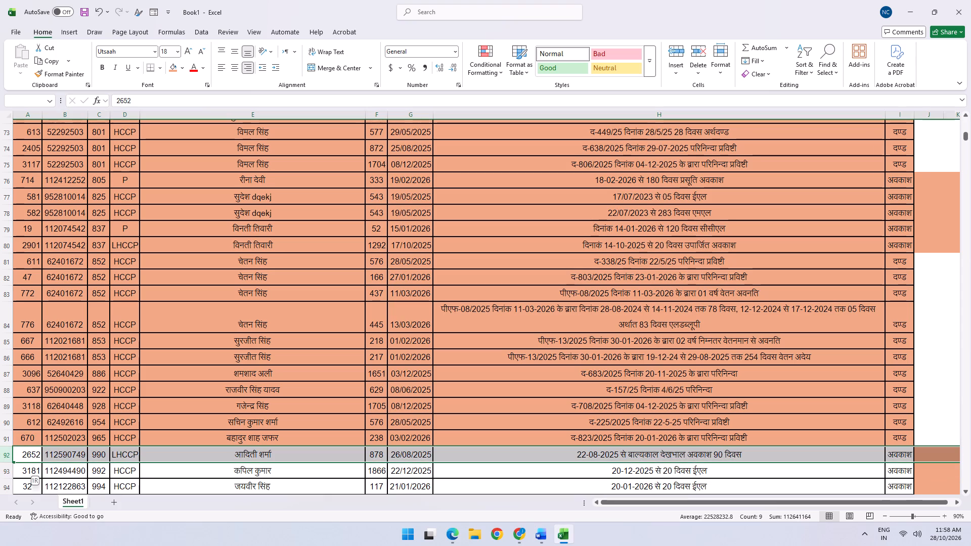
pyautogui.hotkey('ctrl', '-')
pyautogui.hotkey('ctrl', '-')
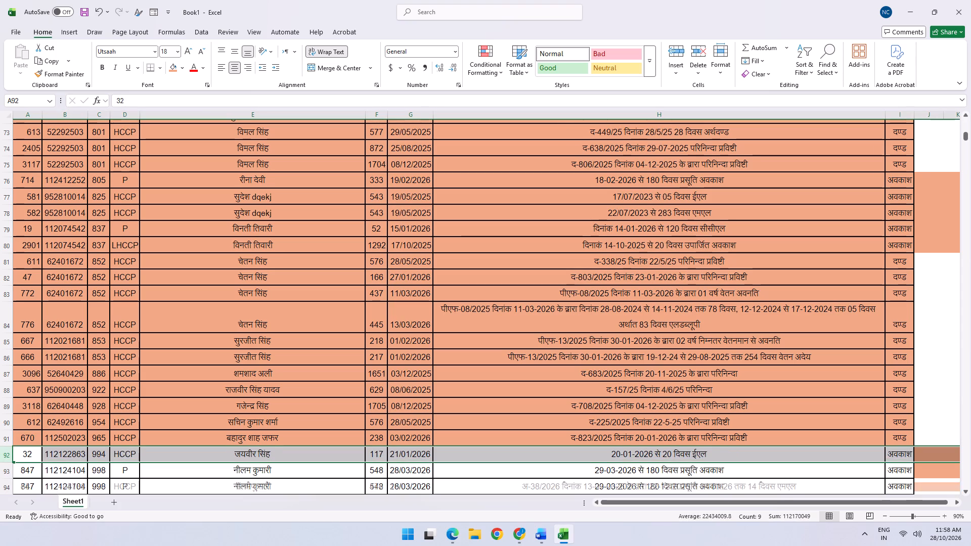
pyautogui.hotkey('ctrl', '-')
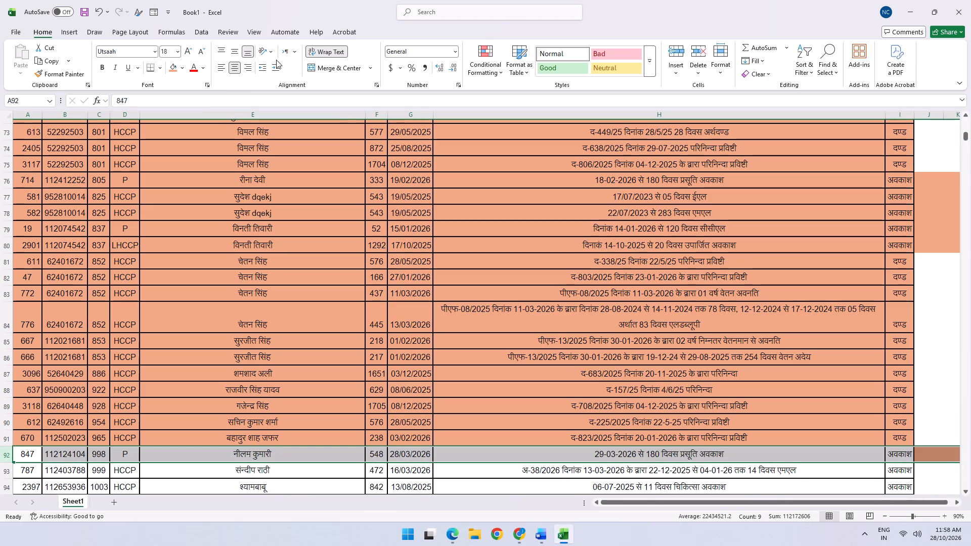
pyautogui.click(172, 70)
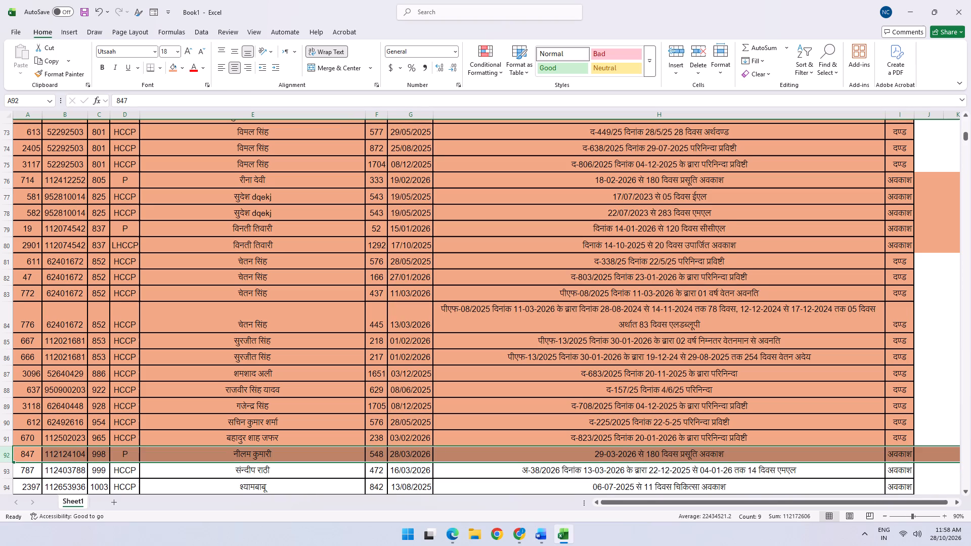
pyautogui.press('Down')
pyautogui.hotkey('shift', 'space')
pyautogui.hotkey('ctrl', '-')
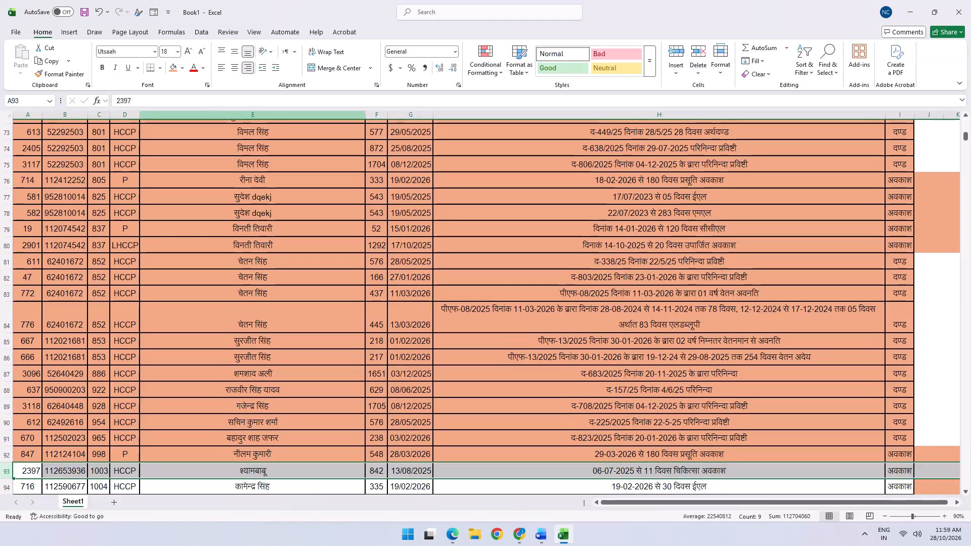
pyautogui.hotkey('ctrl', '-')
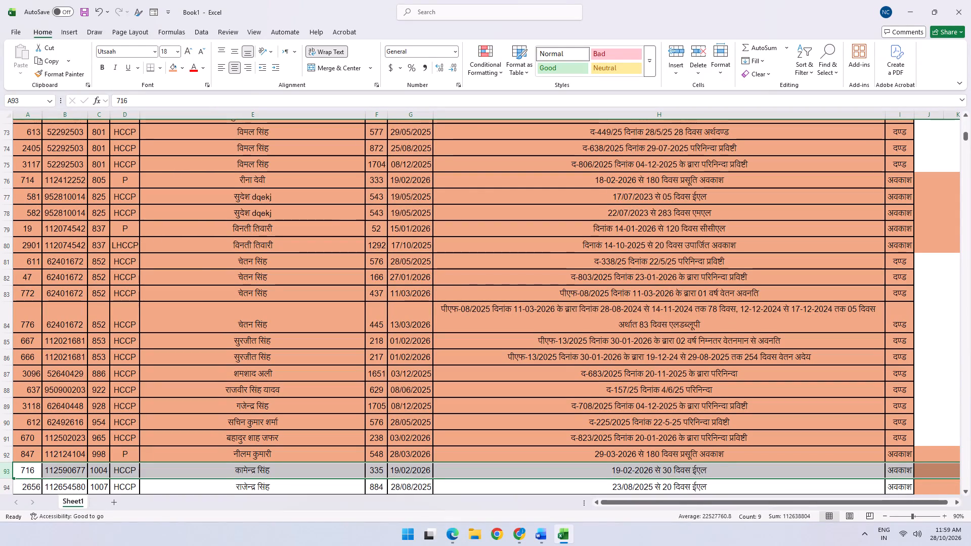
pyautogui.hotkey('ctrl', '-')
pyautogui.hotkey('ctrl', '-')
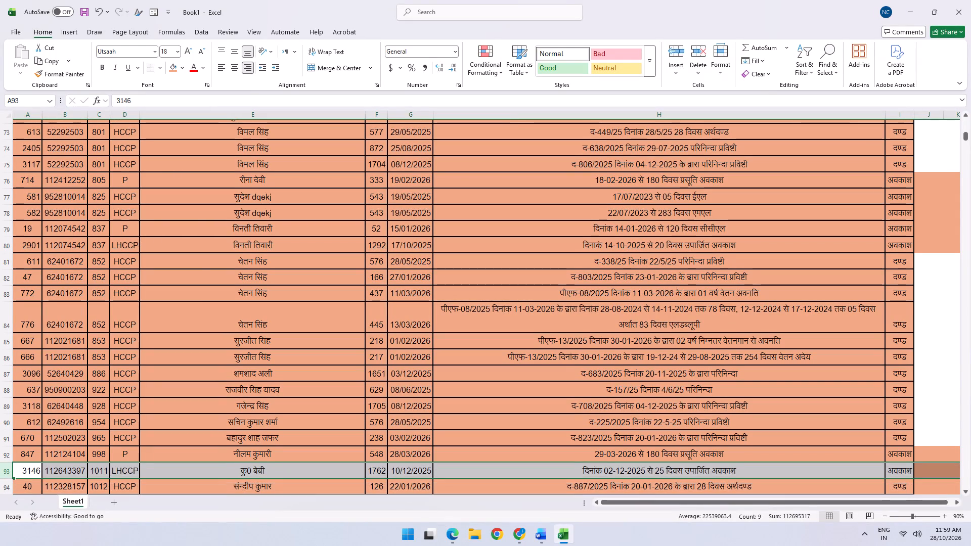
pyautogui.hotkey('ctrl', '-')
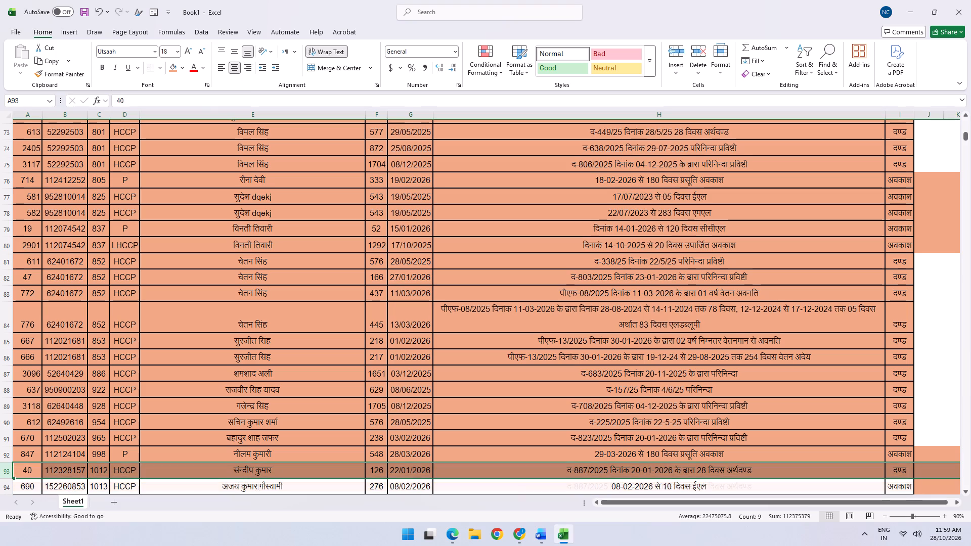
pyautogui.press('Down')
pyautogui.hotkey('shift', 'space')
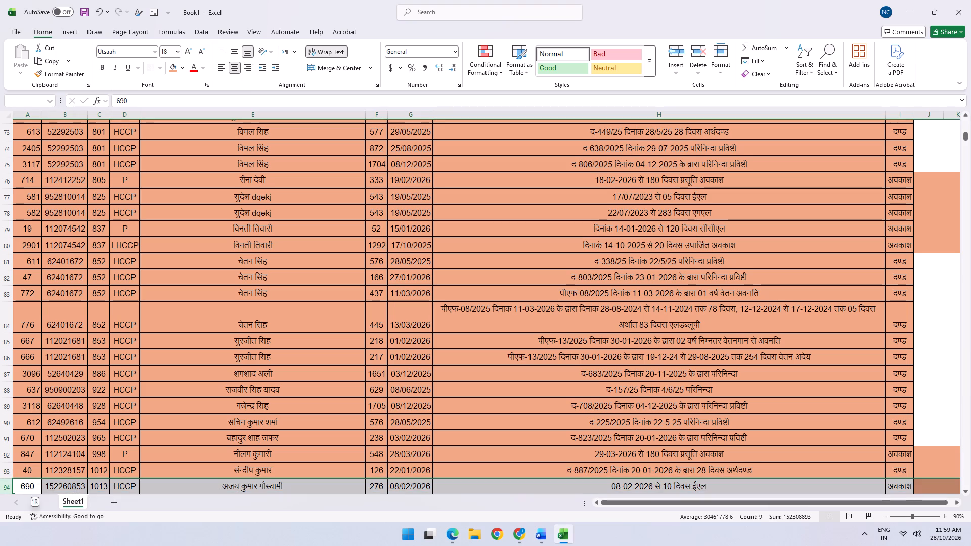
pyautogui.hotkey('ctrl', '-')
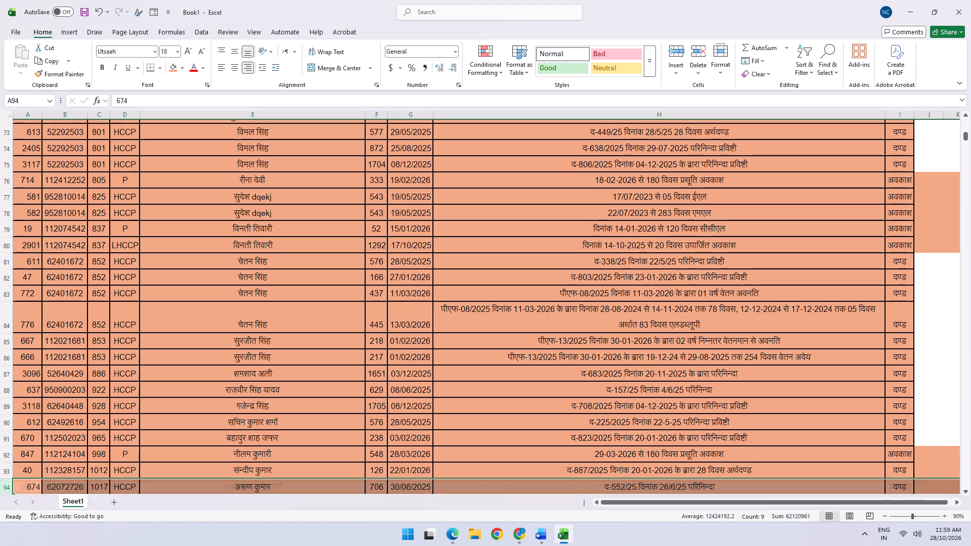
pyautogui.scroll(-4, 207, 232)
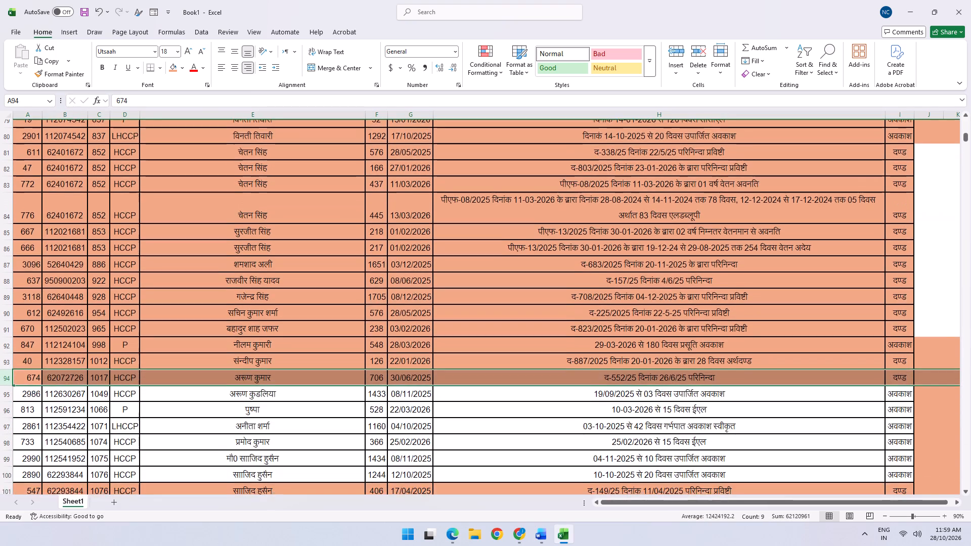
pyautogui.scroll(-2, 151, 295)
pyautogui.press('Down')
pyautogui.hotkey('shift', 'space')
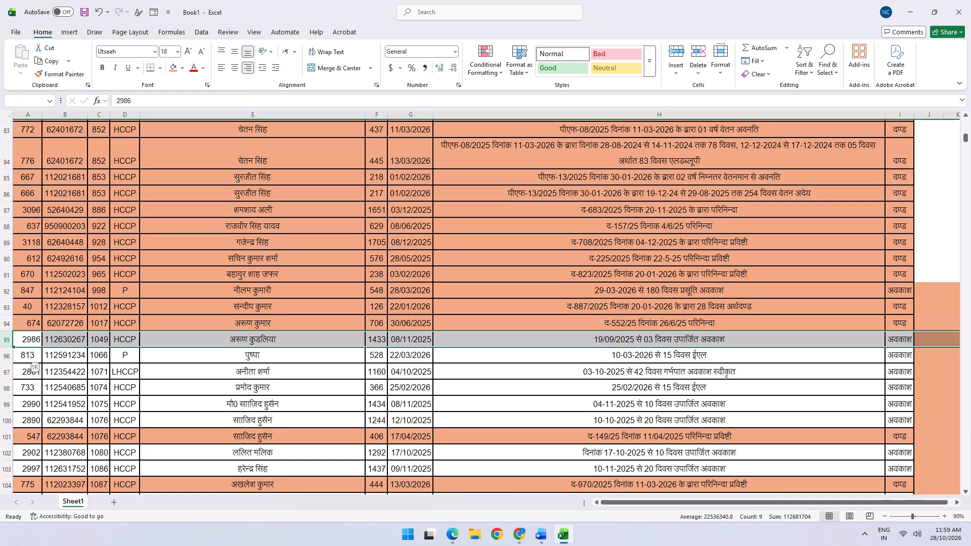
pyautogui.hotkey('ctrl', '-')
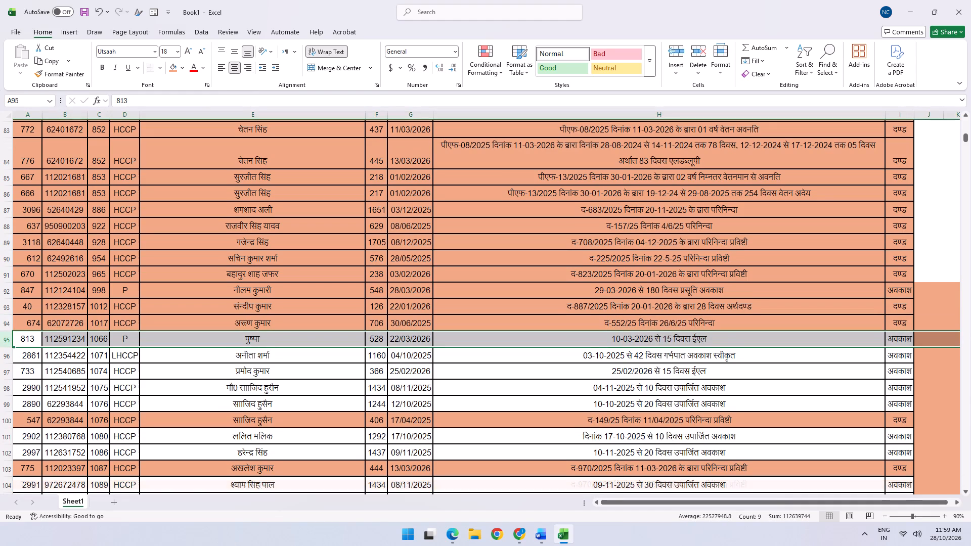
pyautogui.hotkey('ctrl', '-')
pyautogui.hotkey('ctrl', '-')
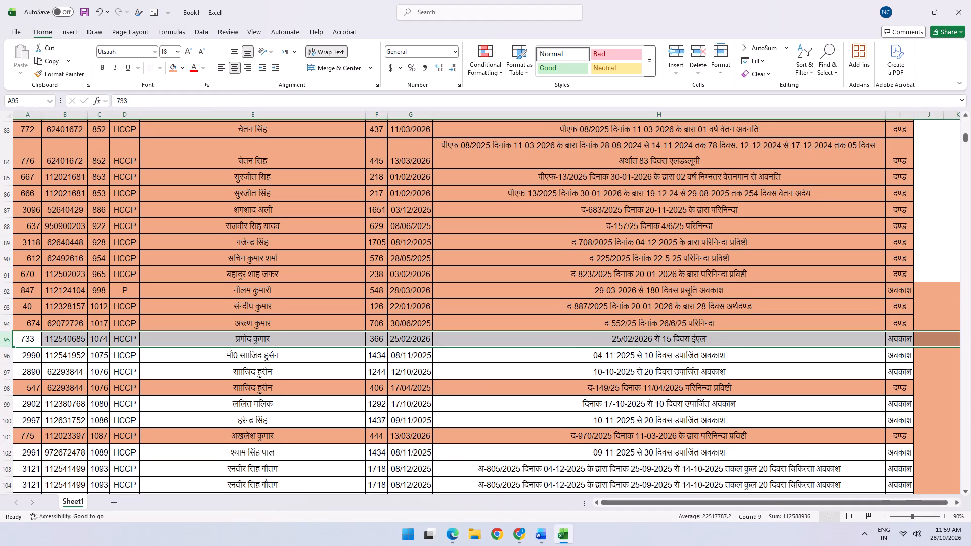
pyautogui.hotkey('ctrl', '-')
pyautogui.hotkey('ctrl', '-')
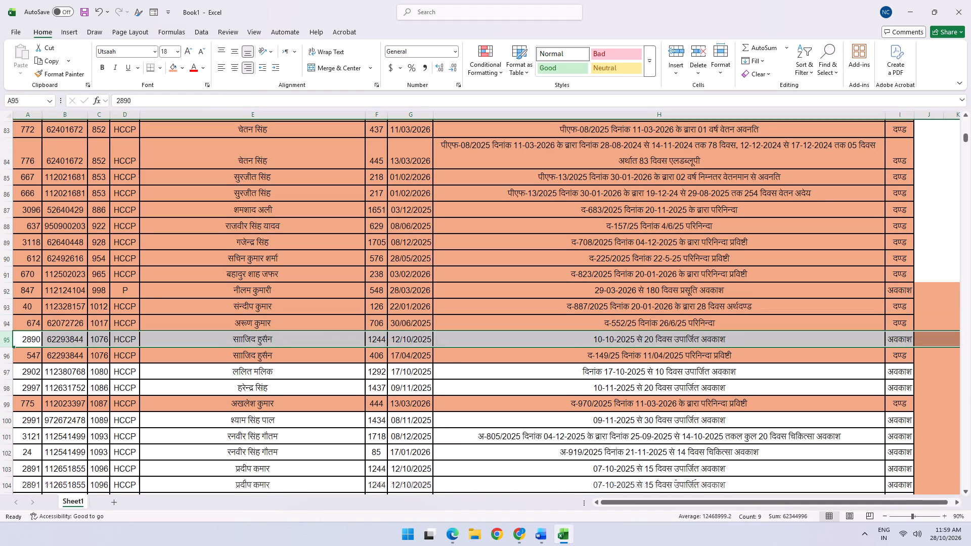
pyautogui.hotkey('ctrl', '-')
pyautogui.press('Down')
pyautogui.hotkey('shift', 'space')
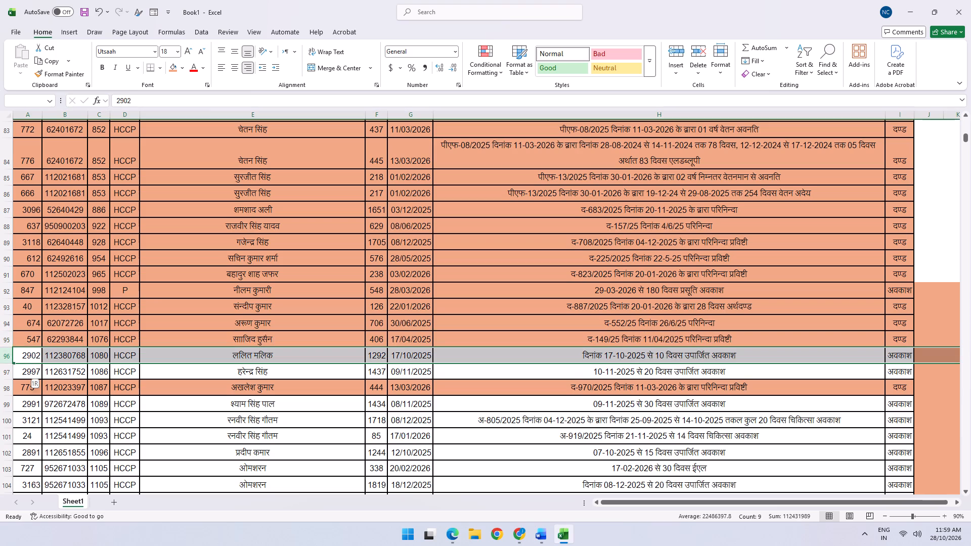
pyautogui.hotkey('ctrl', '-')
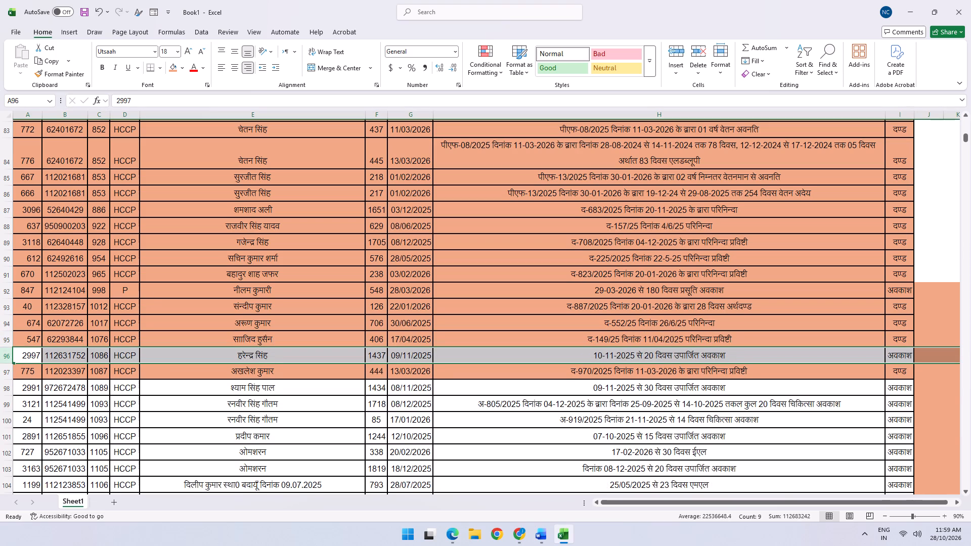
pyautogui.hotkey('ctrl', '-')
pyautogui.press('Down')
pyautogui.hotkey('shift', 'space')
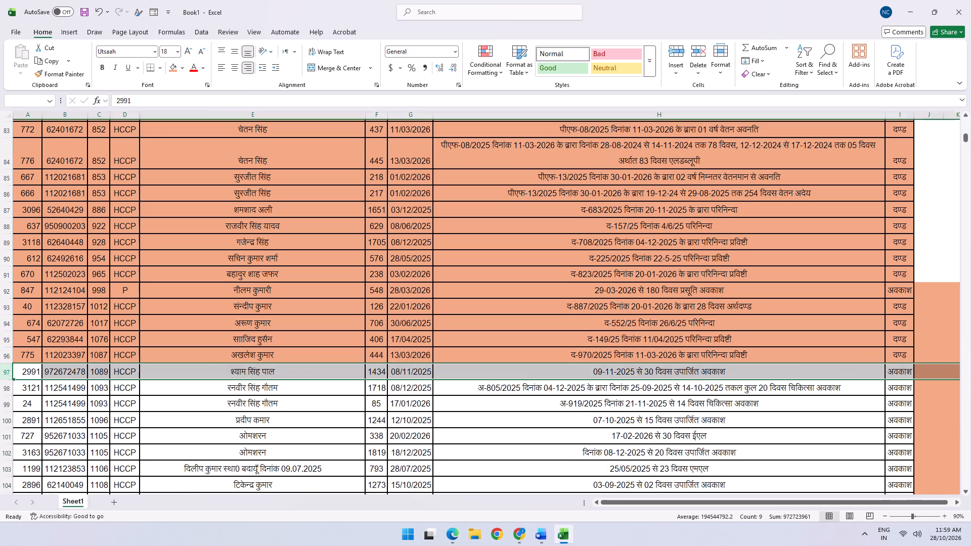
pyautogui.hotkey('ctrl', '-')
pyautogui.hotkey('ctrl', 'z')
pyautogui.hotkey('ctrl', '-')
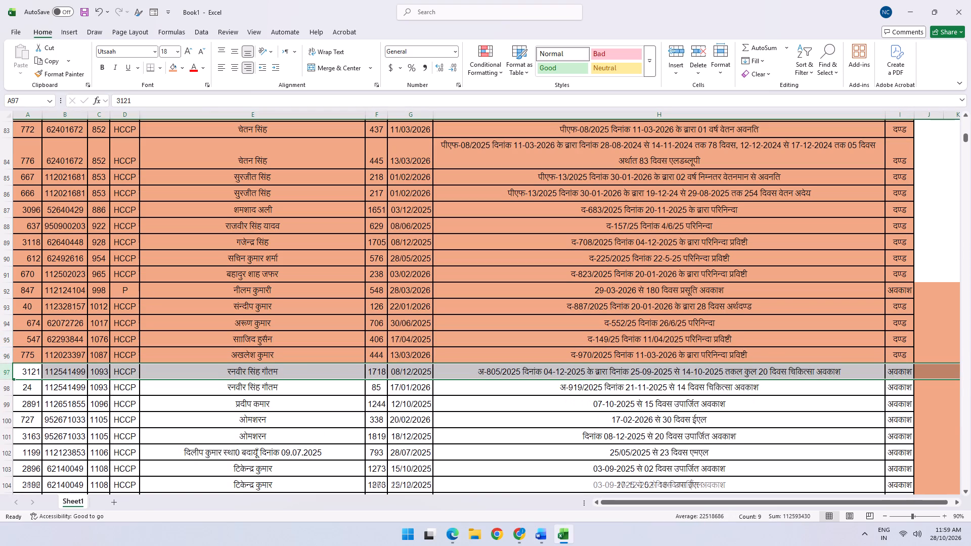
pyautogui.hotkey('shift', 'Down')
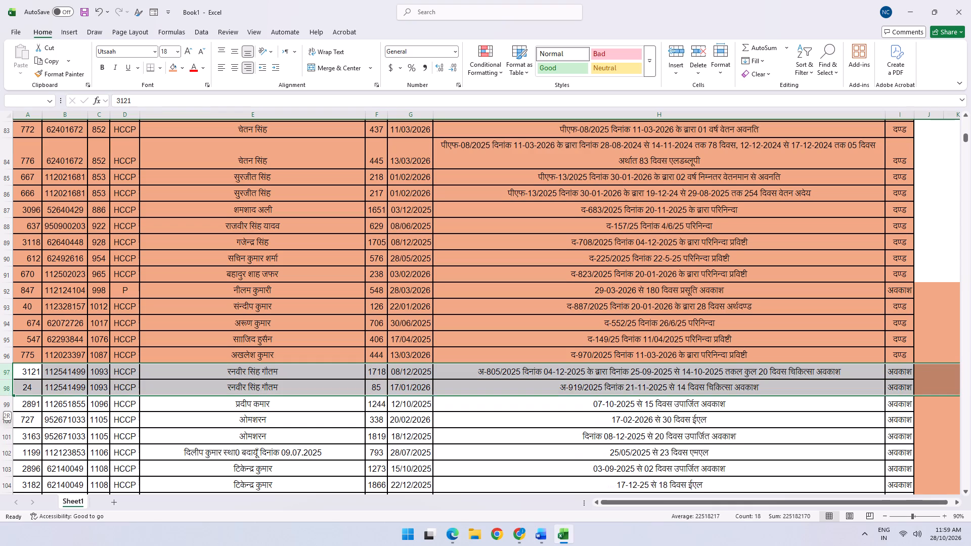
pyautogui.hotkey('ctrl', '-')
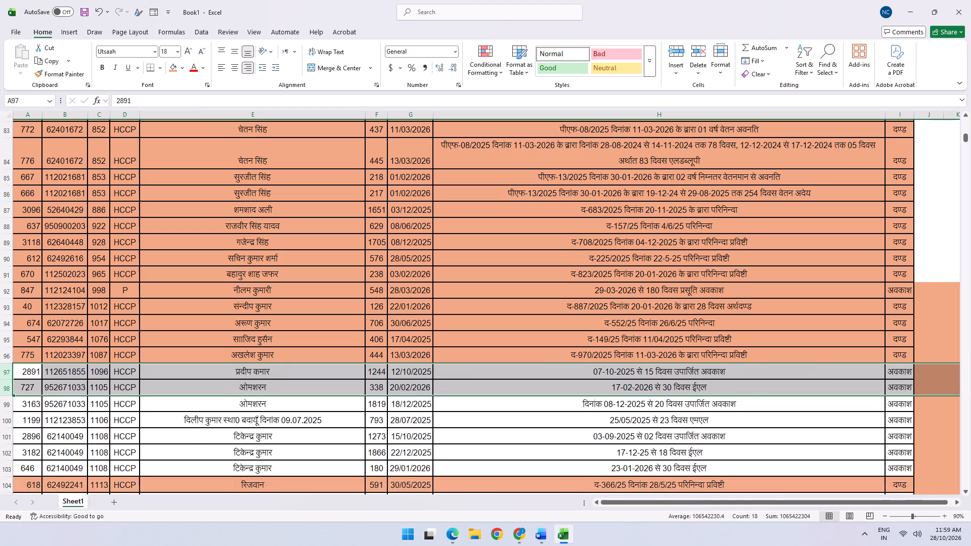
pyautogui.hotkey('shift', 'Down')
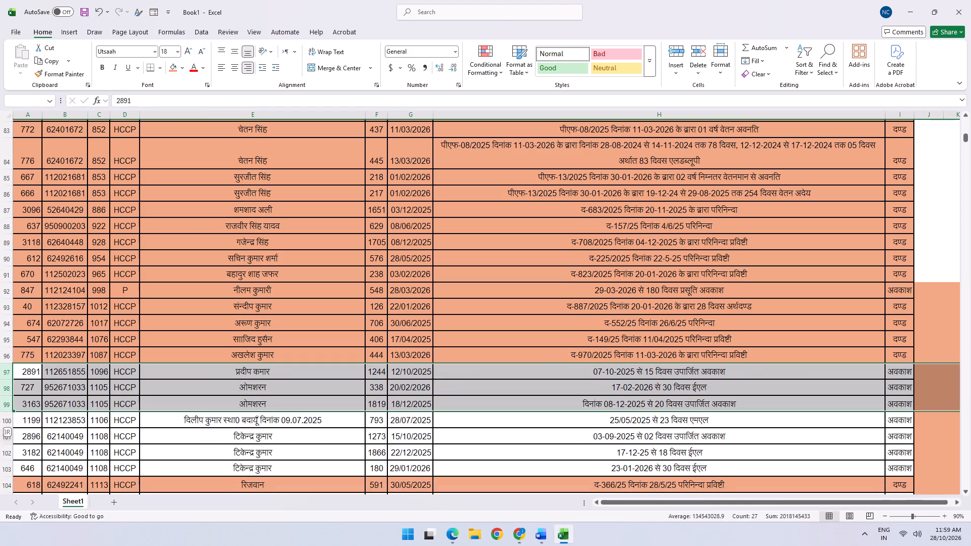
pyautogui.hotkey('shift', 'Down')
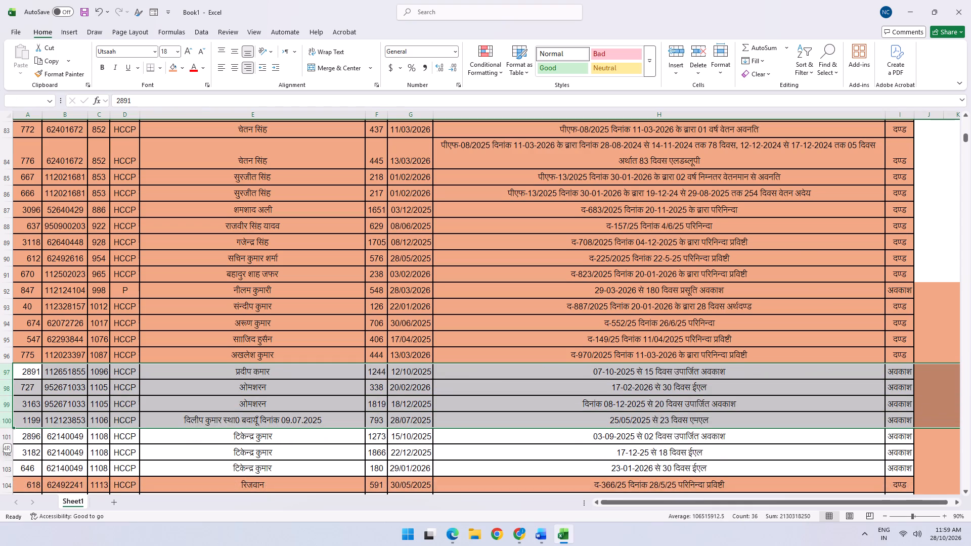
pyautogui.hotkey('shift', 'Down')
pyautogui.hotkey('shift', 'Down')
pyautogui.hotkey('shift', 'Down')
pyautogui.hotkey('ctrl', '-')
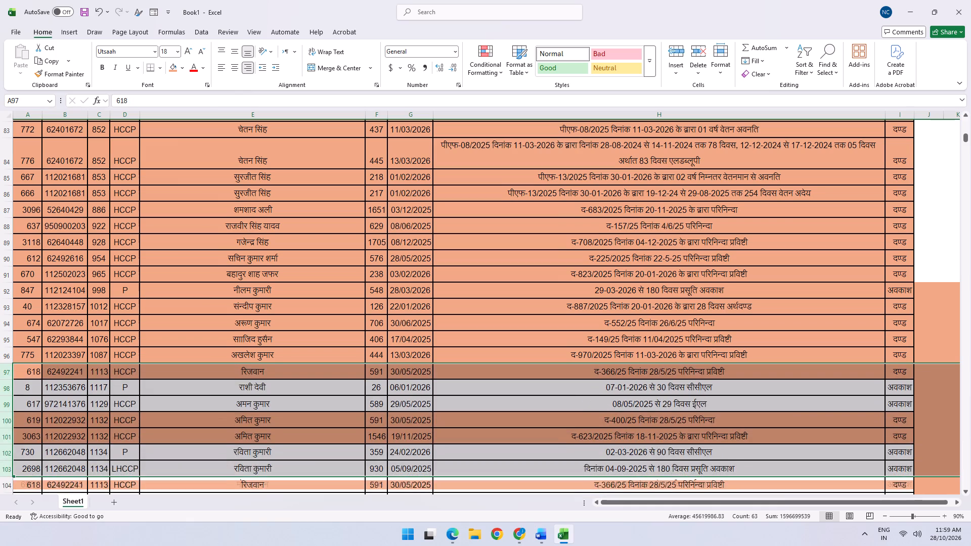
pyautogui.press('Down')
pyautogui.hotkey('shift', 'space')
pyautogui.hotkey('shift', 'Down')
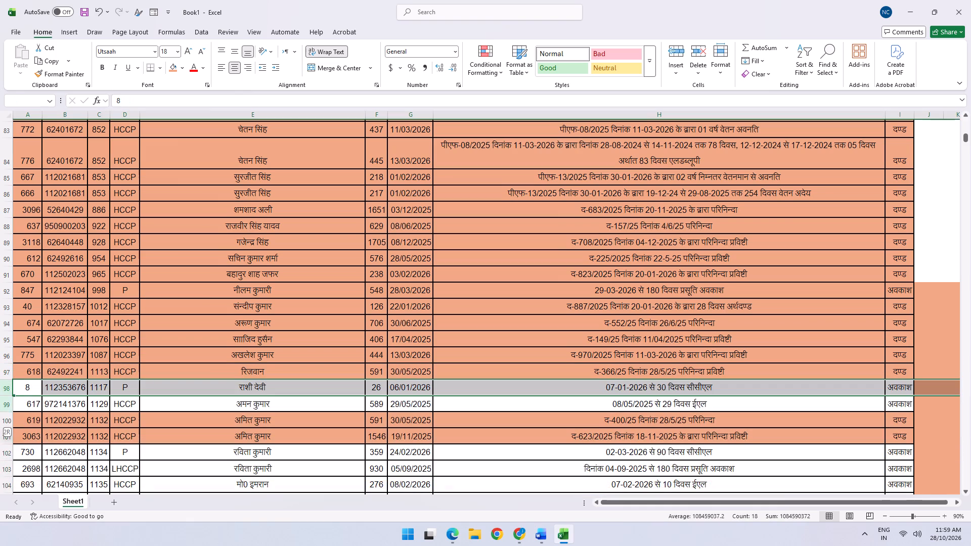
pyautogui.hotkey('ctrl', '-')
pyautogui.press('Down')
pyautogui.press('Down')
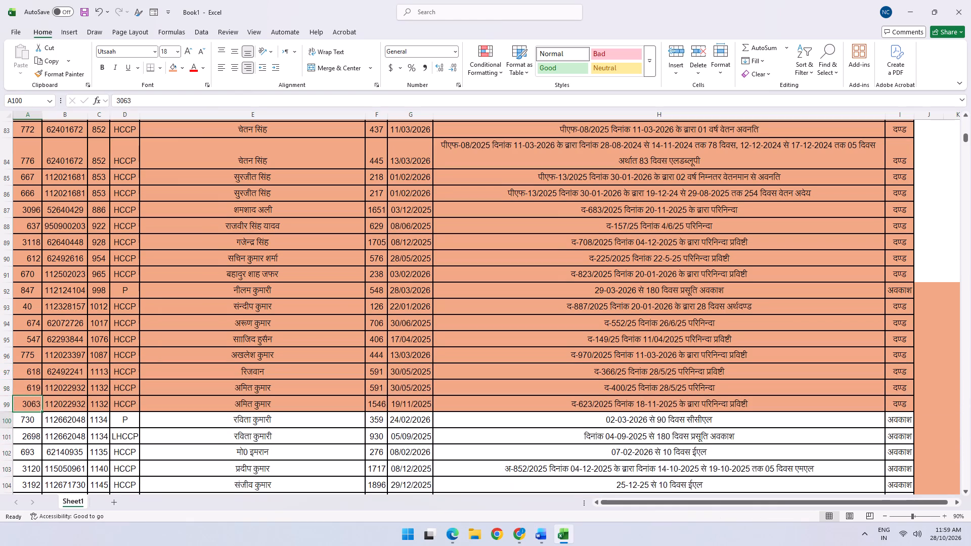
pyautogui.hotkey('shift', 'space')
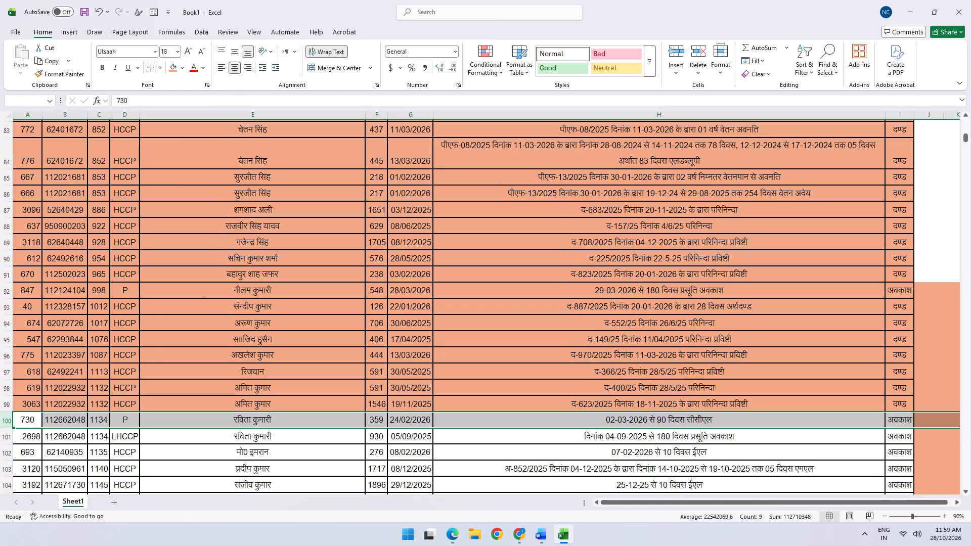
pyautogui.hotkey('shift', 'Down')
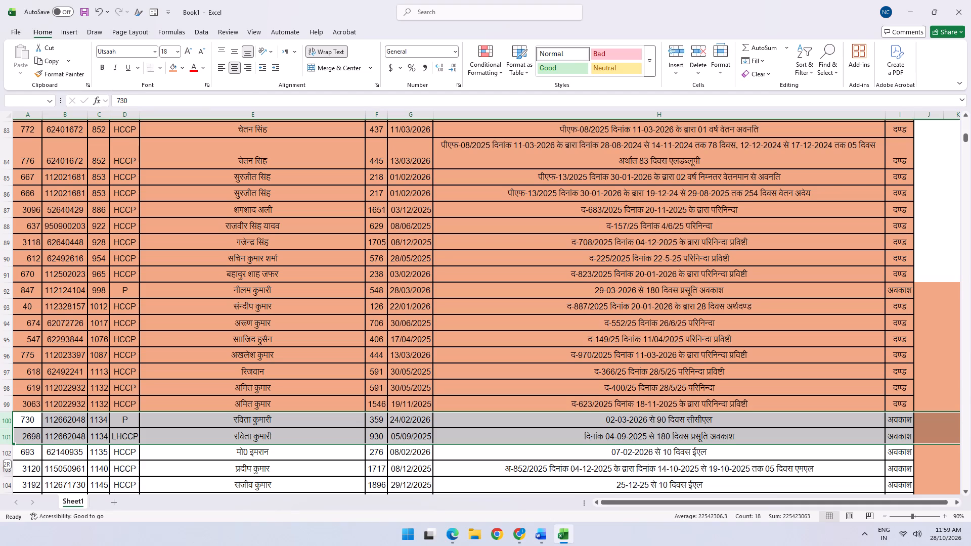
pyautogui.click(174, 71)
pyautogui.click(30, 453)
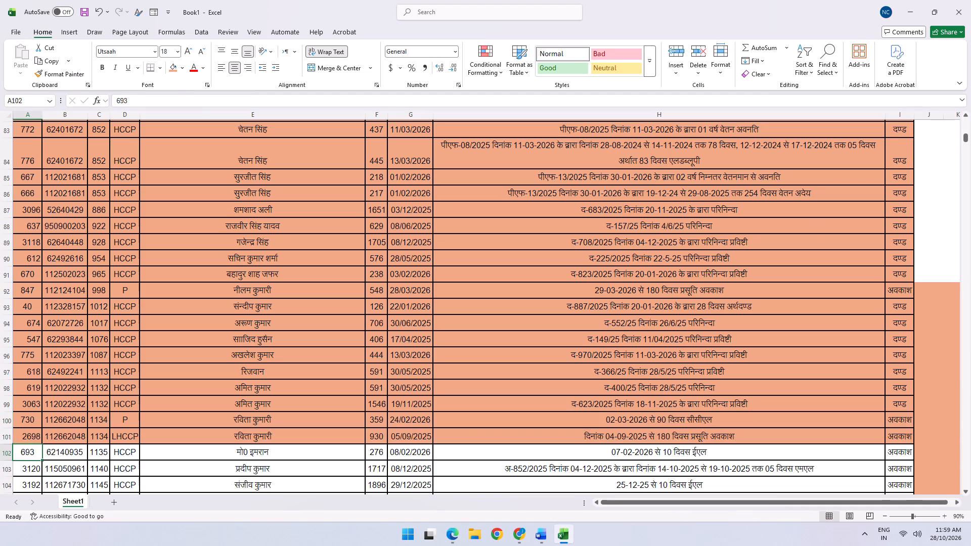
pyautogui.hotkey('shift', 'space')
pyautogui.hotkey('shift', 'Down')
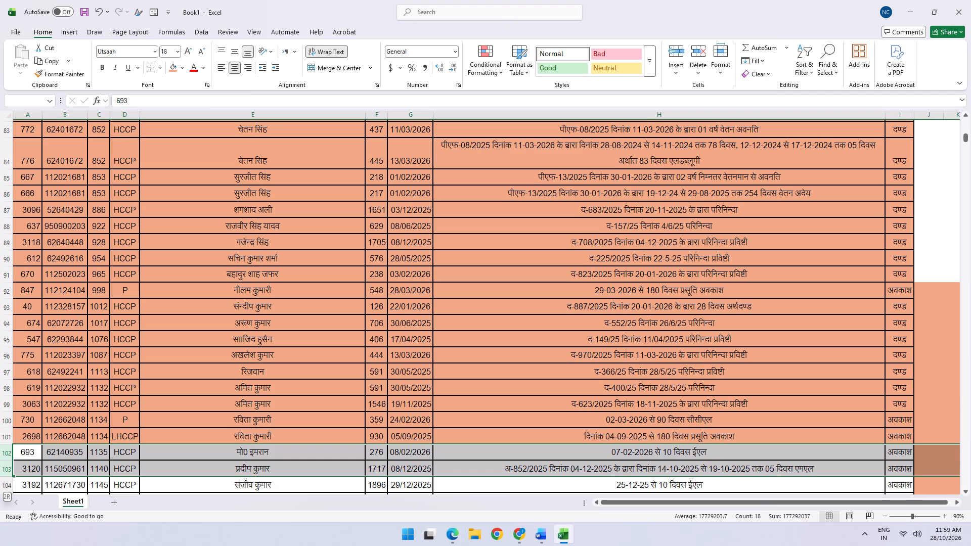
pyautogui.hotkey('shift', 'Down')
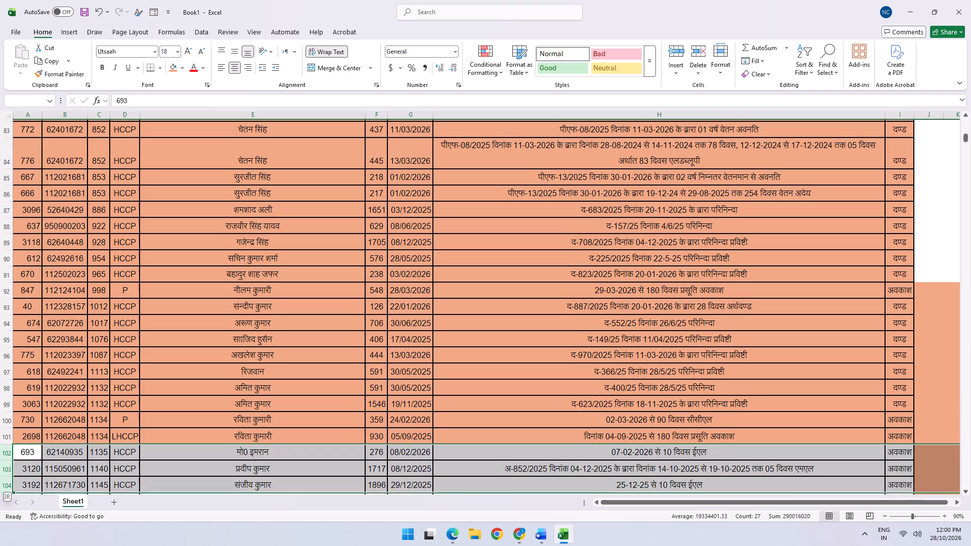
pyautogui.hotkey('shift', 'Down')
pyautogui.hotkey('shift', 'Down')
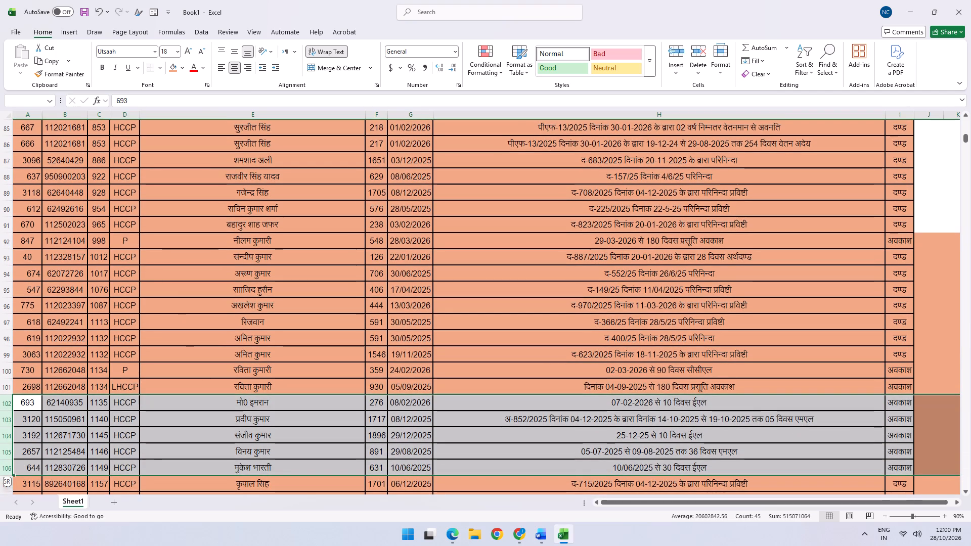
pyautogui.hotkey('shift', 'Up')
pyautogui.hotkey('shift', 'Down')
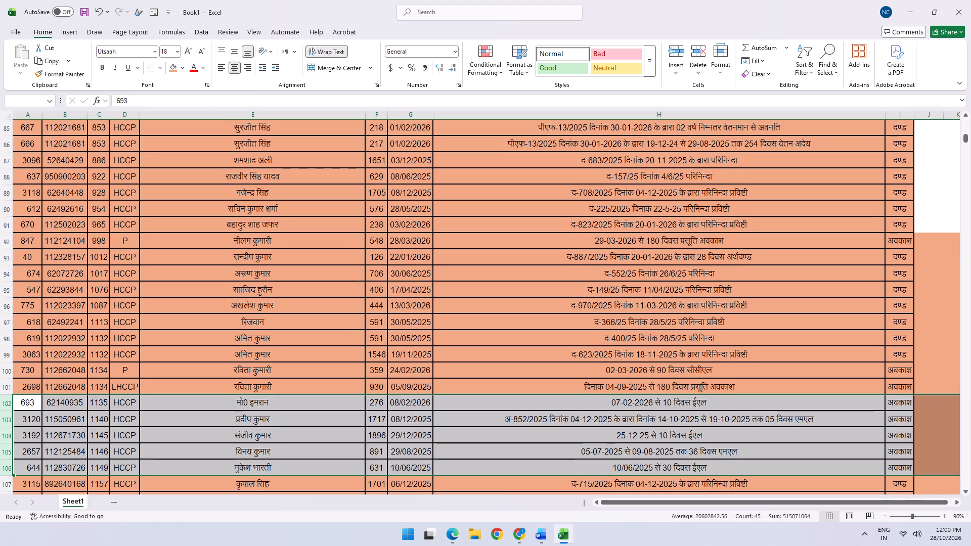
pyautogui.hotkey('ctrl', '-')
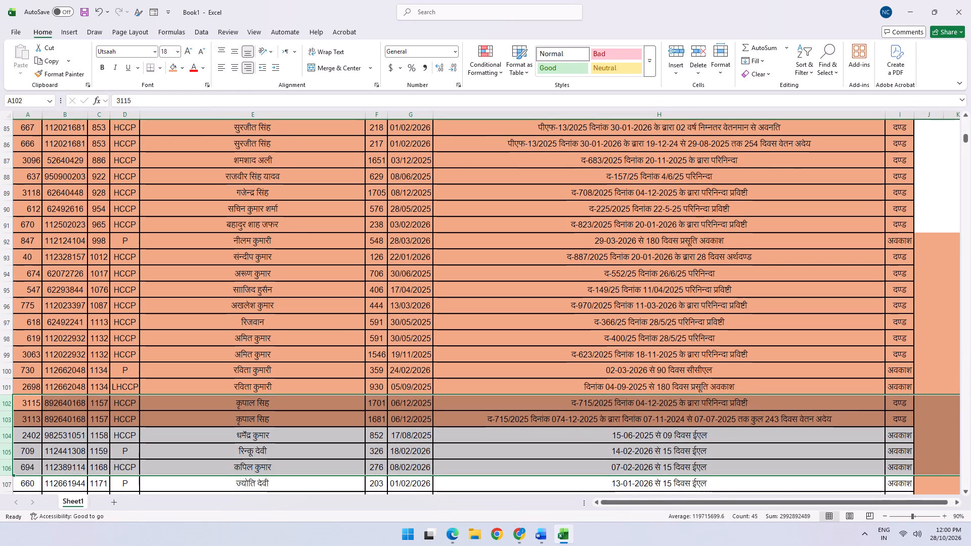
pyautogui.click(0, 435)
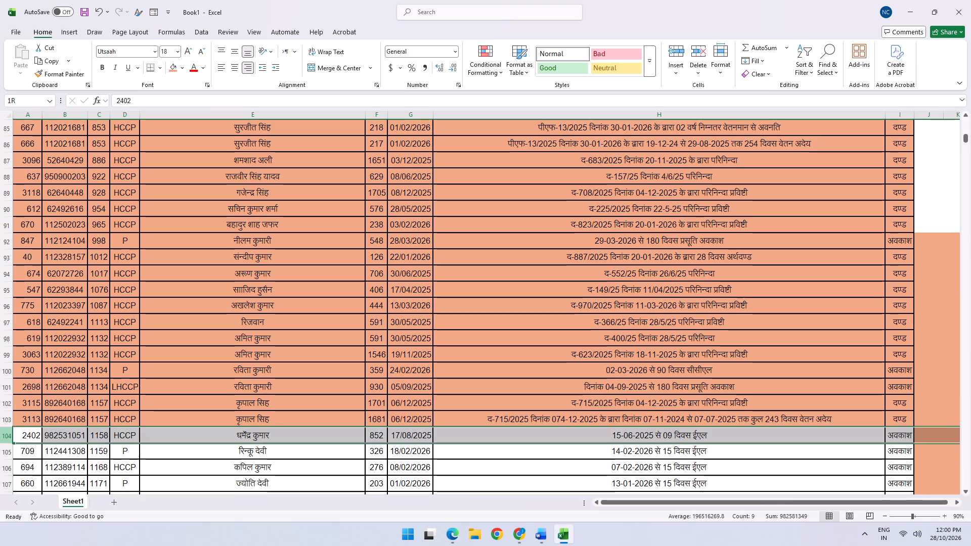
pyautogui.hotkey('ctrl', '-')
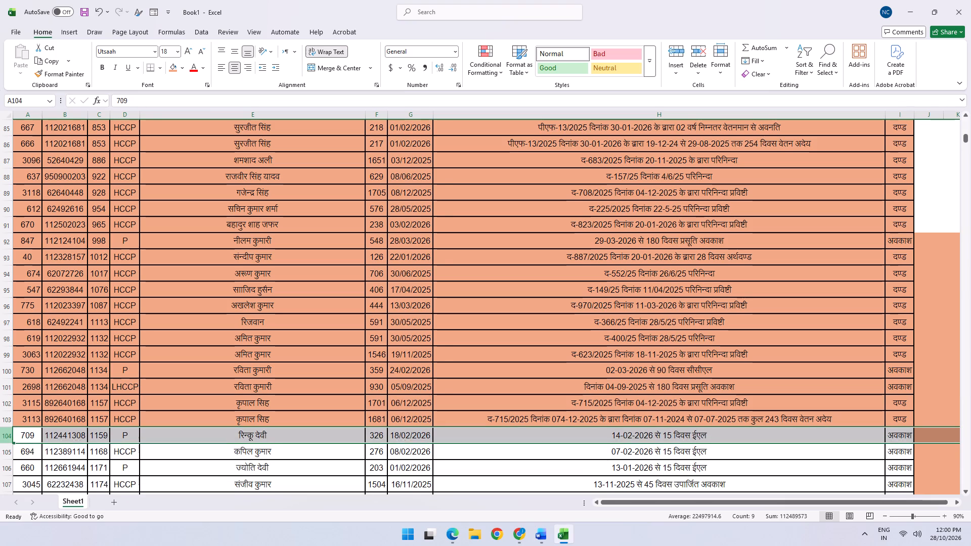
pyautogui.hotkey('ctrl', '-')
pyautogui.hotkey('ctrl', '-')
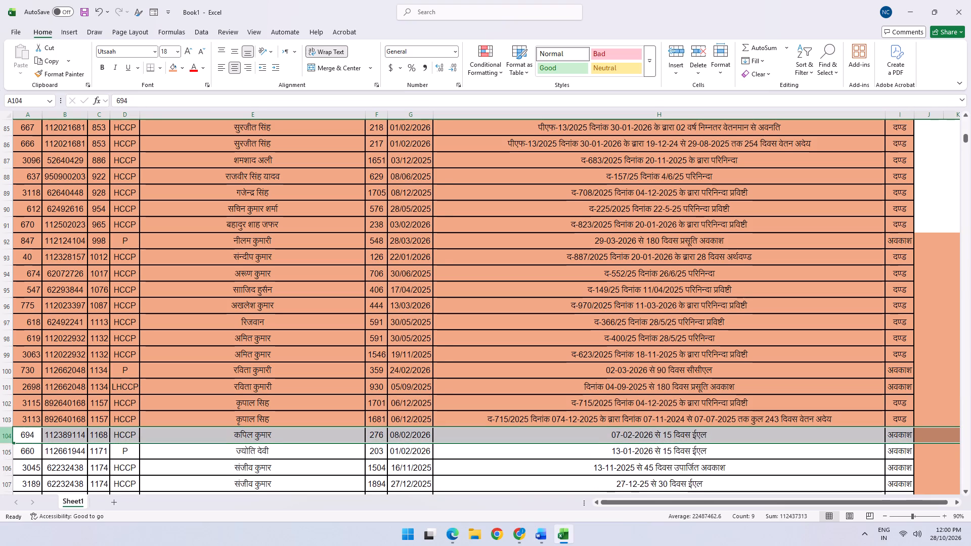
pyautogui.hotkey('ctrl', '-')
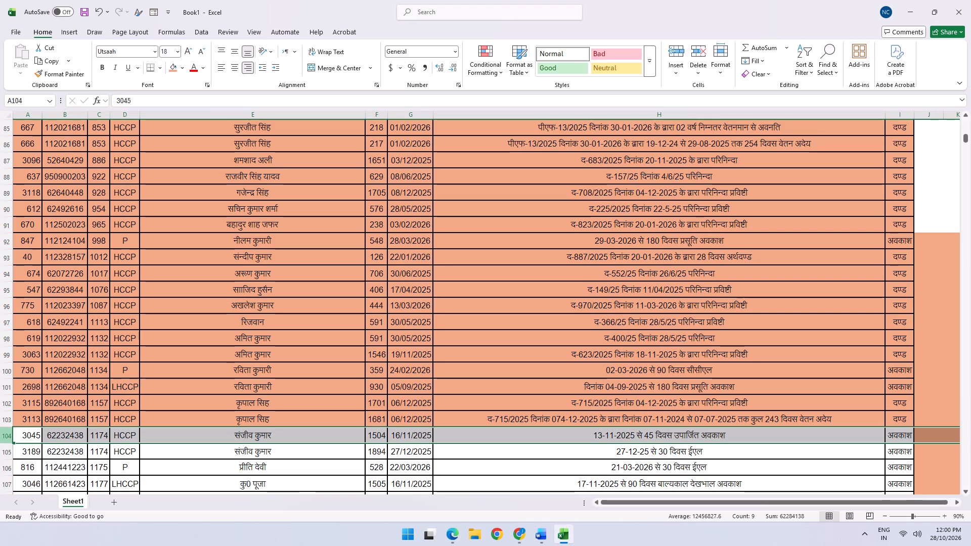
pyautogui.hotkey('ctrl', '-')
pyautogui.hotkey('ctrl', '-')
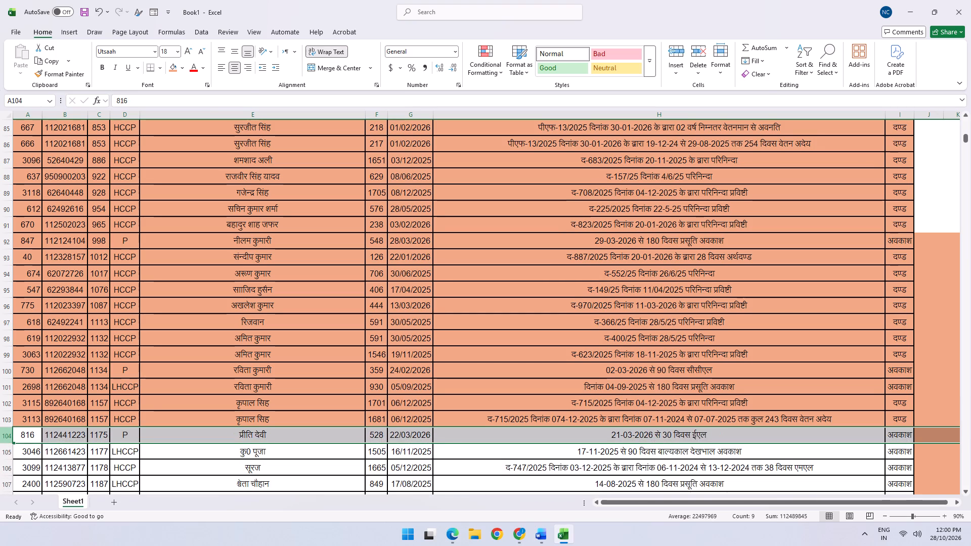
pyautogui.hotkey('ctrl', '-')
pyautogui.press('Down')
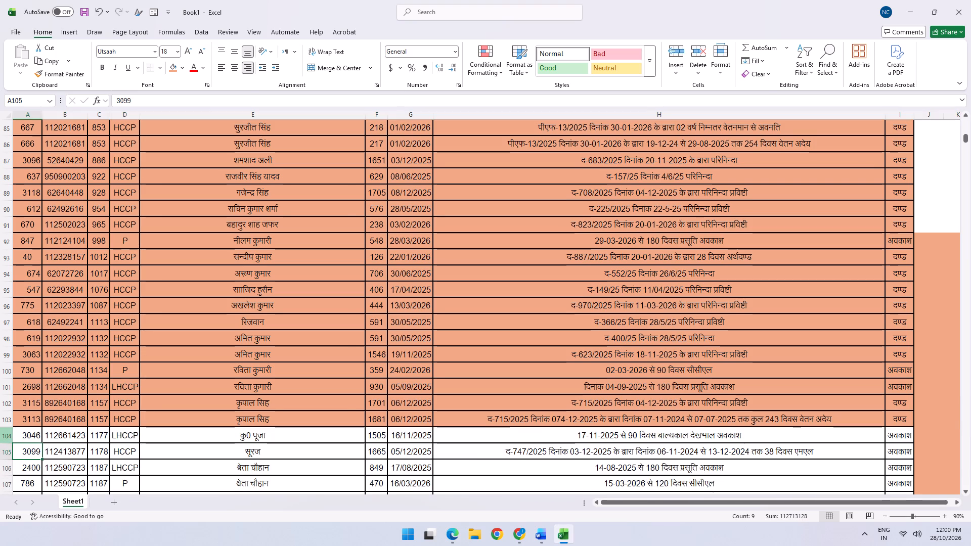
pyautogui.hotkey('shift', 'space')
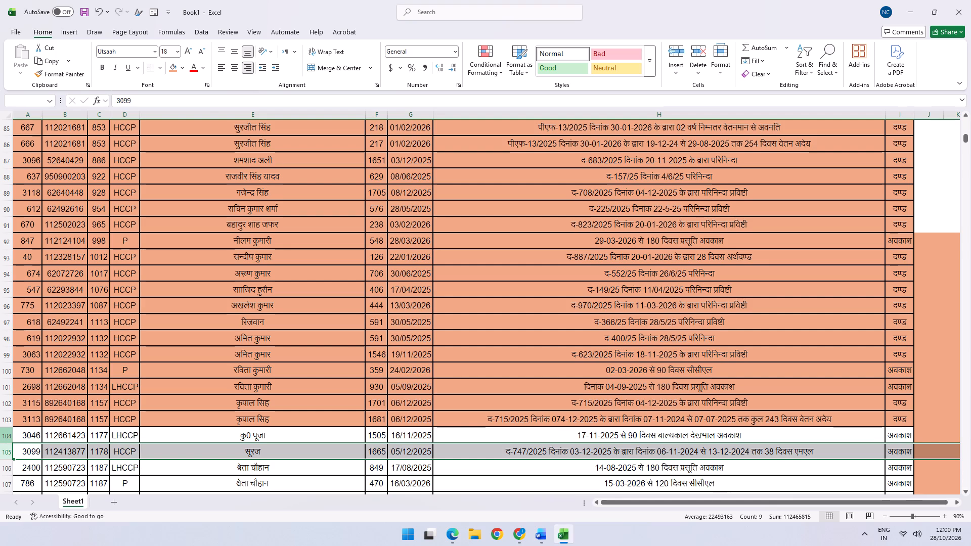
pyautogui.hotkey('ctrl', '-')
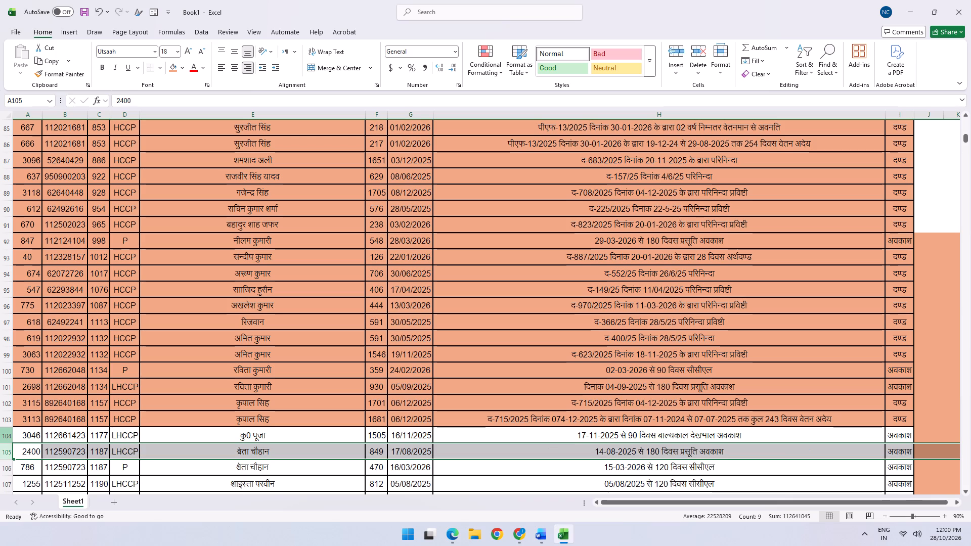
pyautogui.press('Up')
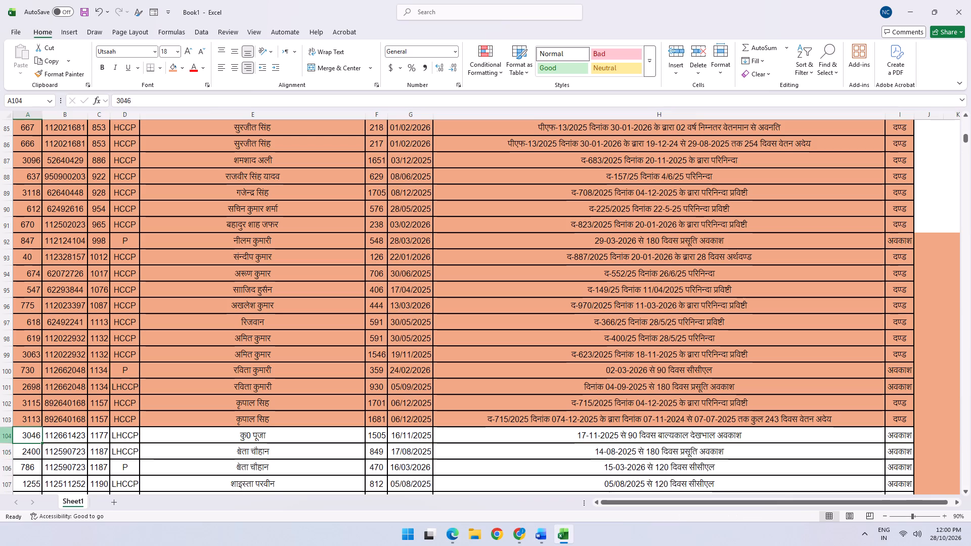
pyautogui.hotkey('shift', 'space')
pyautogui.hotkey('ctrl', '-')
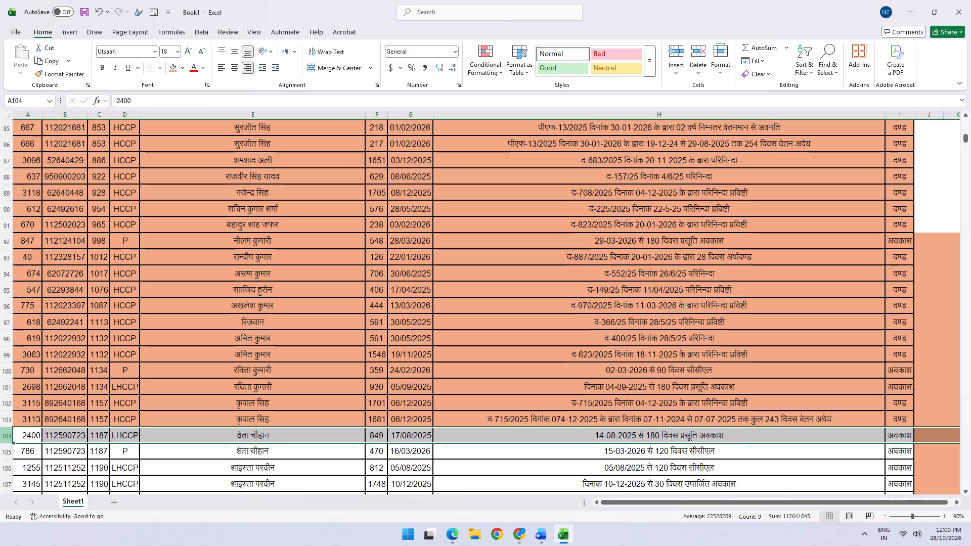
pyautogui.hotkey('shift', 'Down')
pyautogui.click(175, 68)
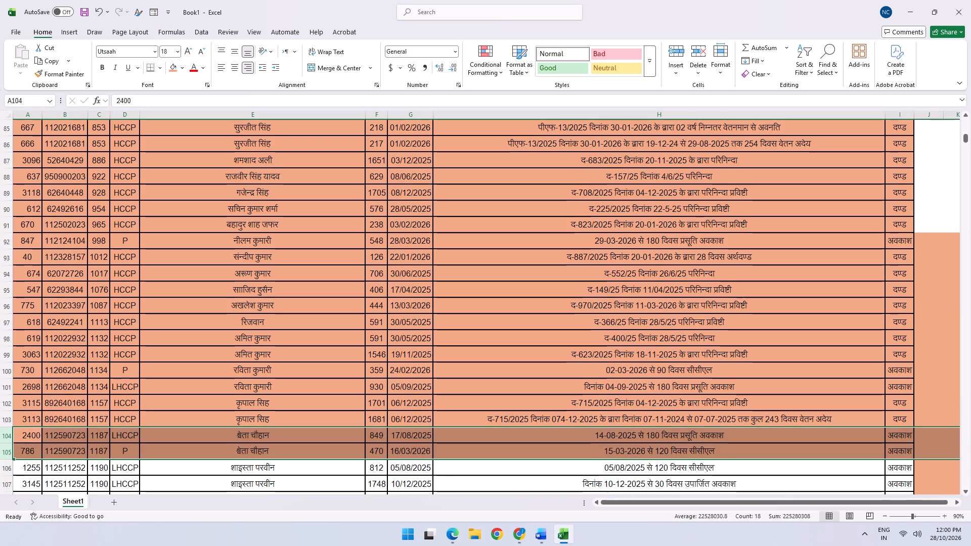
pyautogui.scroll(-1, 241, 356)
pyautogui.click(4, 441)
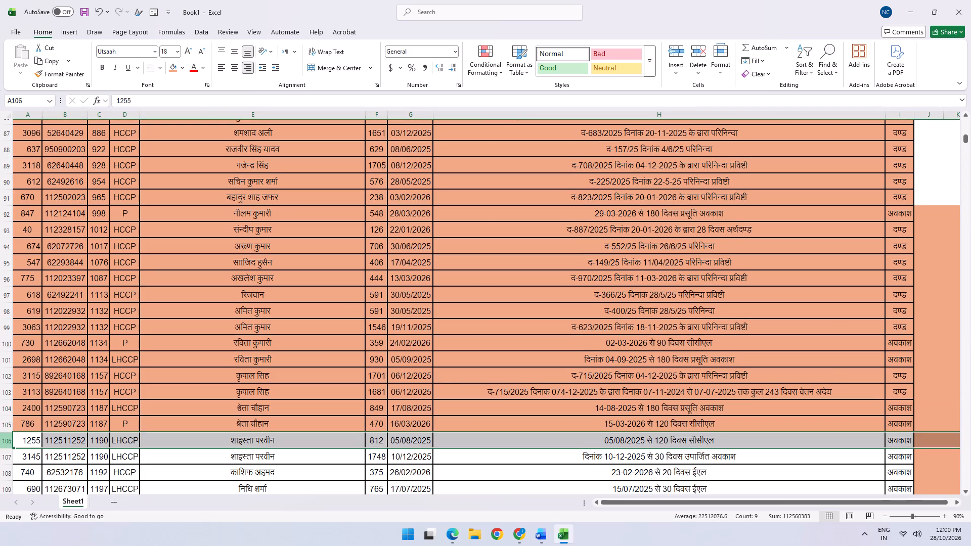
pyautogui.hotkey('shift', 'Down')
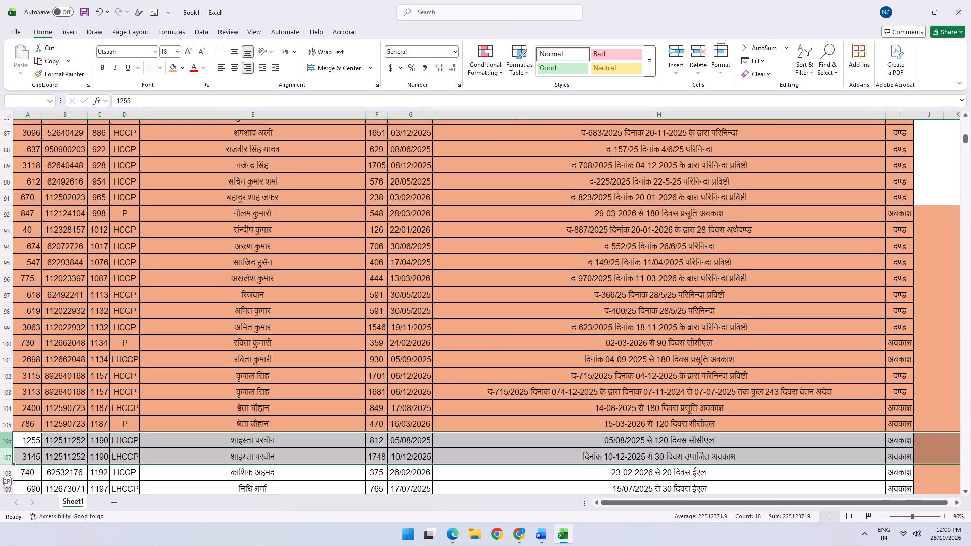
pyautogui.click(169, 63)
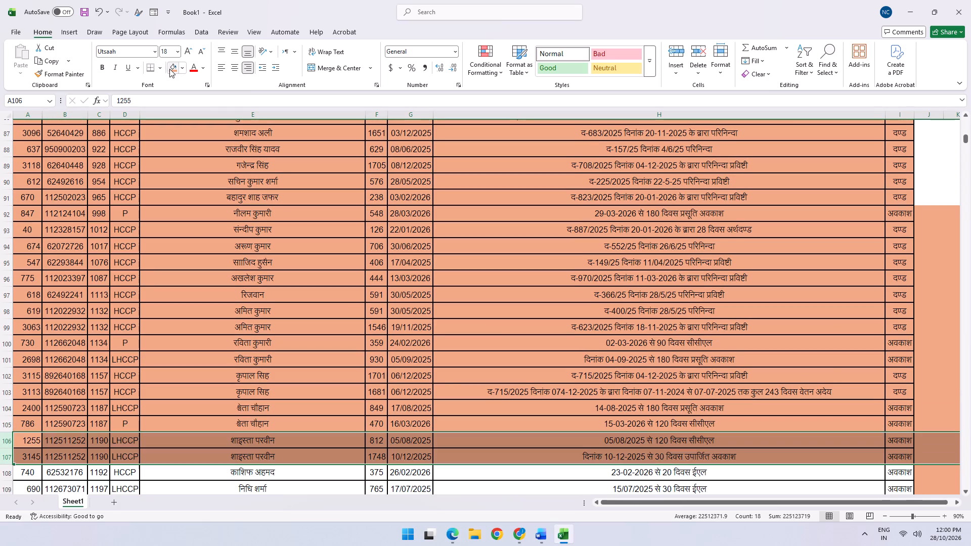
pyautogui.click(0, 471)
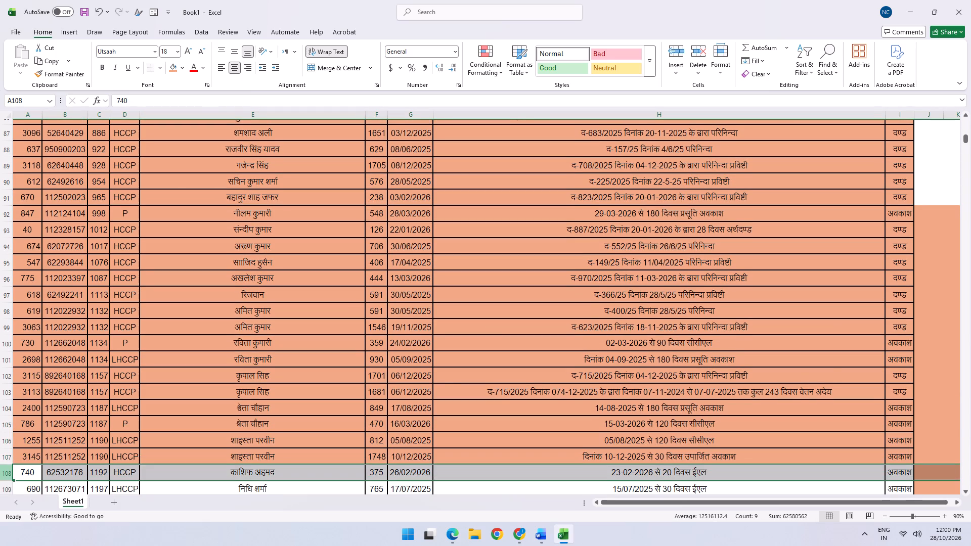
pyautogui.hotkey('shift', 'Down')
pyautogui.hotkey('shift', 'Down')
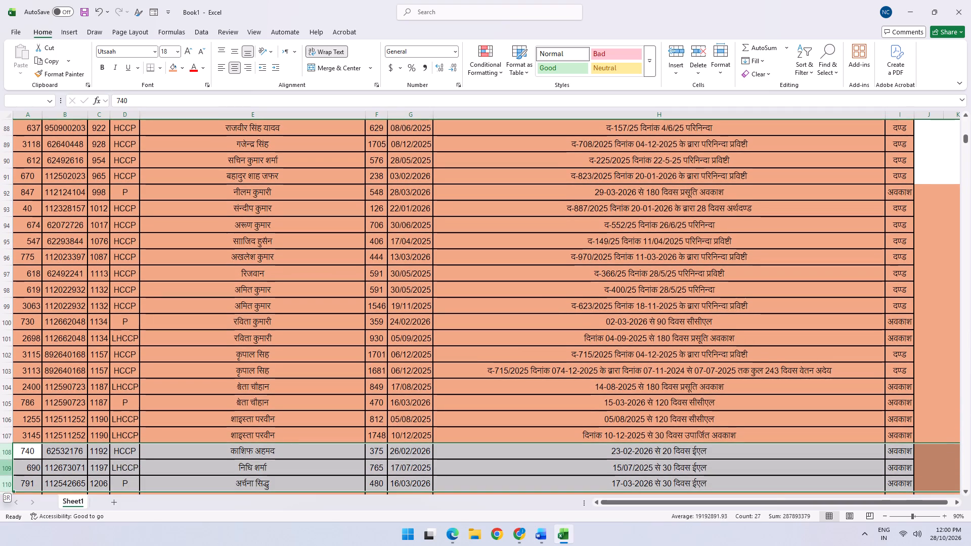
pyautogui.hotkey('shift', 'Down')
pyautogui.hotkey('shift', 'Up')
pyautogui.hotkey('ctrl', '-')
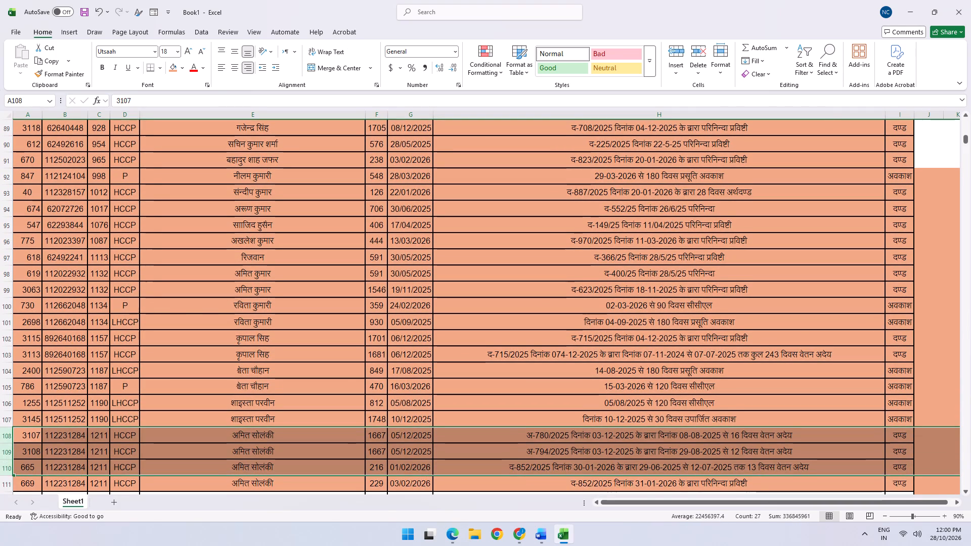
pyautogui.scroll(-2, 144, 430)
pyautogui.click(0, 447)
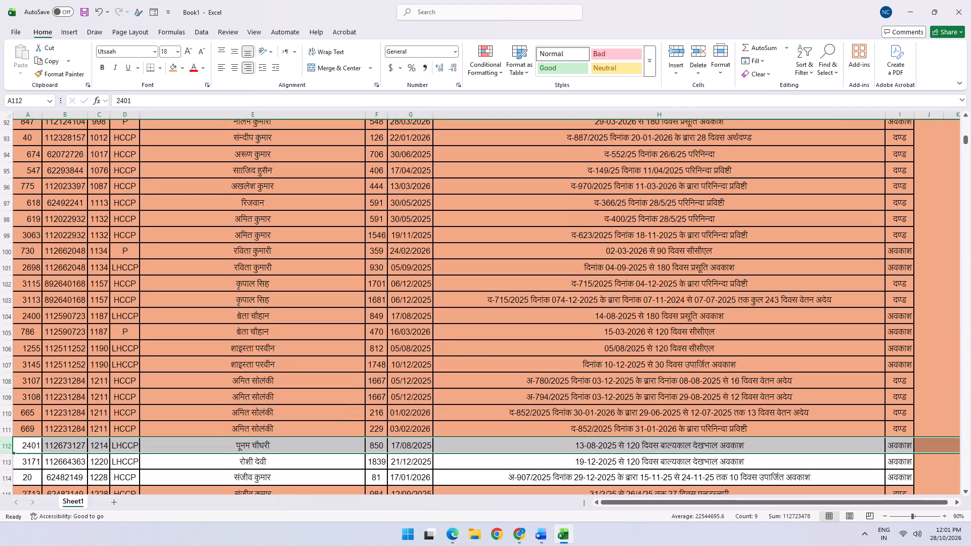
pyautogui.click(0, 388)
pyautogui.click(0, 395)
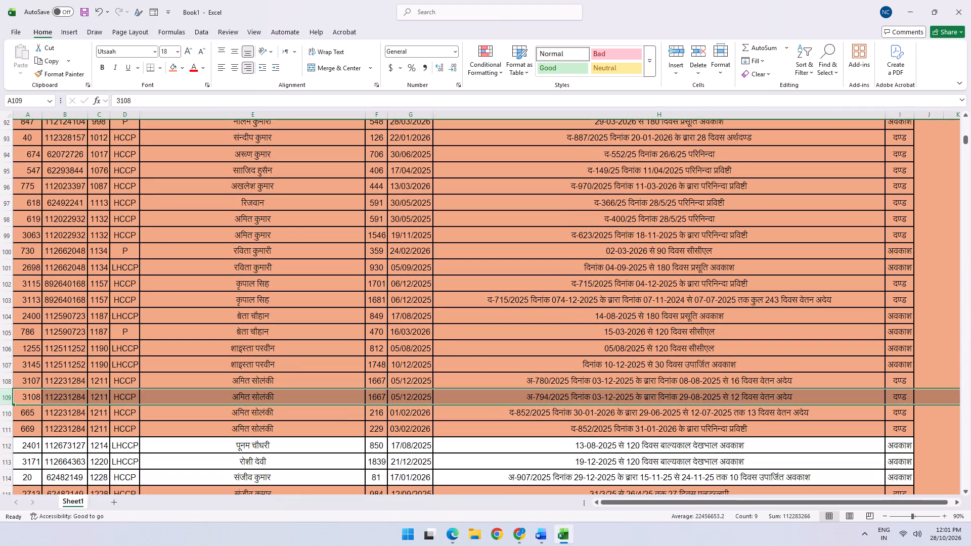
pyautogui.press('Up')
pyautogui.press('Up')
pyautogui.press('Down')
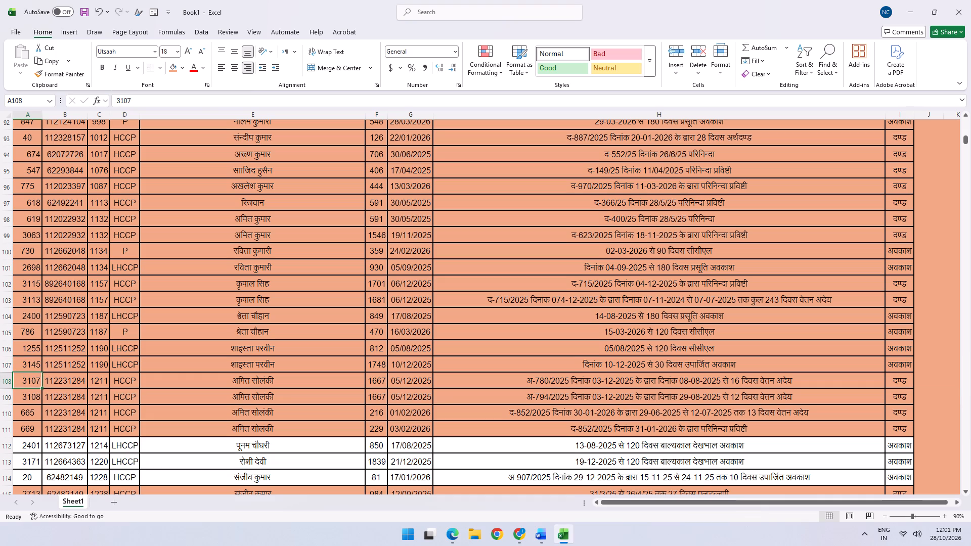
pyautogui.hotkey('shift', 'space')
pyautogui.hotkey('shift', 'Down')
pyautogui.hotkey('shift', 'Down')
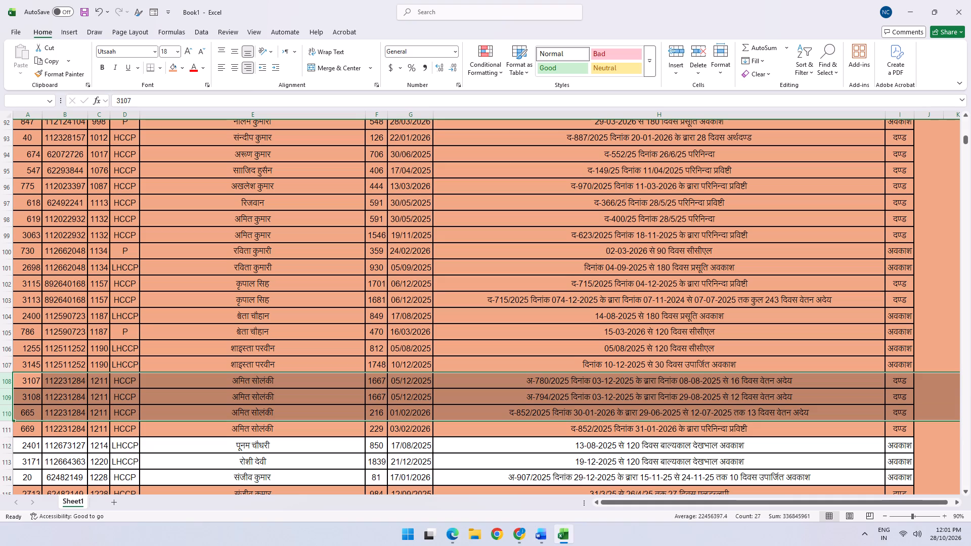
pyautogui.hotkey('ctrl', '-')
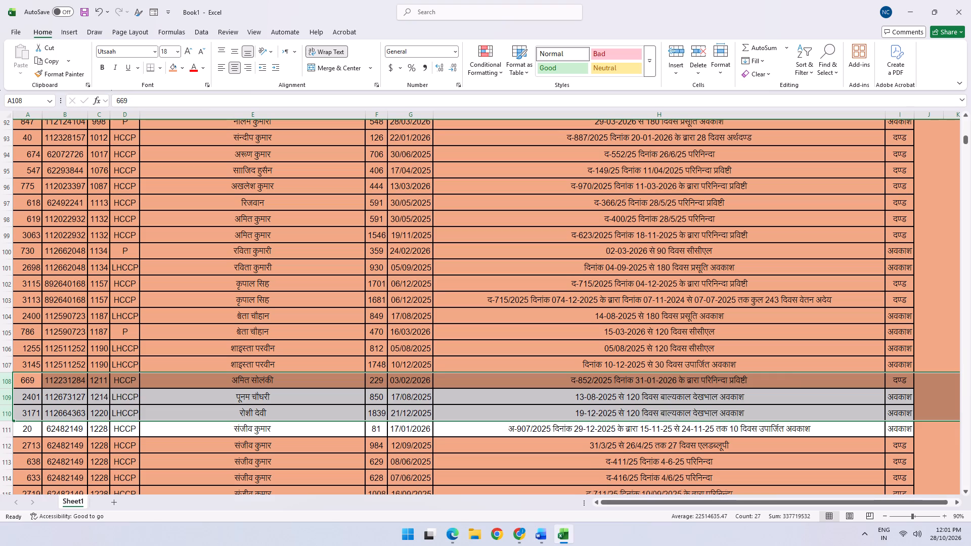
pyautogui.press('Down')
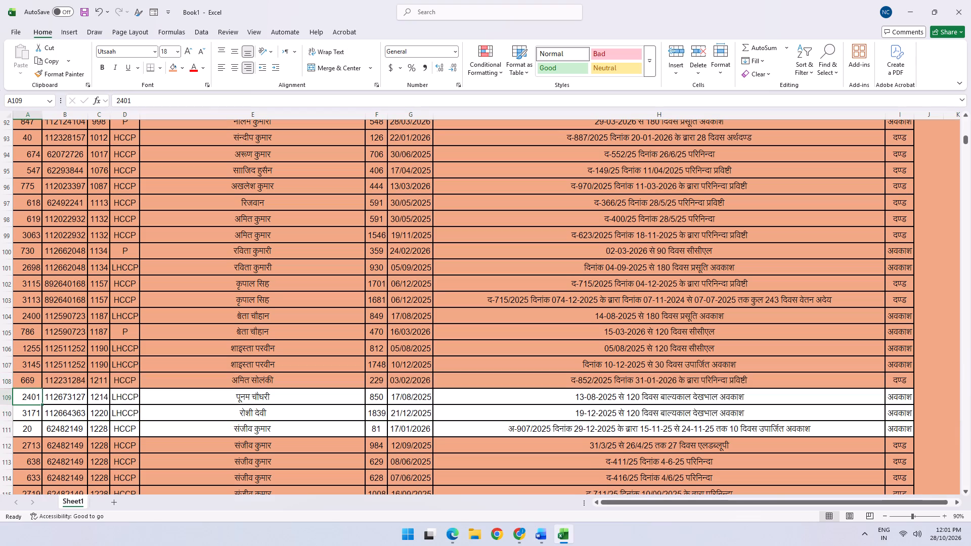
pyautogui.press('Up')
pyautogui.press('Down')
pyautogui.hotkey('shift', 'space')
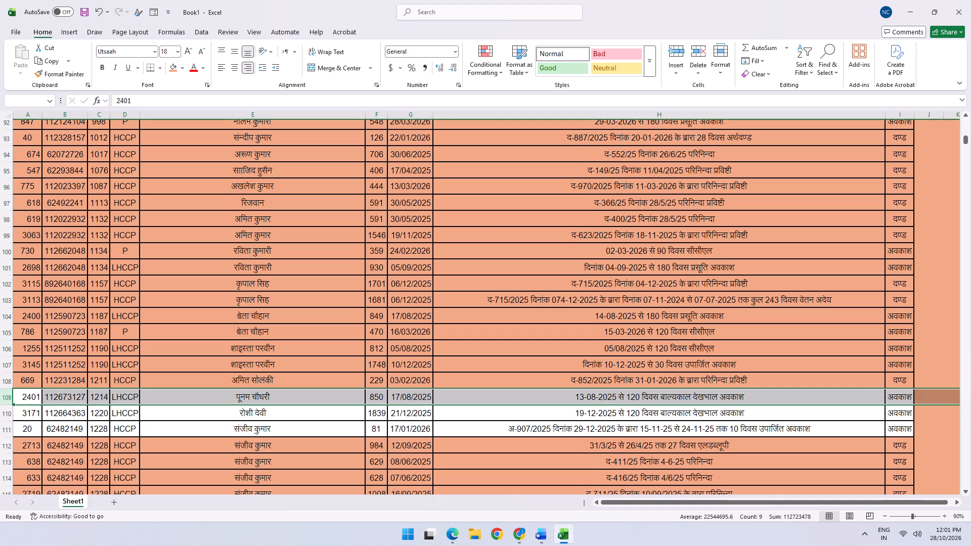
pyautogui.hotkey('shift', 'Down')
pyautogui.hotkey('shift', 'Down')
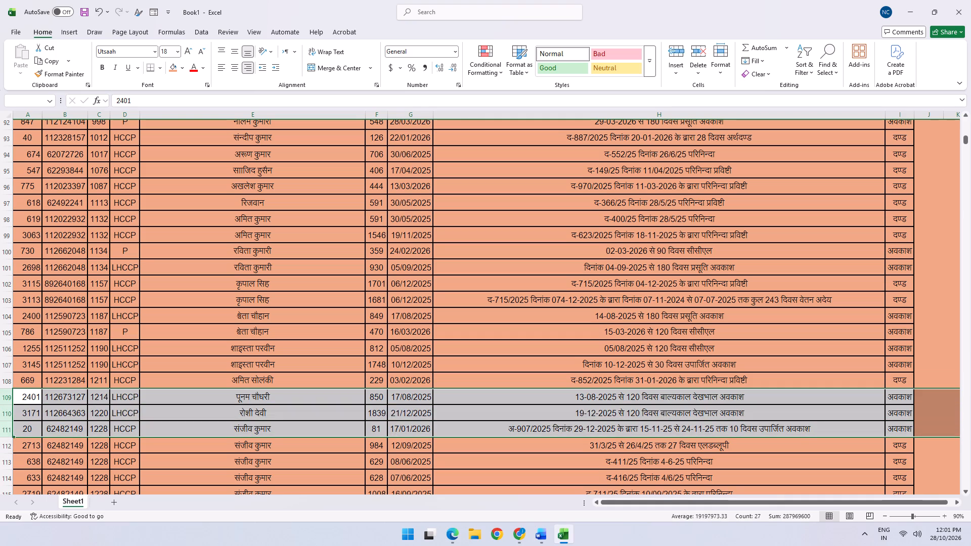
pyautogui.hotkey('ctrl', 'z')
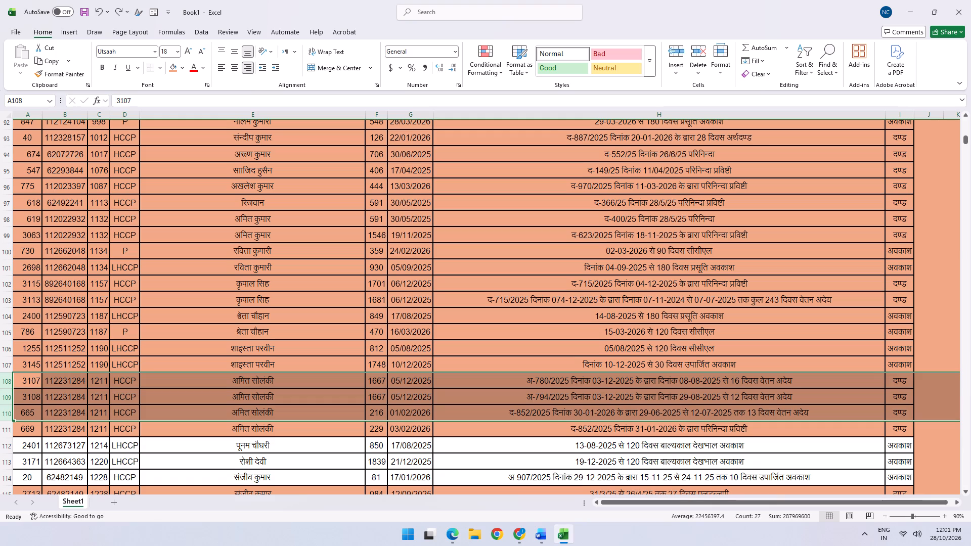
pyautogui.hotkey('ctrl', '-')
pyautogui.press('Down')
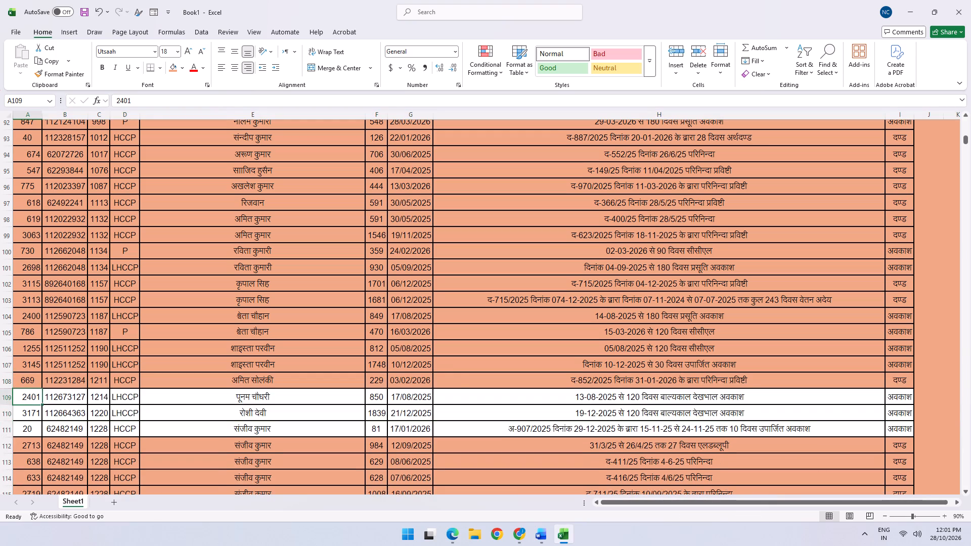
pyautogui.hotkey('shift', 'space')
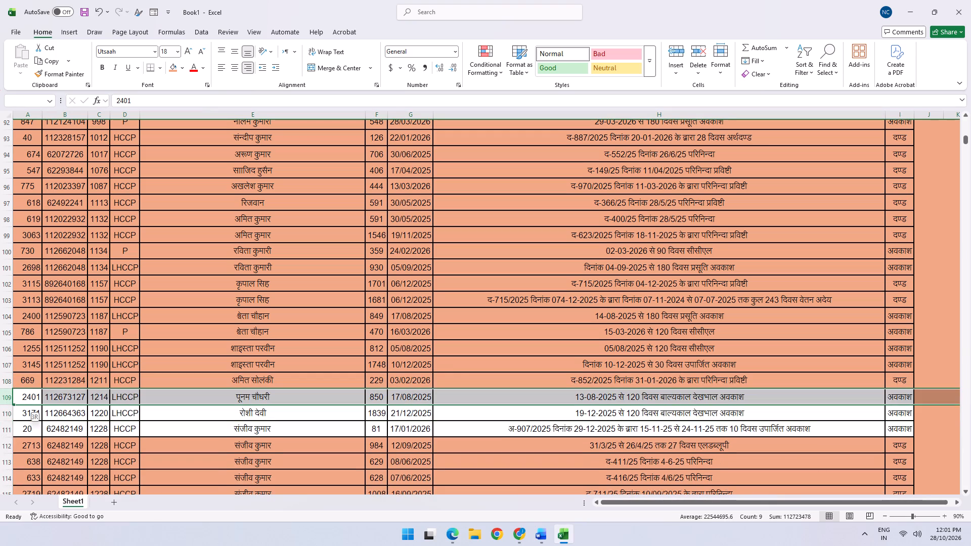
pyautogui.hotkey('shift', 'Down')
pyautogui.hotkey('shift', 'Down')
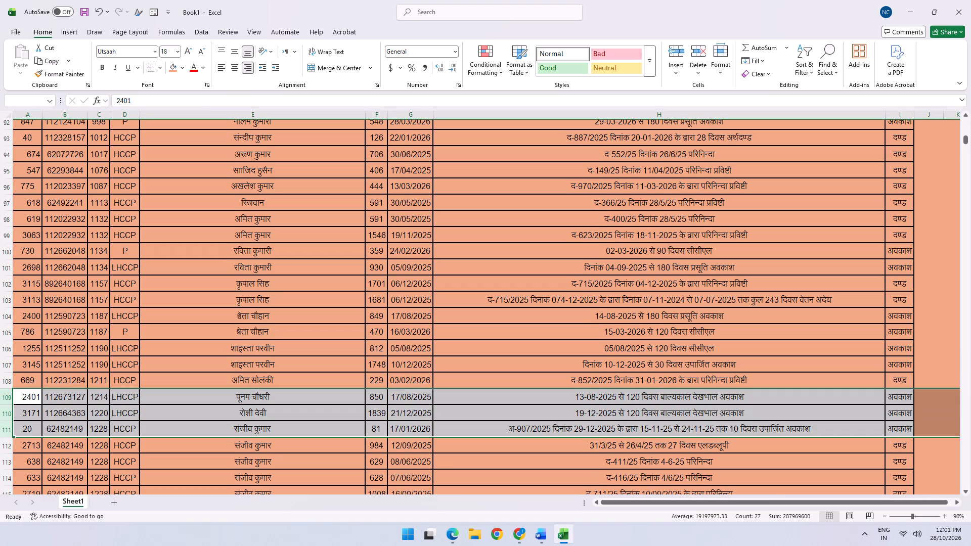
pyautogui.hotkey('ctrl', '-')
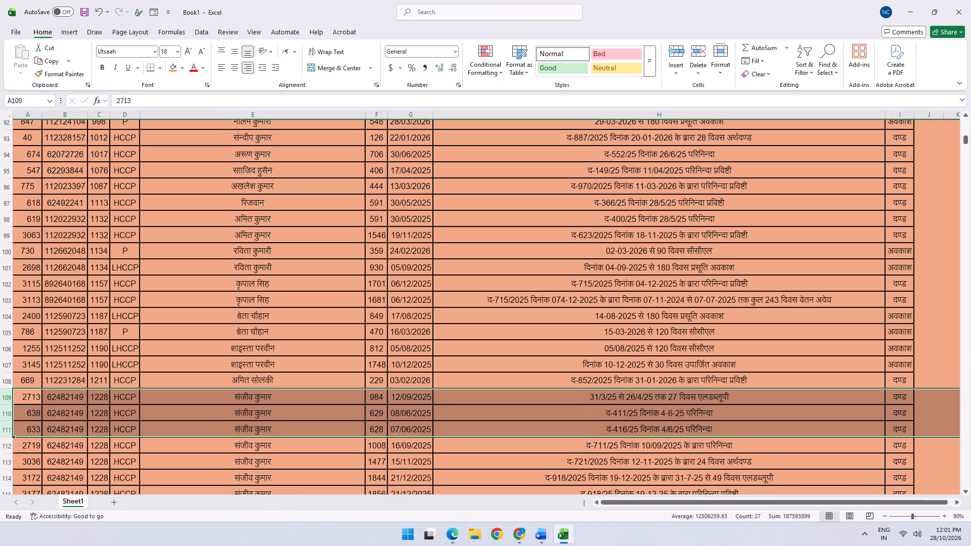
pyautogui.press('Up')
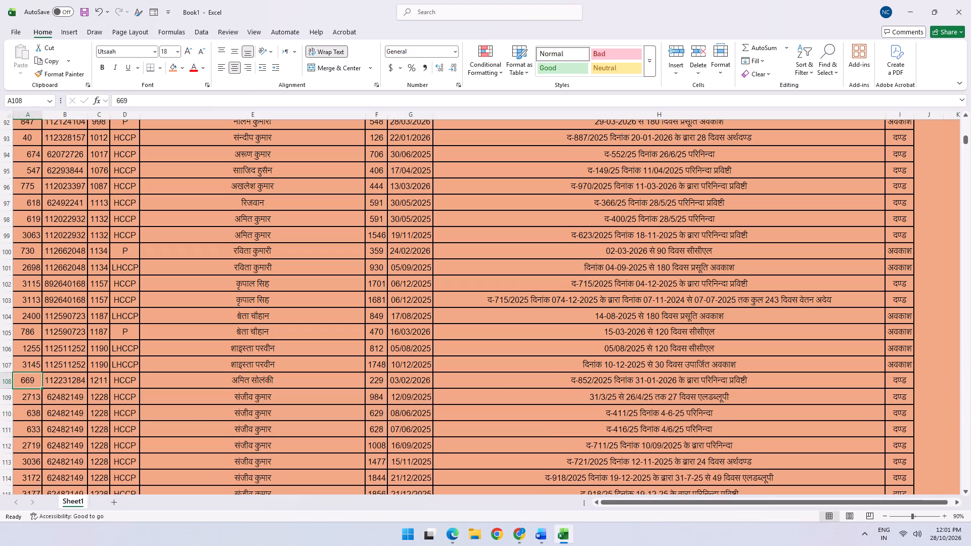
pyautogui.press('Down')
pyautogui.hotkey('shift', 'space')
pyautogui.hotkey('shift', '-')
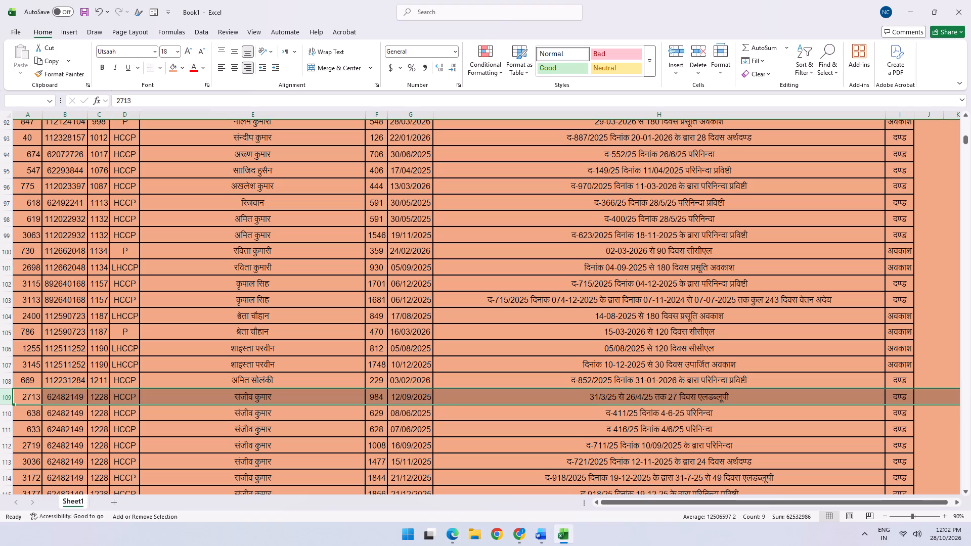
pyautogui.hotkey('ctrl', '-')
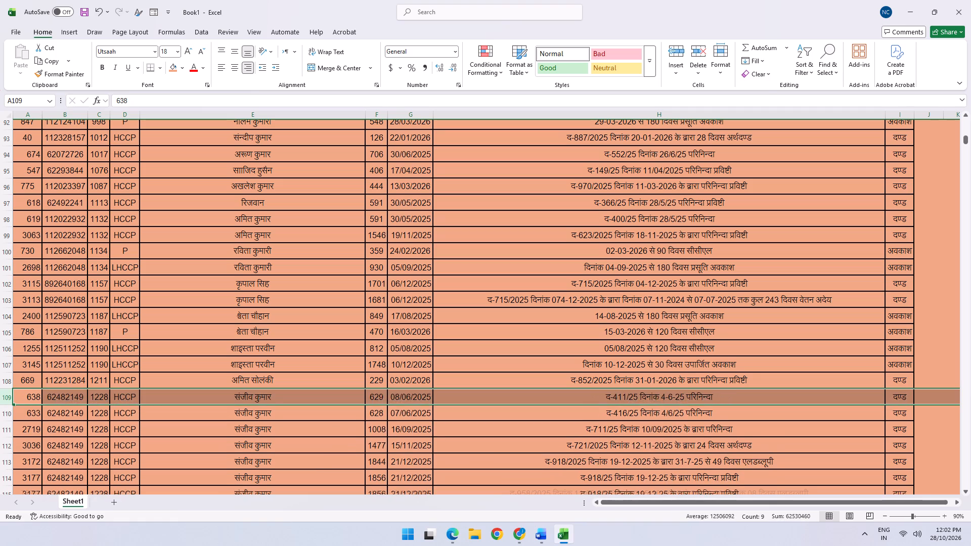
pyautogui.press('Down')
pyautogui.press('Down')
pyautogui.press('Down')
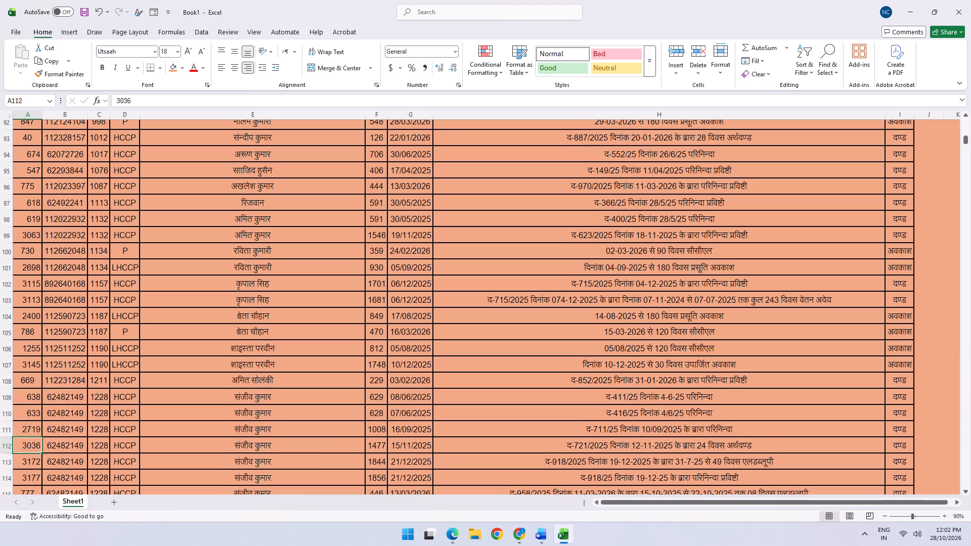
pyautogui.press('Down')
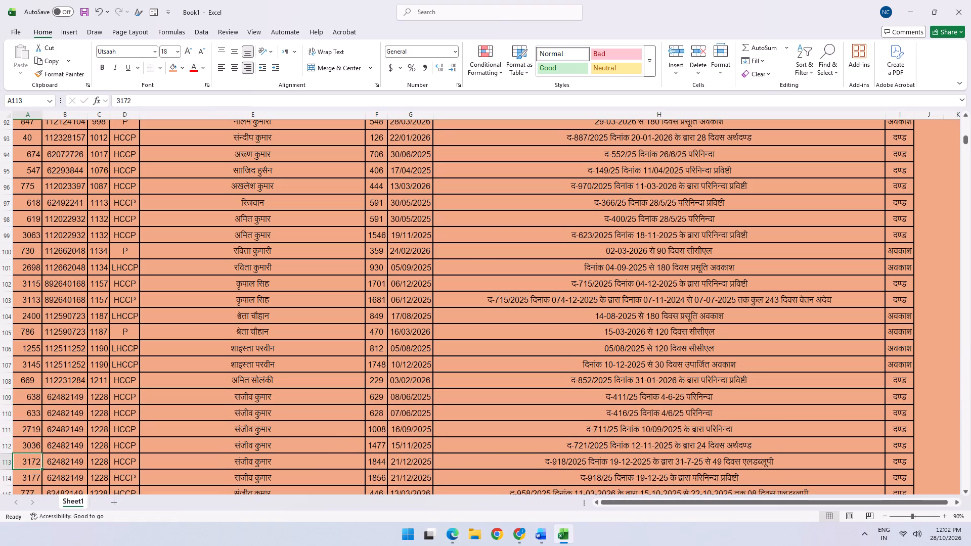
pyautogui.hotkey('shift', 'space')
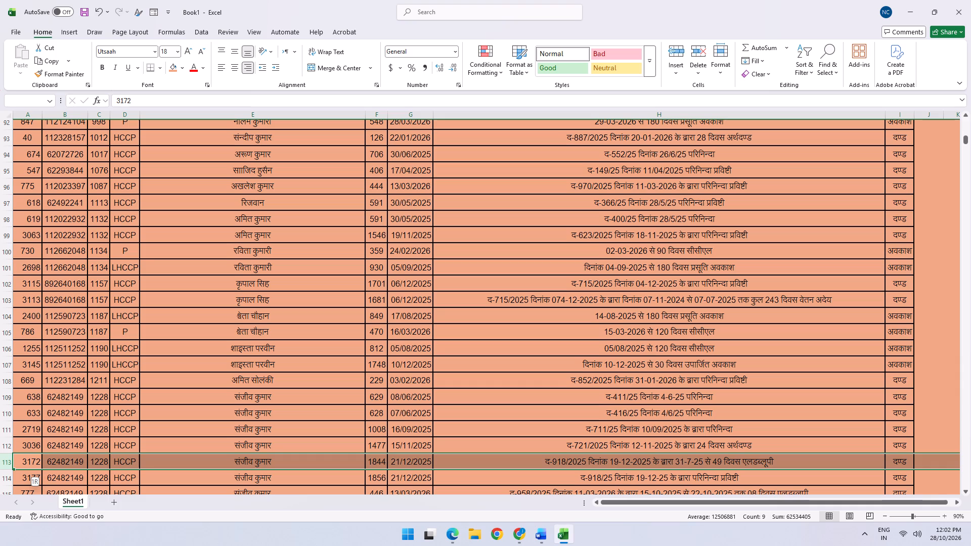
pyautogui.hotkey('ctrl', '-')
pyautogui.press('Down')
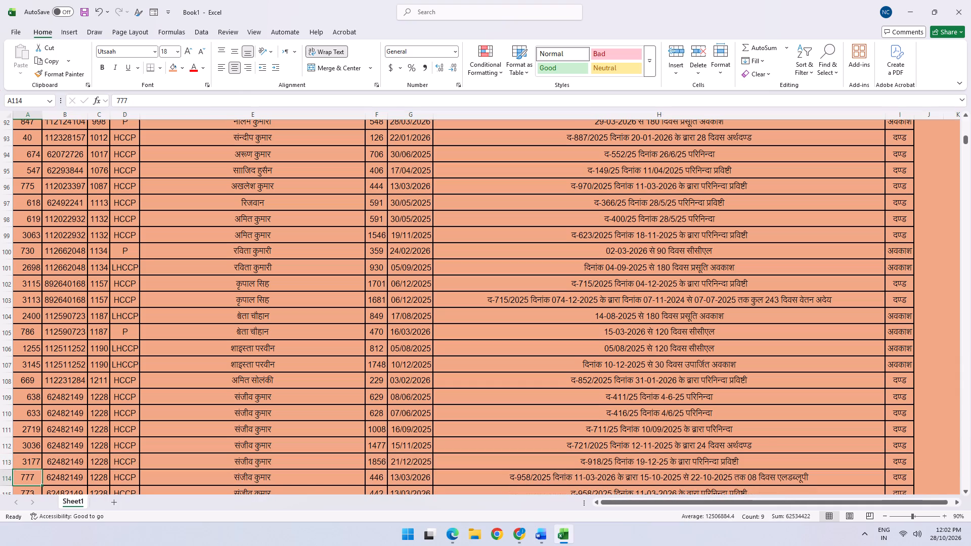
pyautogui.hotkey('shift', 'space')
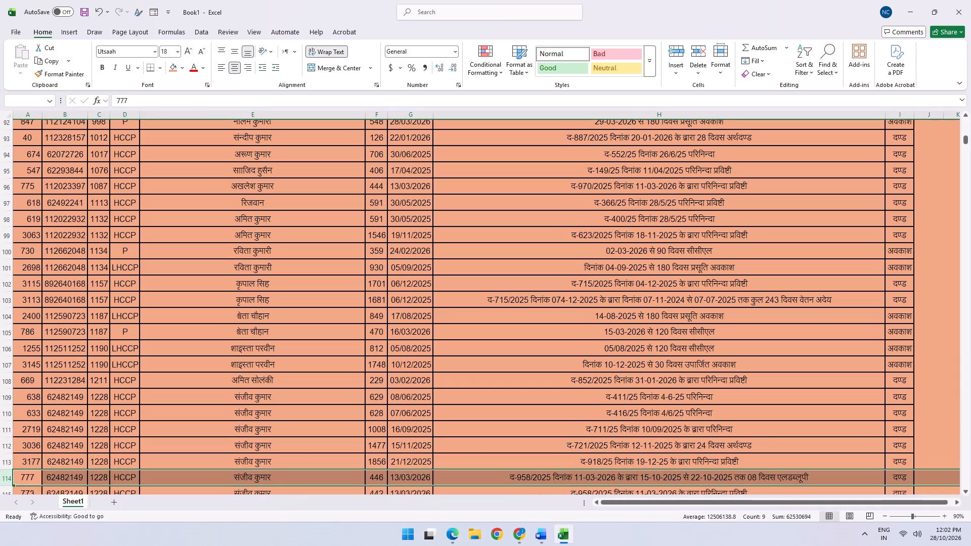
pyautogui.hotkey('ctrl', '-')
pyautogui.press('Down')
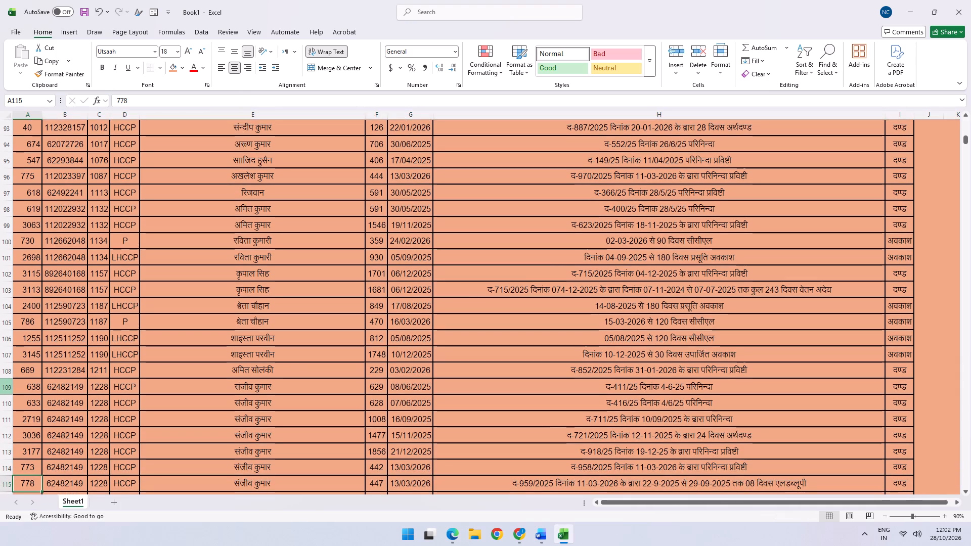
pyautogui.hotkey('shift', 'space')
pyautogui.hotkey('ctrl', '-')
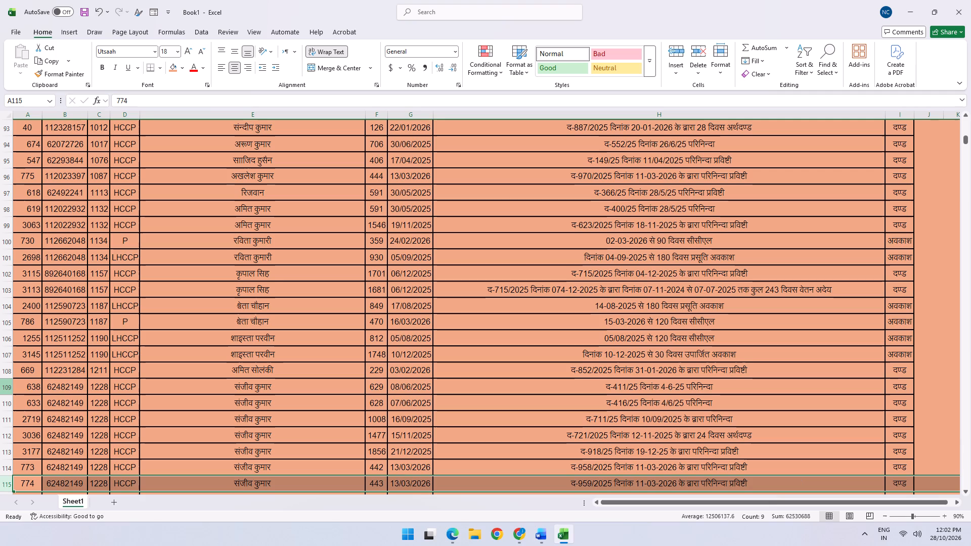
pyautogui.press('Down')
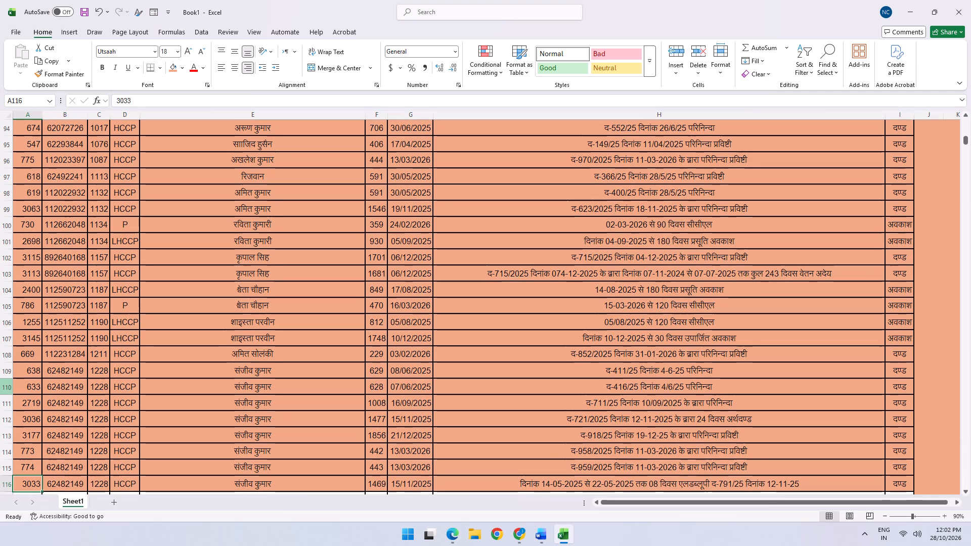
pyautogui.hotkey('shift', 'space')
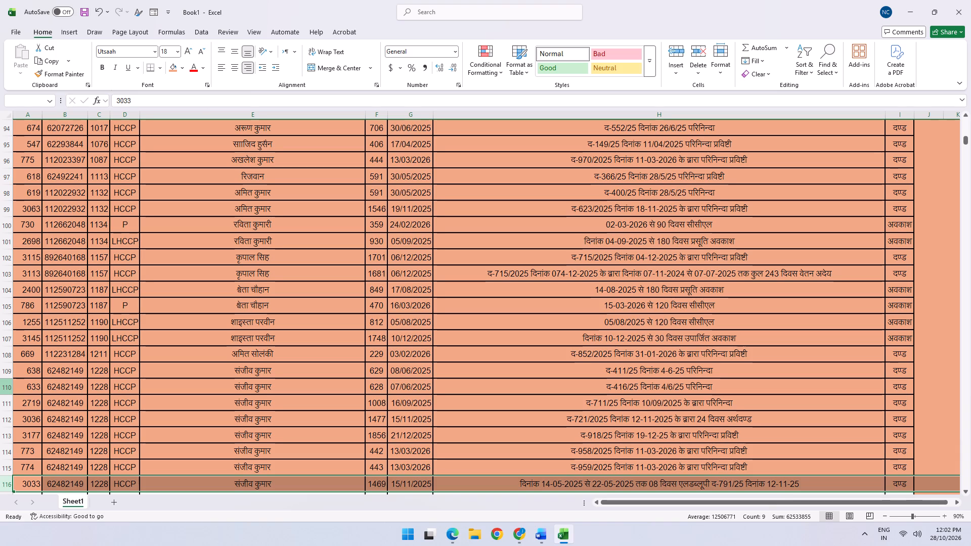
pyautogui.hotkey('ctrl', '-')
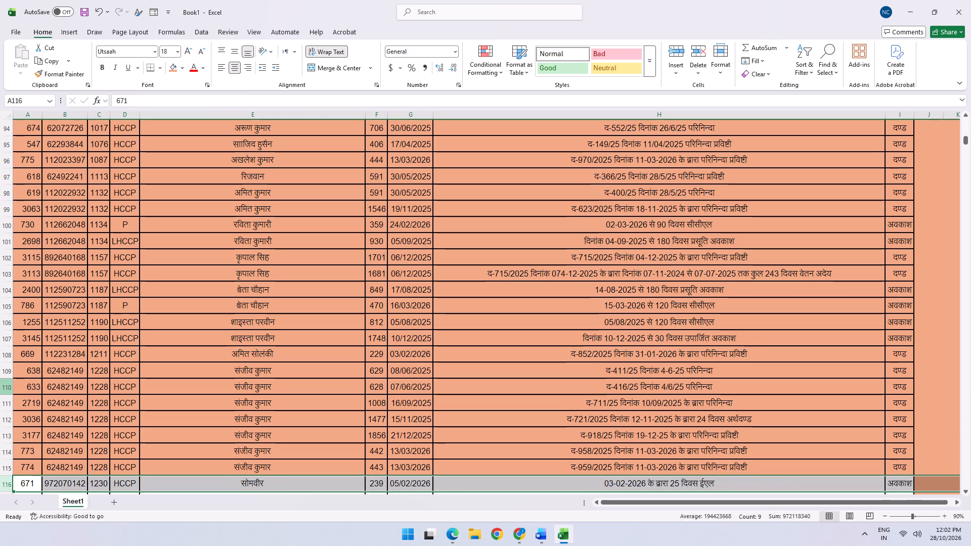
pyautogui.scroll(-3, 225, 273)
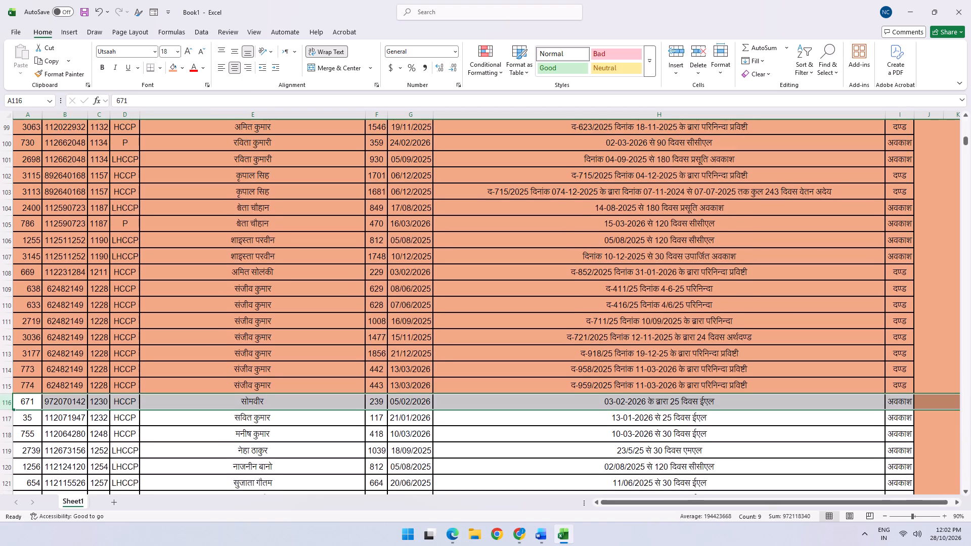
pyautogui.scroll(-2, 235, 299)
pyautogui.hotkey('ctrl', '-')
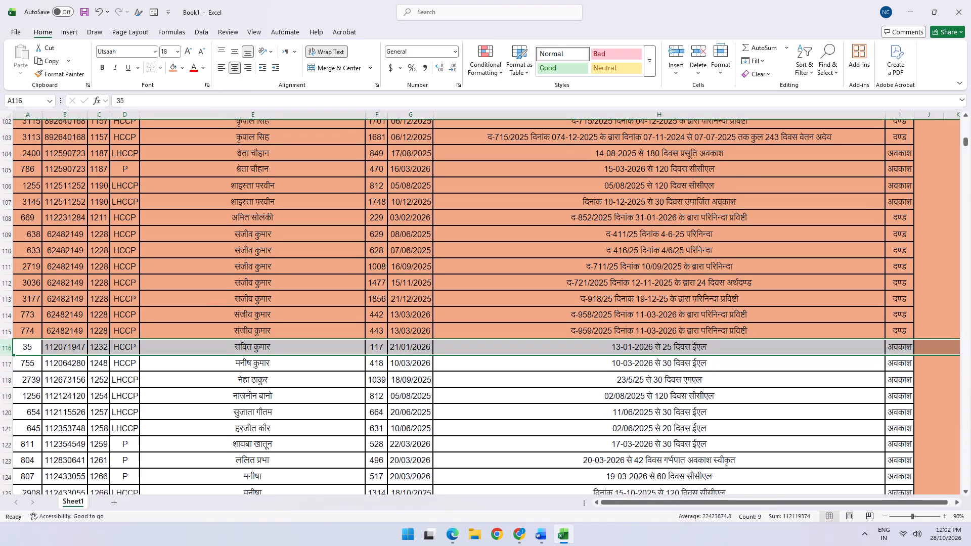
pyautogui.hotkey('ctrl', '-')
pyautogui.hotkey('ctrl', '-')
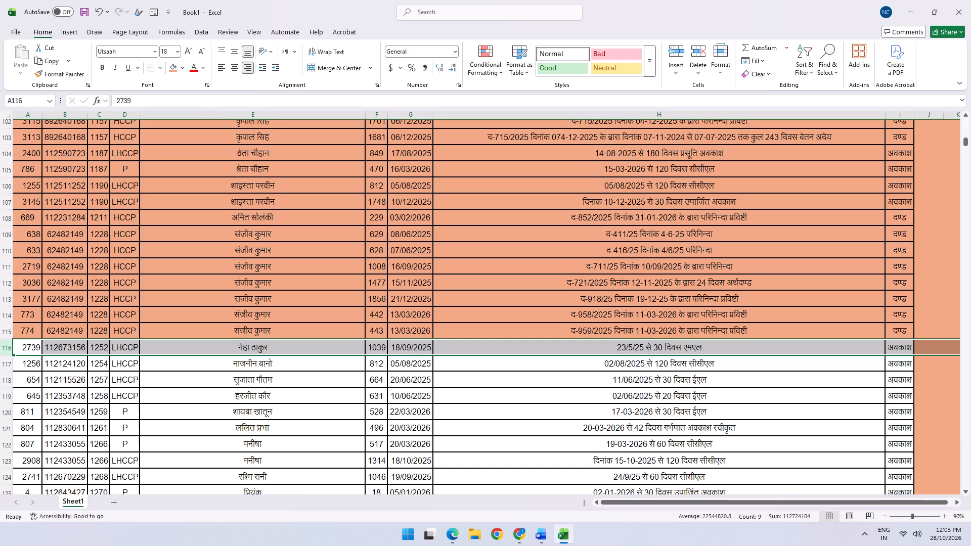
pyautogui.hotkey('ctrl', '-')
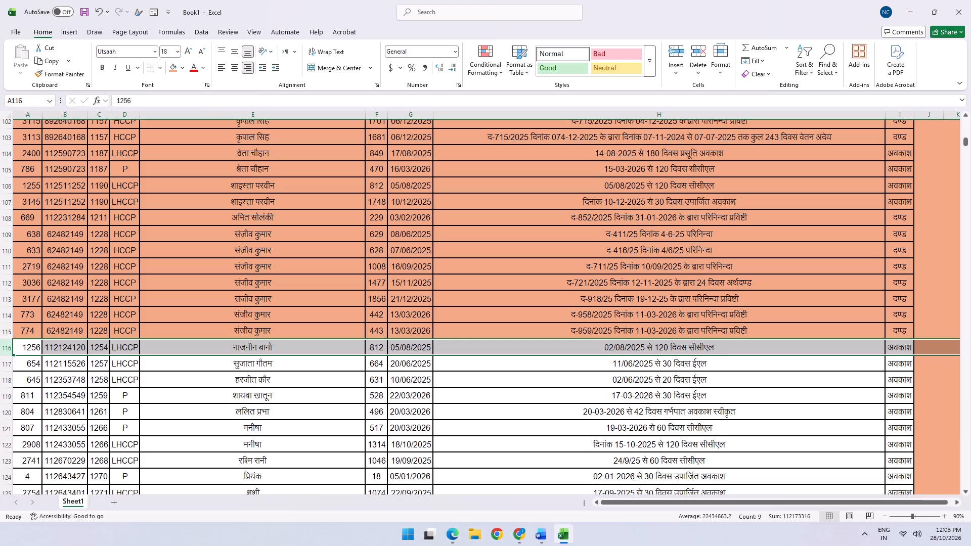
pyautogui.hotkey('ctrl', '-')
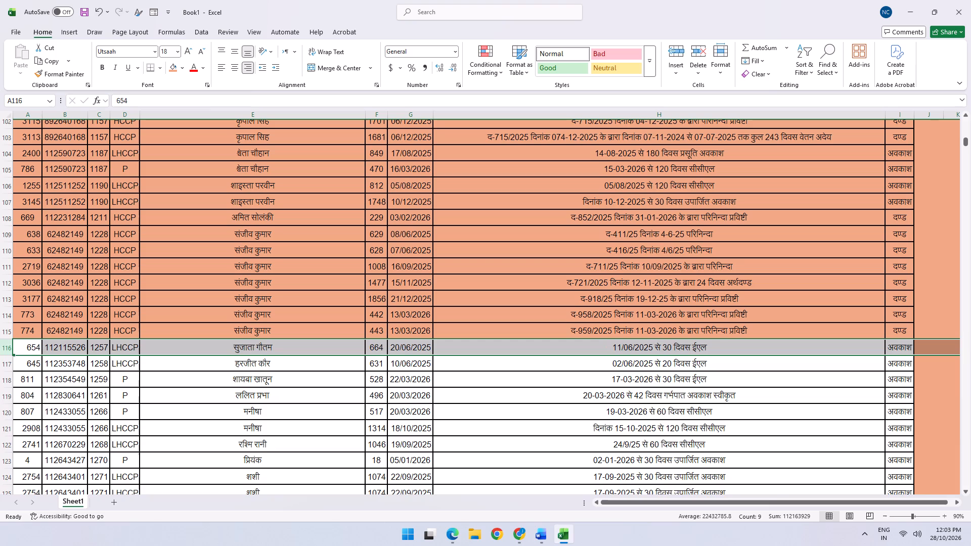
pyautogui.hotkey('ctrl', '-')
pyautogui.hotkey('ctrl', '-')
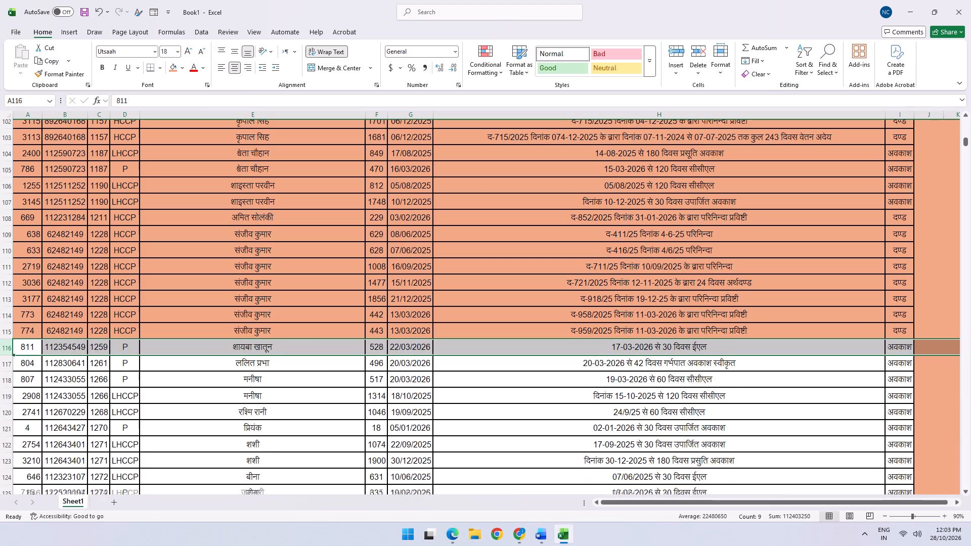
pyautogui.hotkey('ctrl', '-')
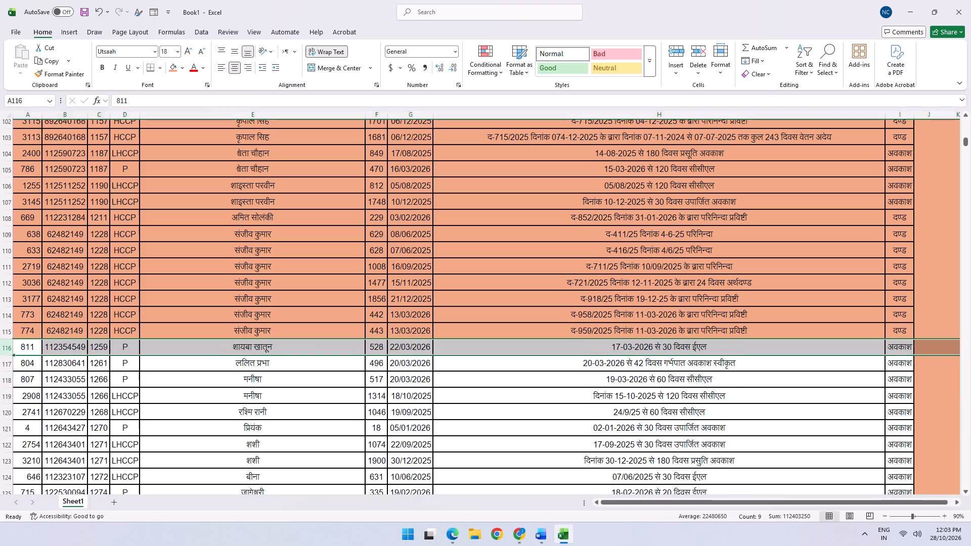
pyautogui.hotkey('ctrl', '-')
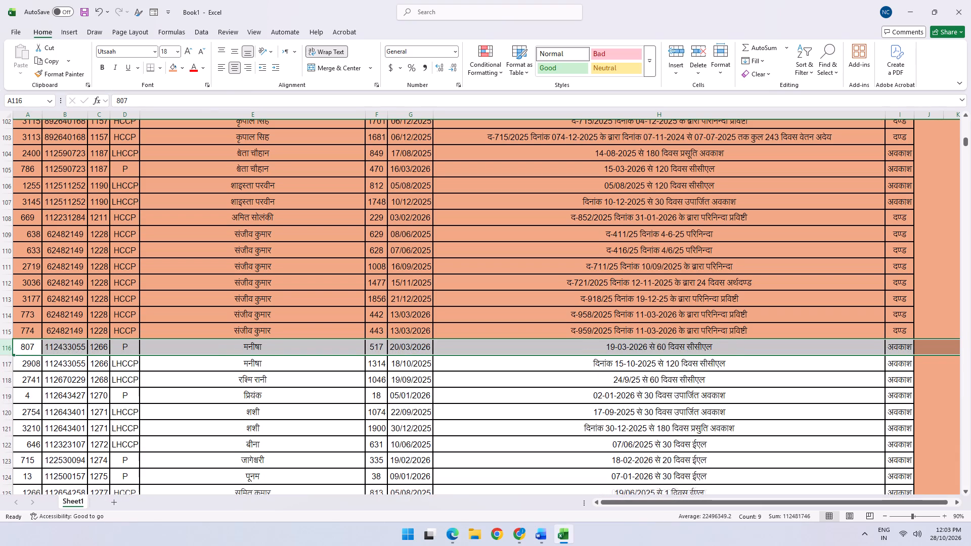
# Fill both badge 1266 CCL rows with the same orange as the kept rows.
pyautogui.hotkey('shift', 'Down')
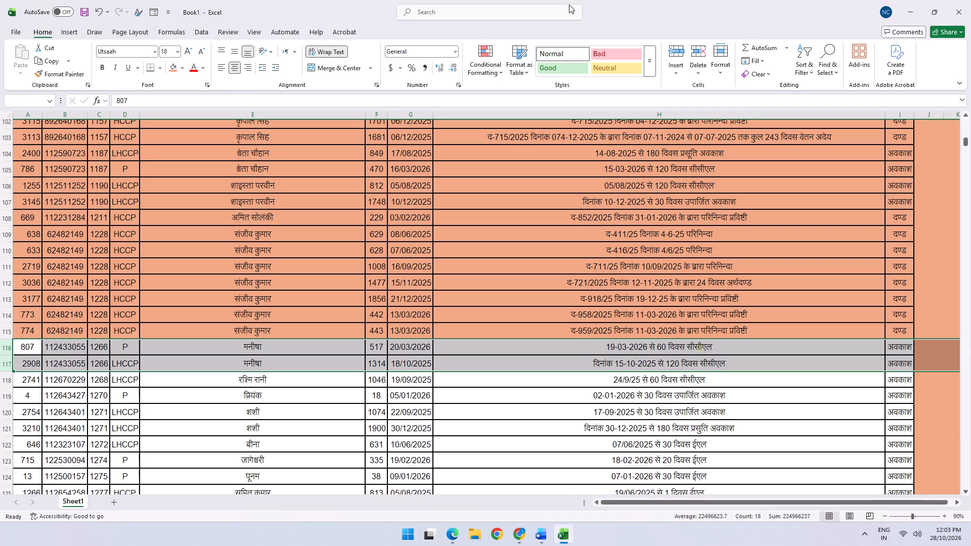
pyautogui.click(173, 67)
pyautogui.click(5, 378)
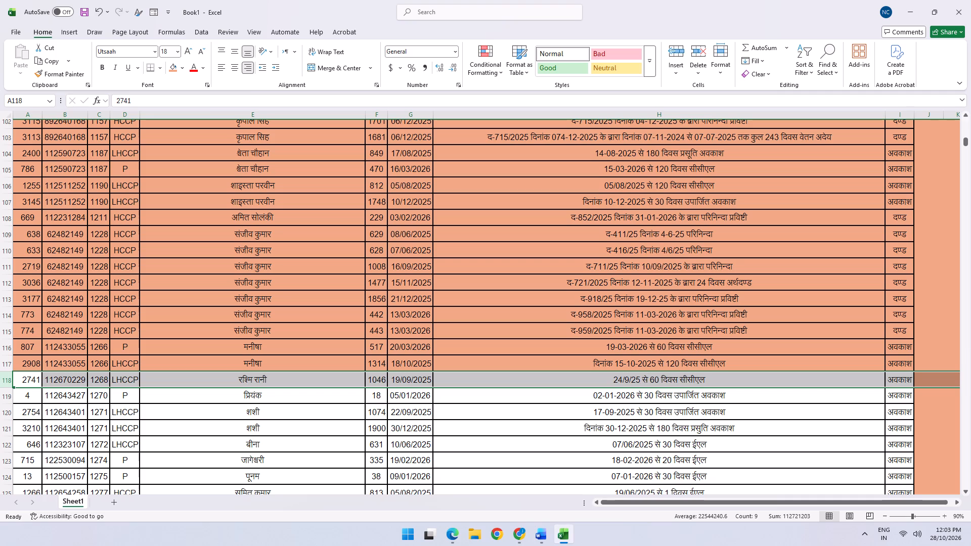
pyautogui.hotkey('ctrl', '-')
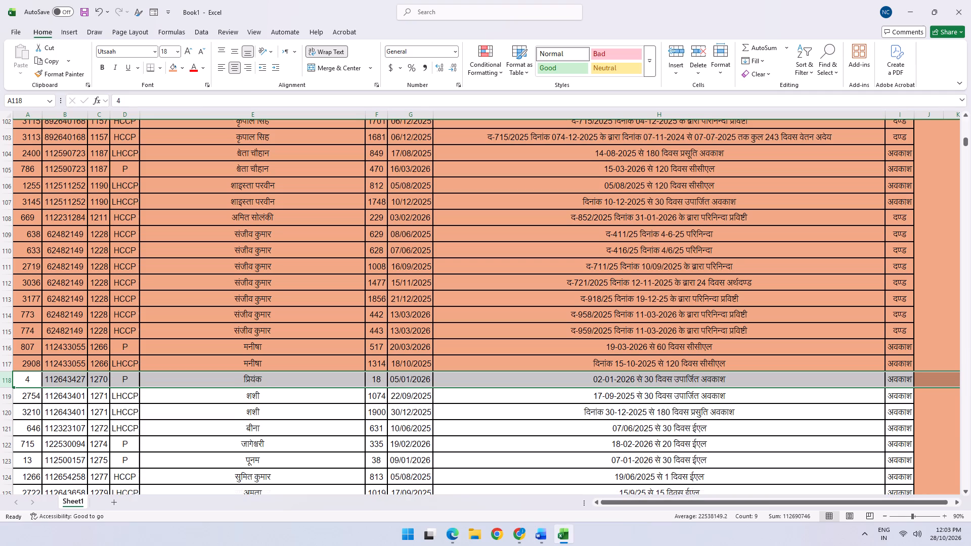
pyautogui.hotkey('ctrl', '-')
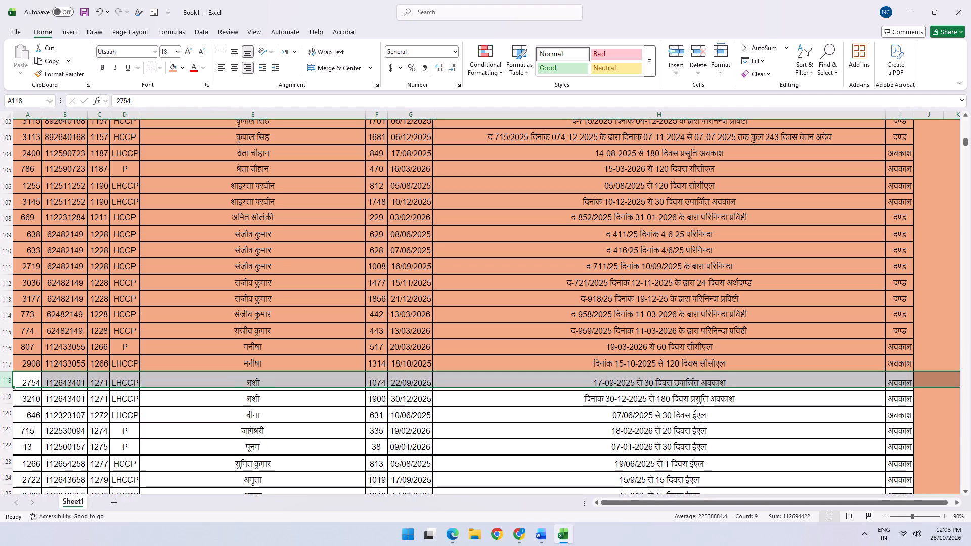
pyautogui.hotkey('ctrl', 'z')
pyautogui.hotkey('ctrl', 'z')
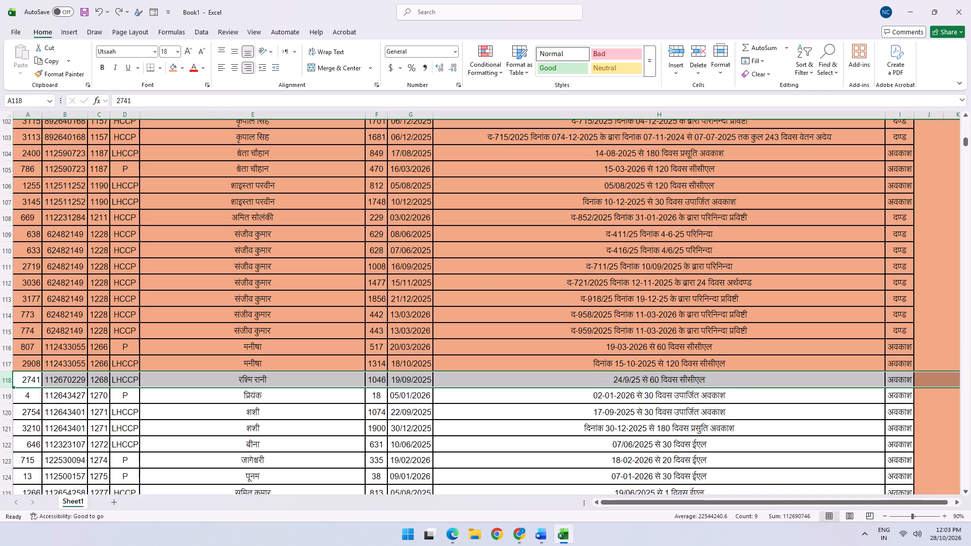
pyautogui.hotkey('ctrl', '-')
pyautogui.hotkey('ctrl', 'z')
pyautogui.hotkey('ctrl', '-')
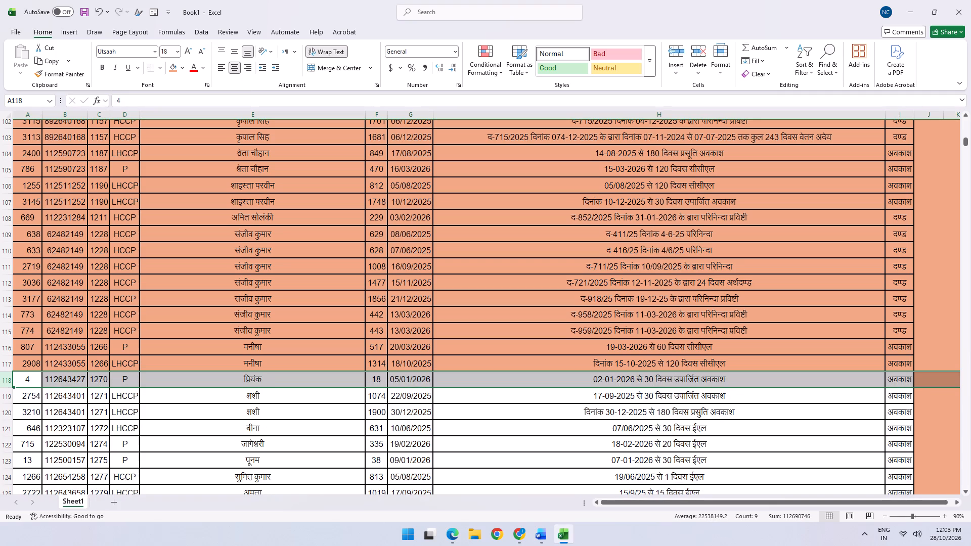
pyautogui.hotkey('ctrl', '-')
pyautogui.hotkey('shift', 'Down')
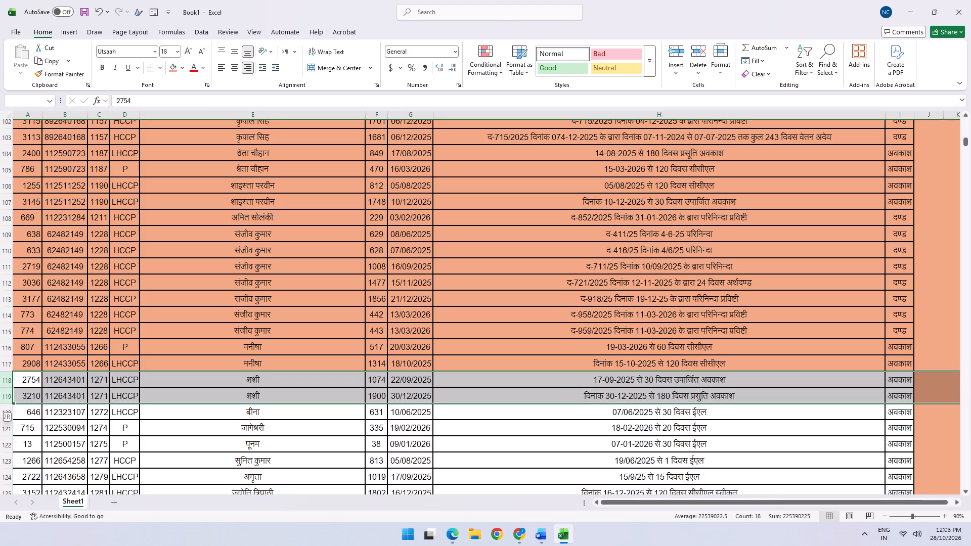
pyautogui.click(174, 69)
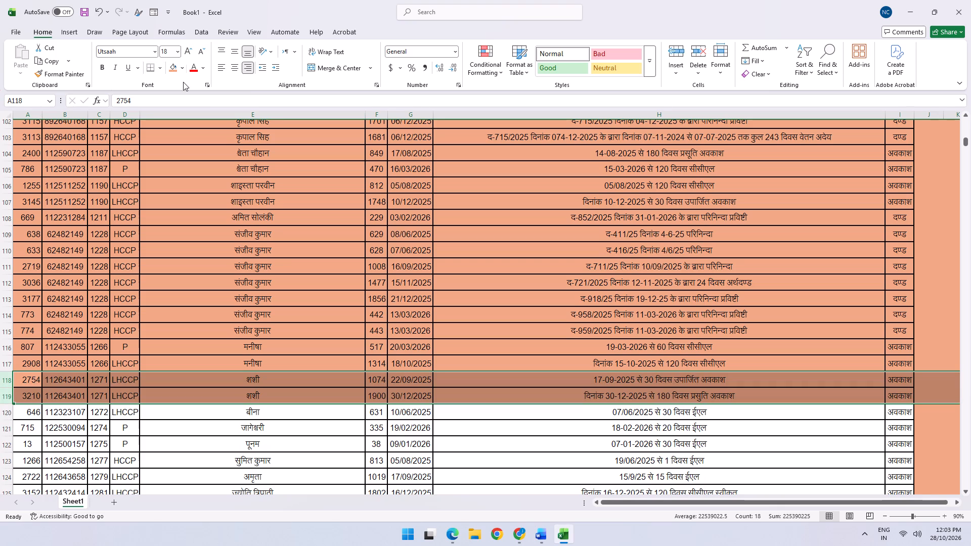
pyautogui.press('Down')
pyautogui.press('Down')
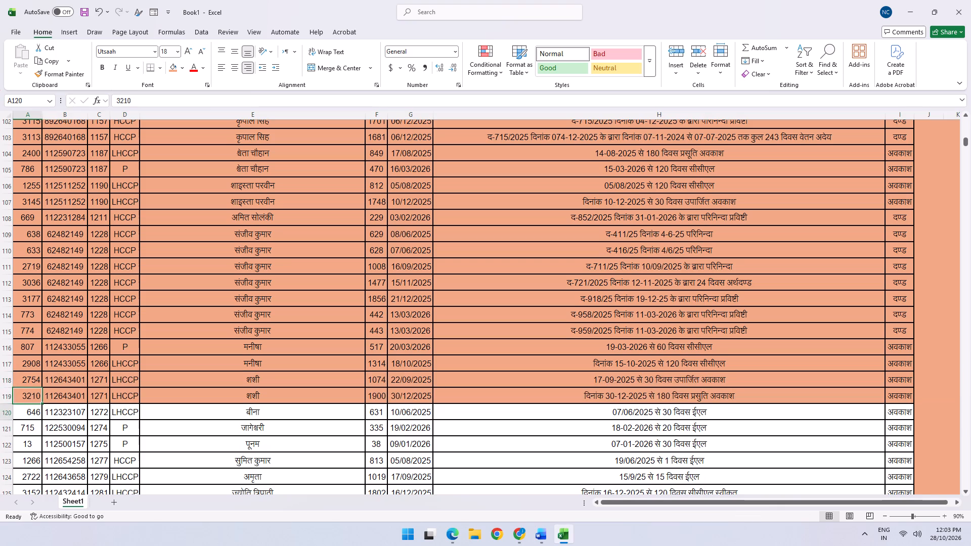
pyautogui.hotkey('shift', 'space')
pyautogui.hotkey('ctrl', '-')
pyautogui.hotkey('ctrl', '-')
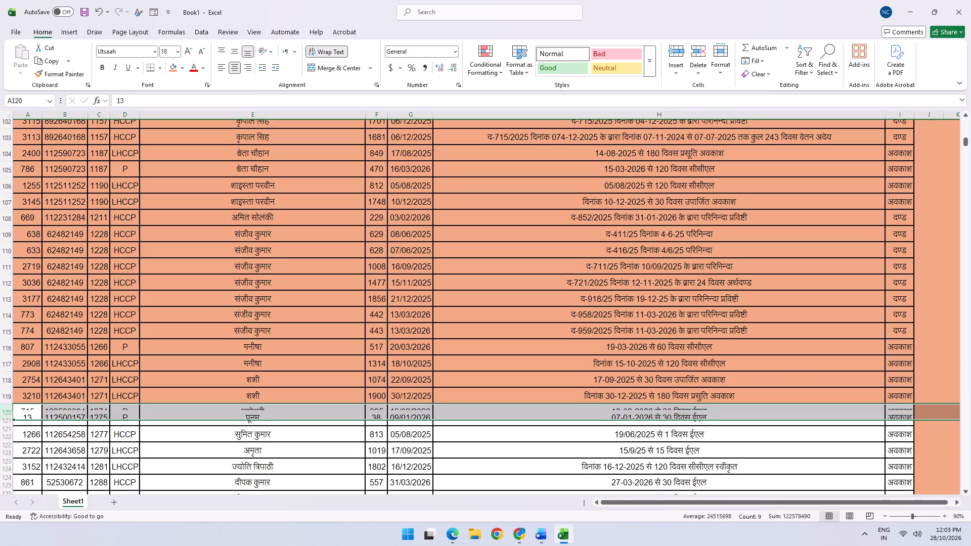
pyautogui.hotkey('ctrl', '-')
pyautogui.hotkey('ctrl', '-')
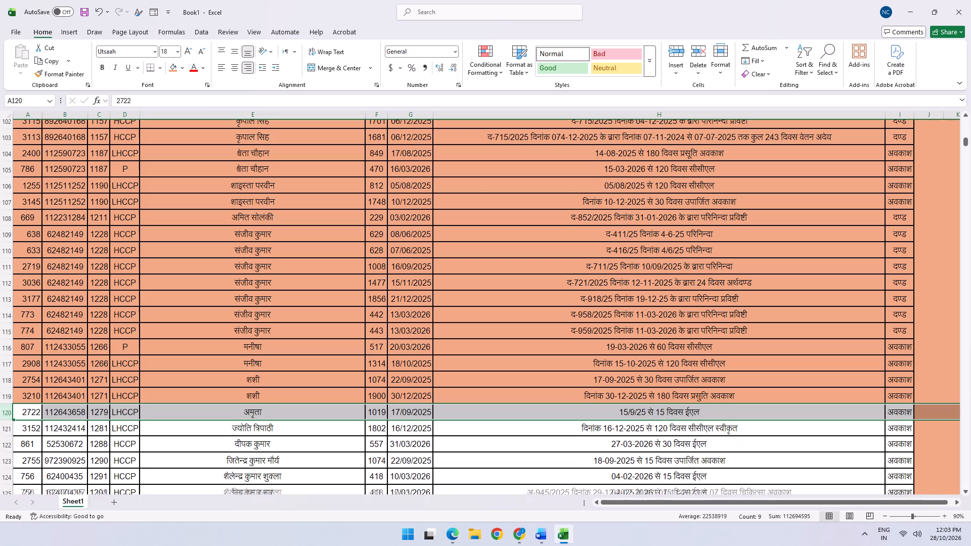
pyautogui.hotkey('ctrl', '-')
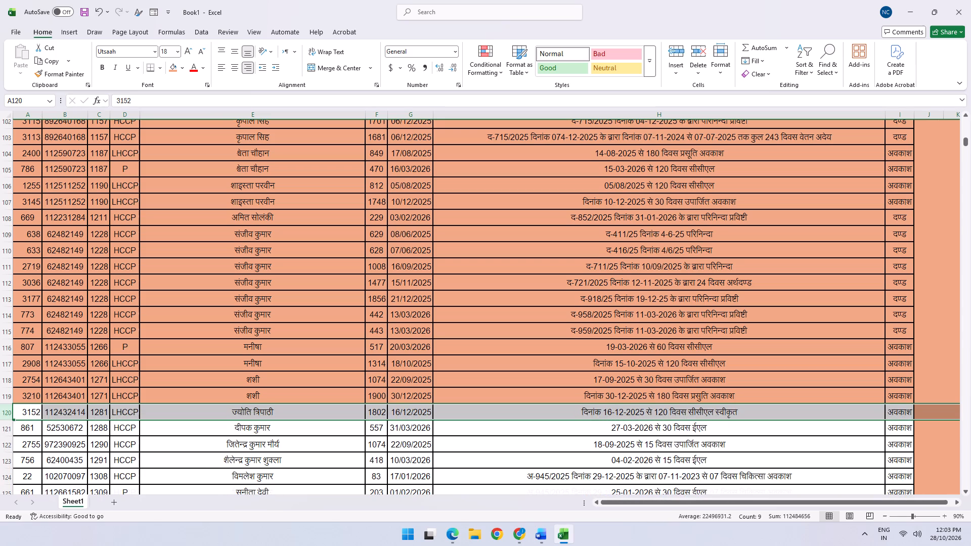
pyautogui.hotkey('ctrl', '-')
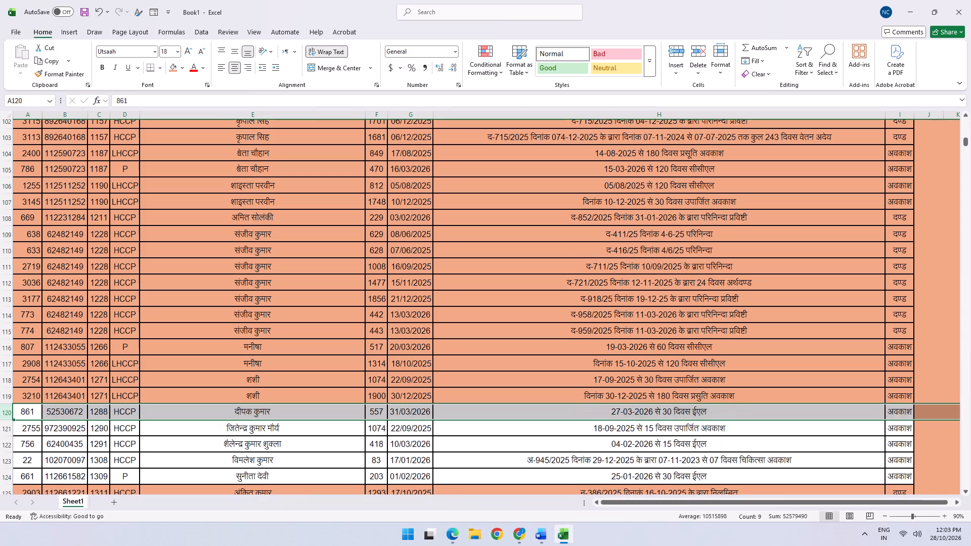
pyautogui.hotkey('ctrl', '-')
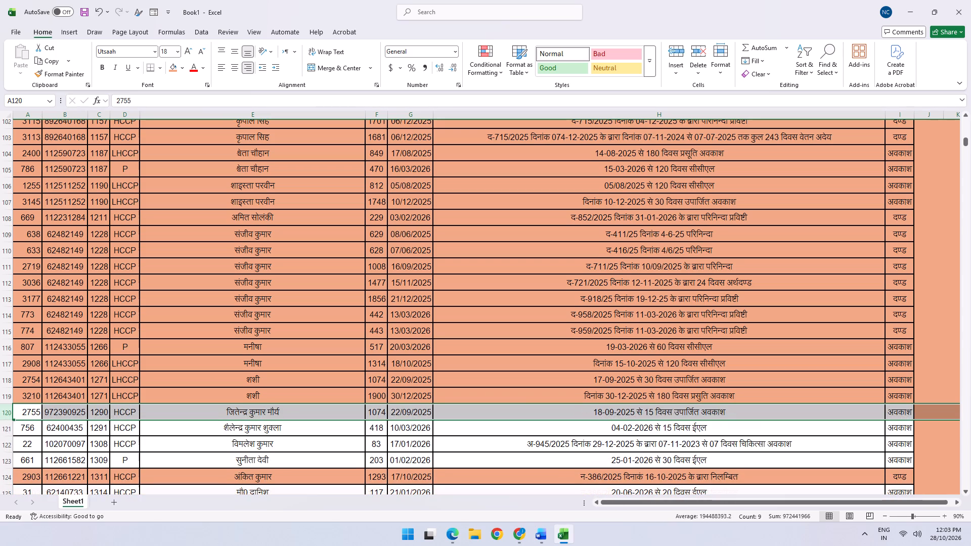
pyautogui.hotkey('ctrl', '-')
pyautogui.hotkey('ctrl', '-')
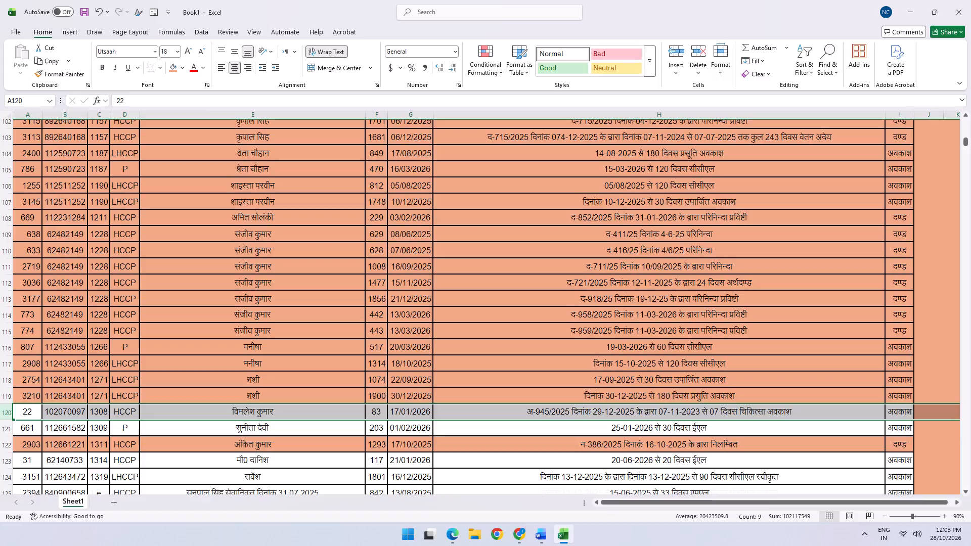
pyautogui.hotkey('ctrl', '-')
pyautogui.hotkey('ctrl', '-')
# Delete the three uncoloured leave rows for badges 1314, 1319 and e, keeping the orange suspension rows around them.
pyautogui.press('Down')
pyautogui.hotkey('shift', 'space')
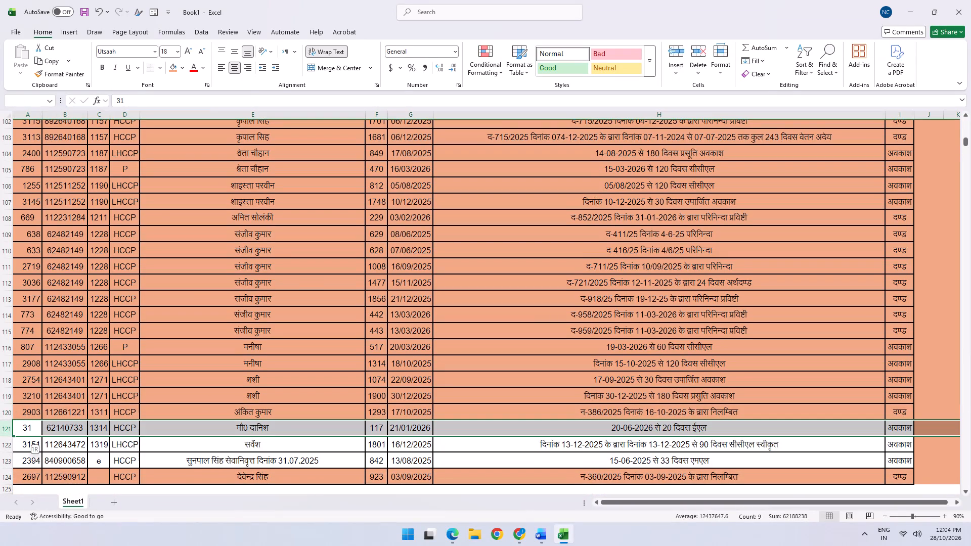
pyautogui.hotkey('ctrl', '-')
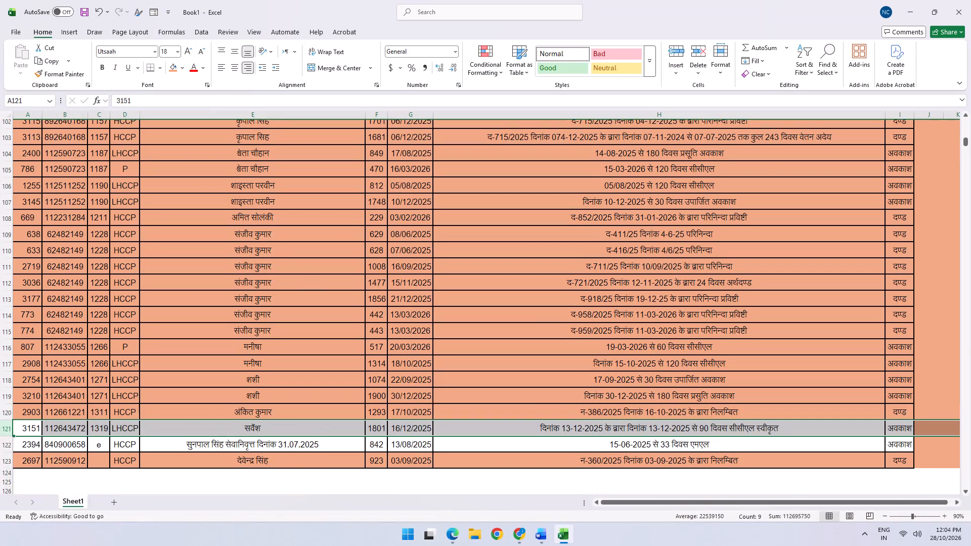
pyautogui.hotkey('ctrl', '-')
pyautogui.hotkey('ctrl', '-')
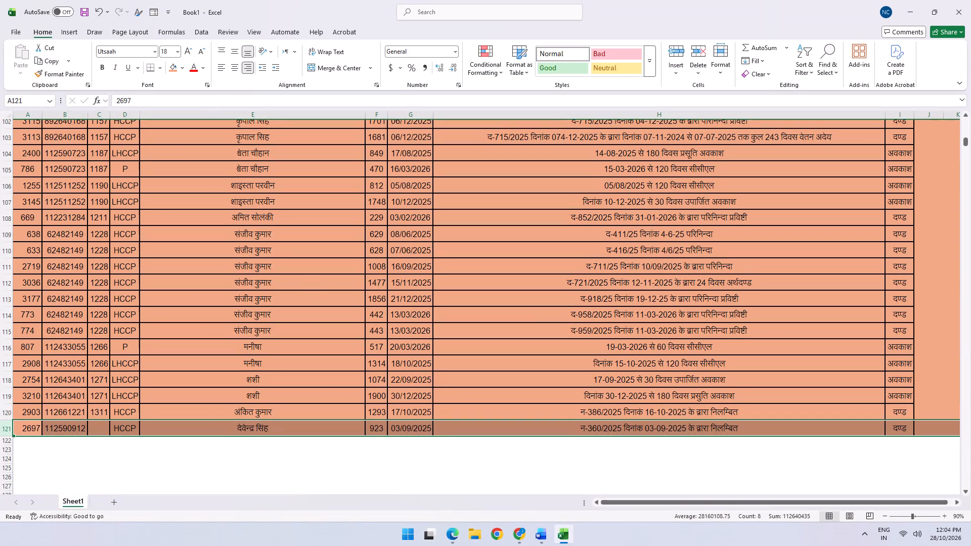
# Select all the ID numbers in column B, from the first data row down to the last entry.
pyautogui.scroll(1, 143, 288)
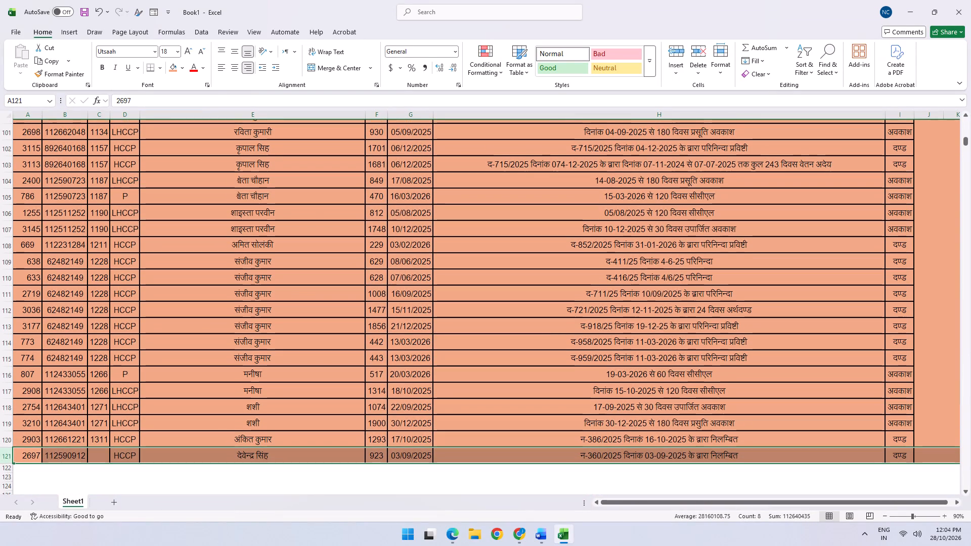
pyautogui.scroll(13, 133, 312)
pyautogui.scroll(-1, 131, 304)
pyautogui.scroll(2, 131, 304)
pyautogui.scroll(-1, 131, 304)
pyautogui.scroll(8, 131, 304)
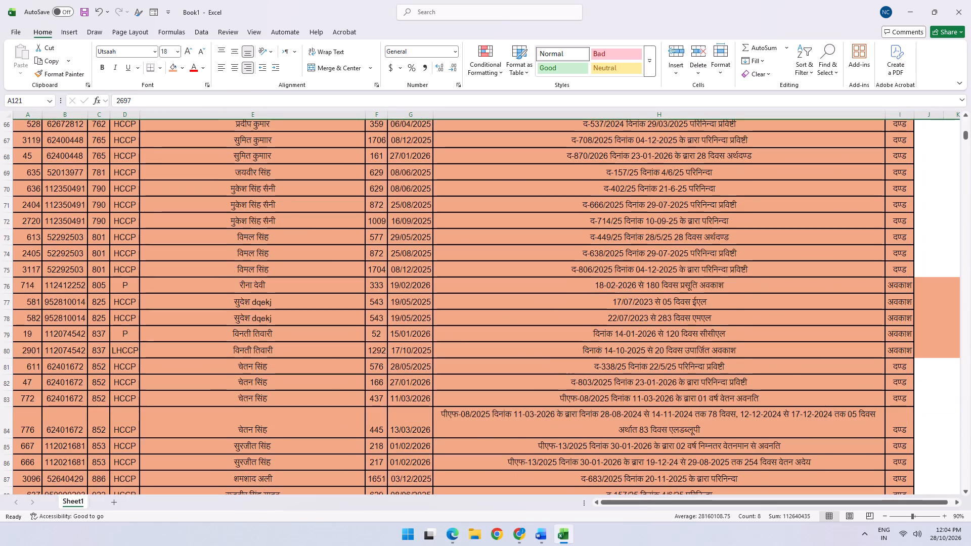
pyautogui.scroll(12, 717, 210)
pyautogui.moveTo(963, 133); pyautogui.dragTo(968, 118)
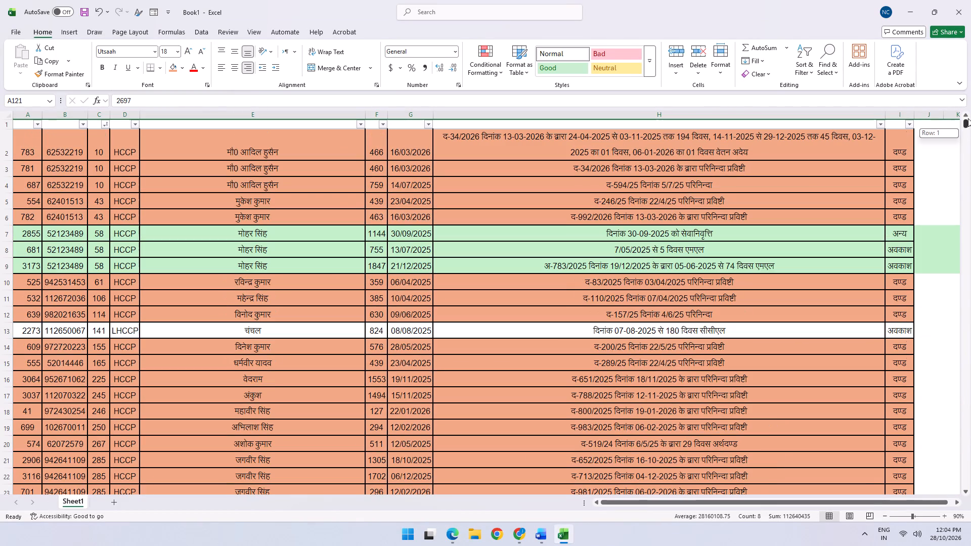
pyautogui.moveTo(968, 118); pyautogui.dragTo(970, 98)
pyautogui.click(73, 142)
pyautogui.hotkey('ctrl', 'shift', 'Down')
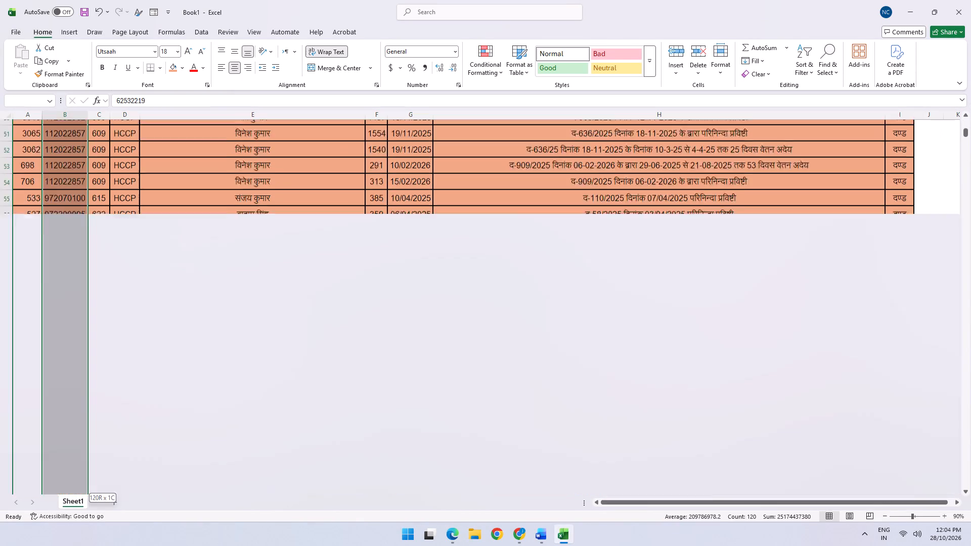
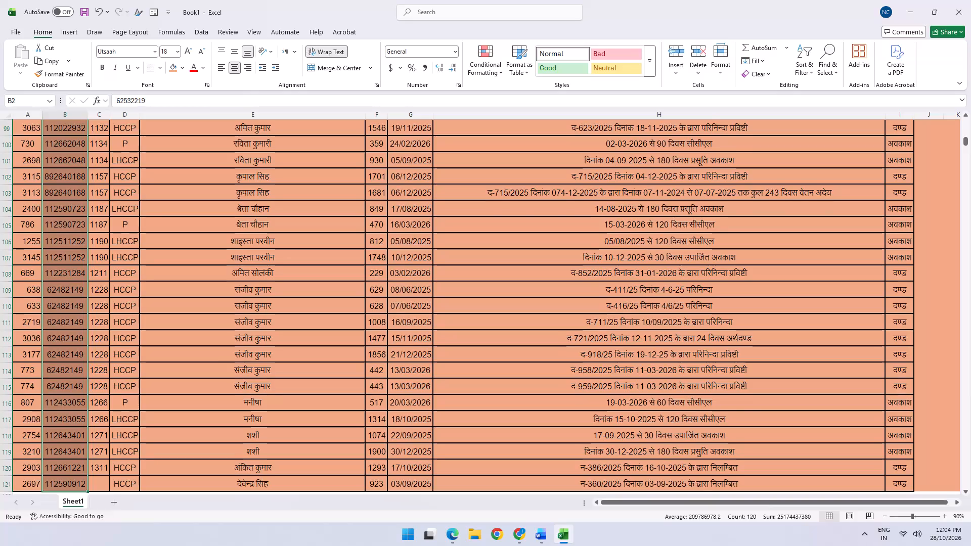
# Fill the uncoloured badge 141 leave row near the top of the list with the same orange as the kept rows.
pyautogui.scroll(15, 84, 148)
pyautogui.scroll(-1, 84, 148)
pyautogui.scroll(7, 84, 148)
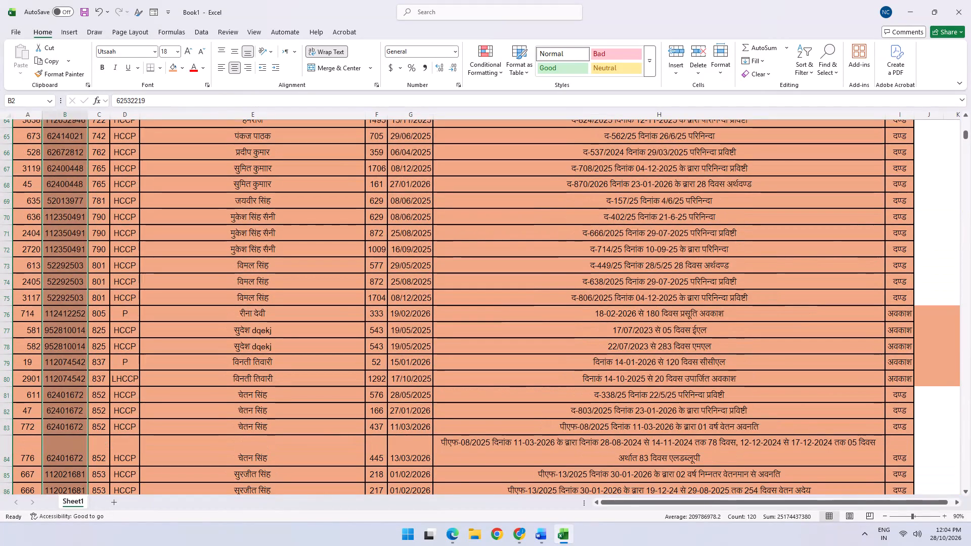
pyautogui.scroll(5, 147, 165)
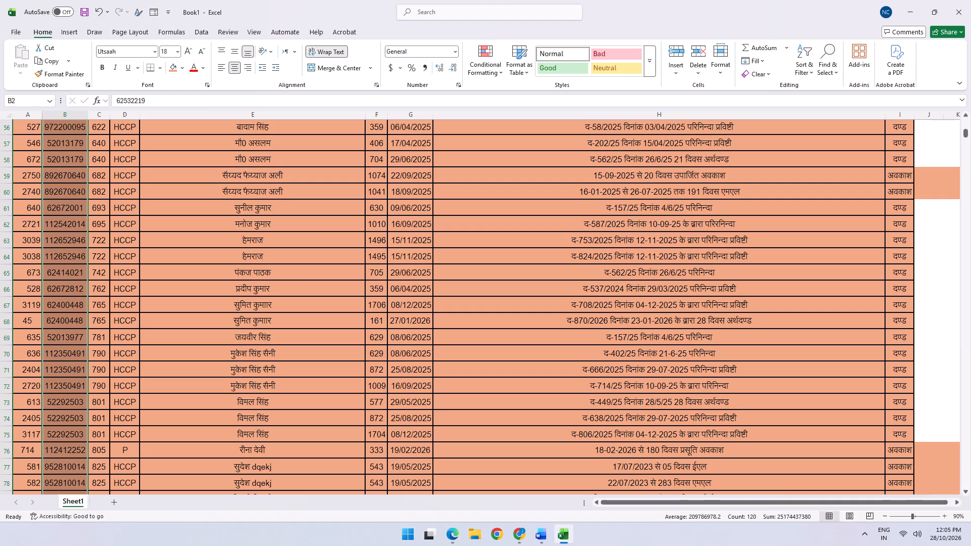
pyautogui.scroll(8, 149, 165)
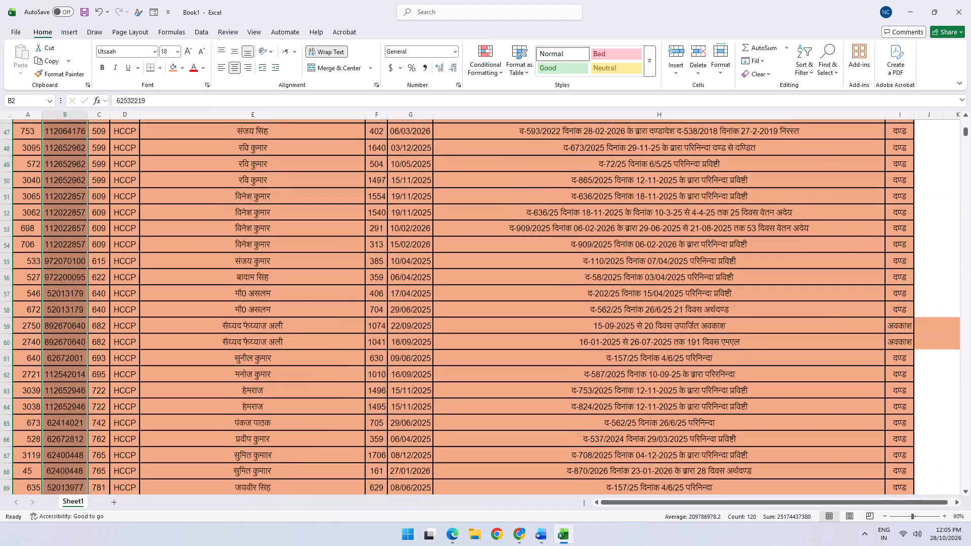
pyautogui.scroll(13, 148, 171)
pyautogui.scroll(-1, 150, 172)
pyautogui.scroll(13, 150, 172)
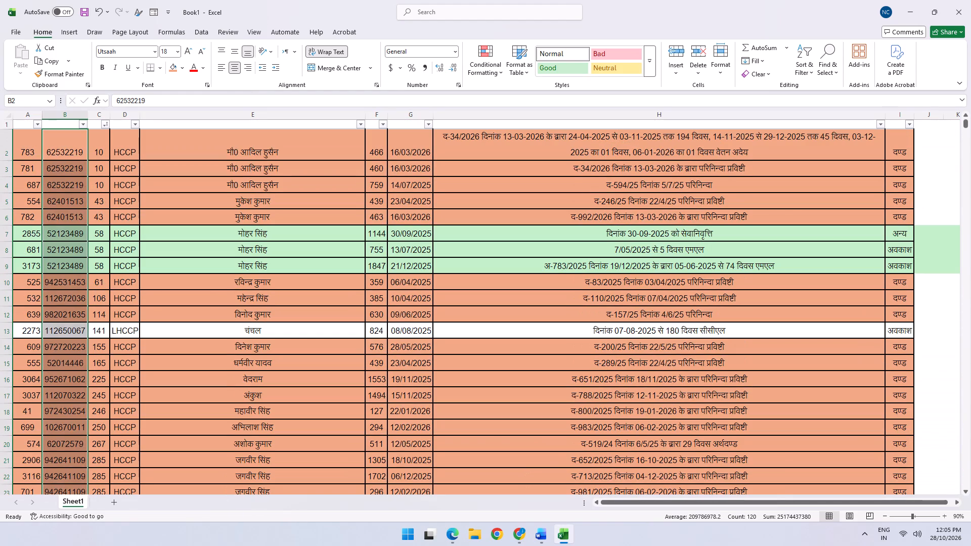
pyautogui.click(3, 332)
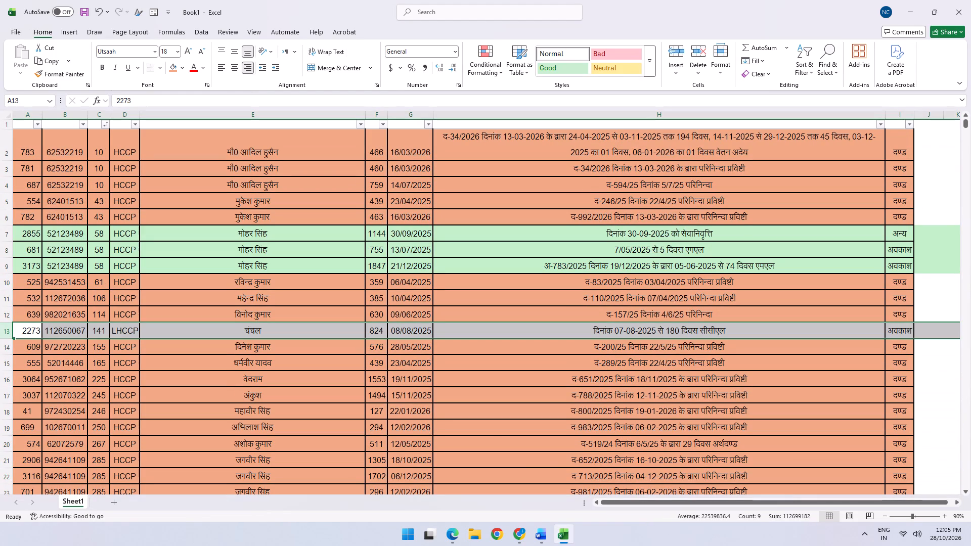
pyautogui.click(174, 70)
pyautogui.scroll(5, 199, 181)
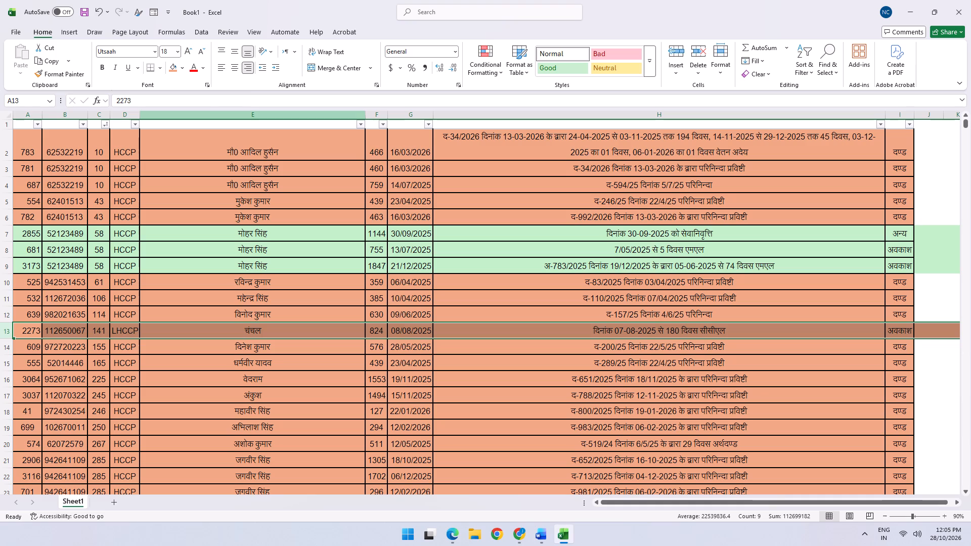
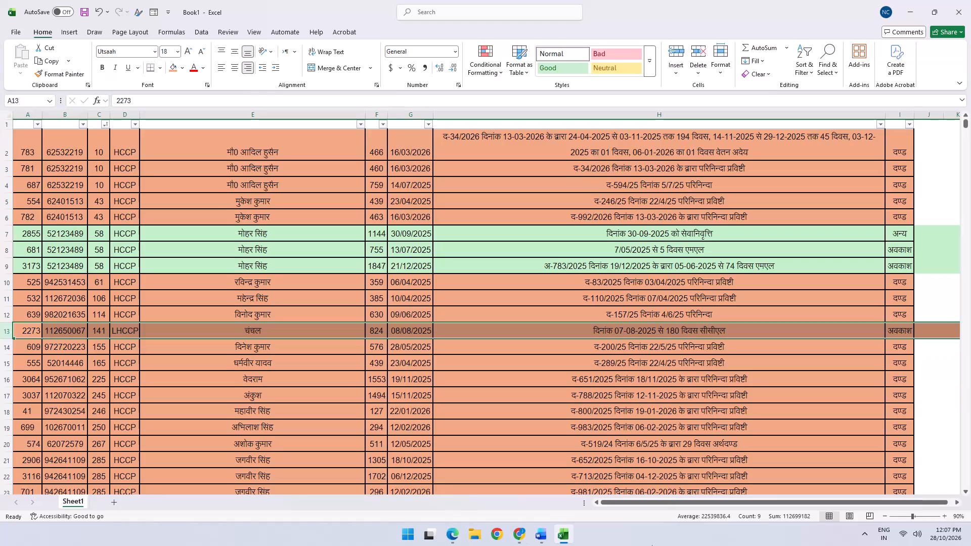
# Switch to the NEW NR 2025 Google Sheet and search its ALL sheet for the head constable by name.
pyautogui.click(445, 534)
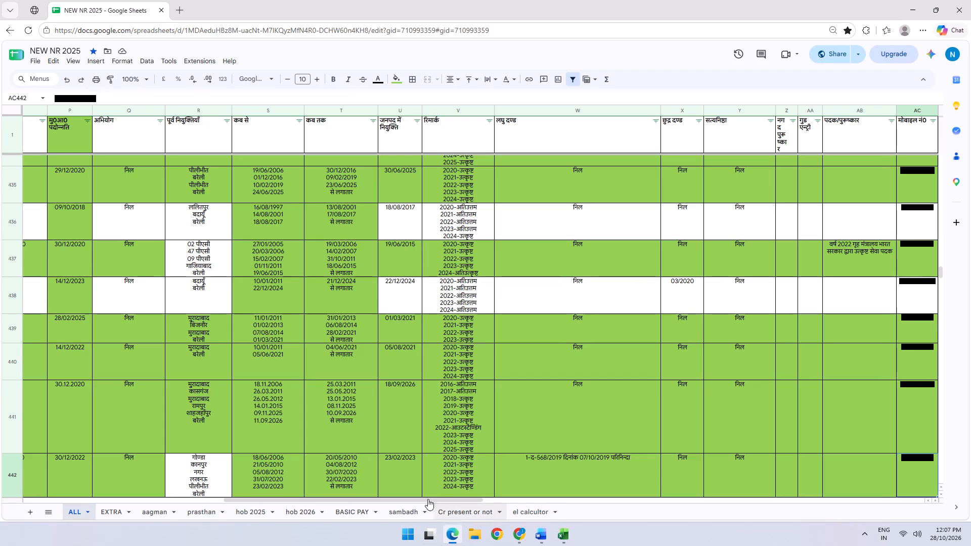
pyautogui.click(349, 390)
pyautogui.moveTo(330, 500); pyautogui.dragTo(152, 479)
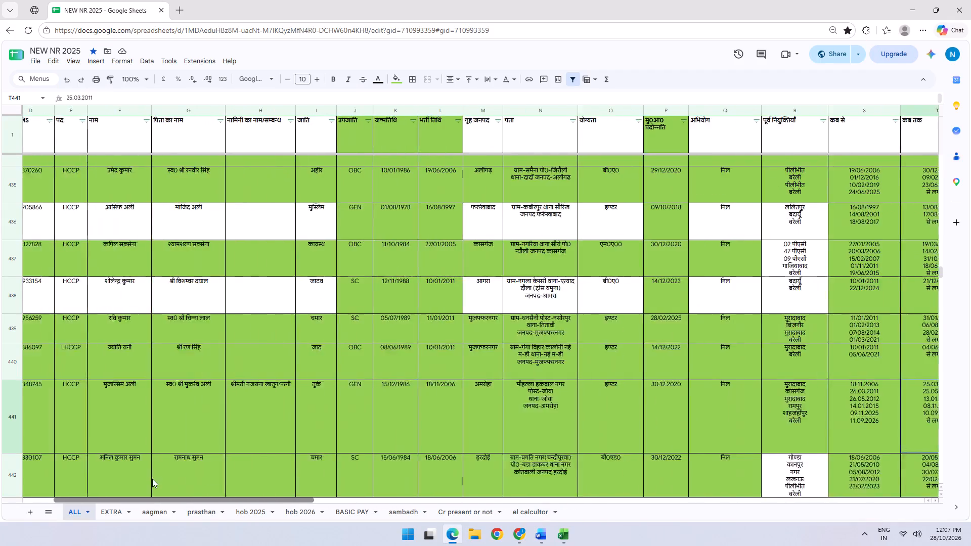
pyautogui.moveTo(152, 479); pyautogui.dragTo(126, 462)
pyautogui.click(147, 419)
pyautogui.press('f')
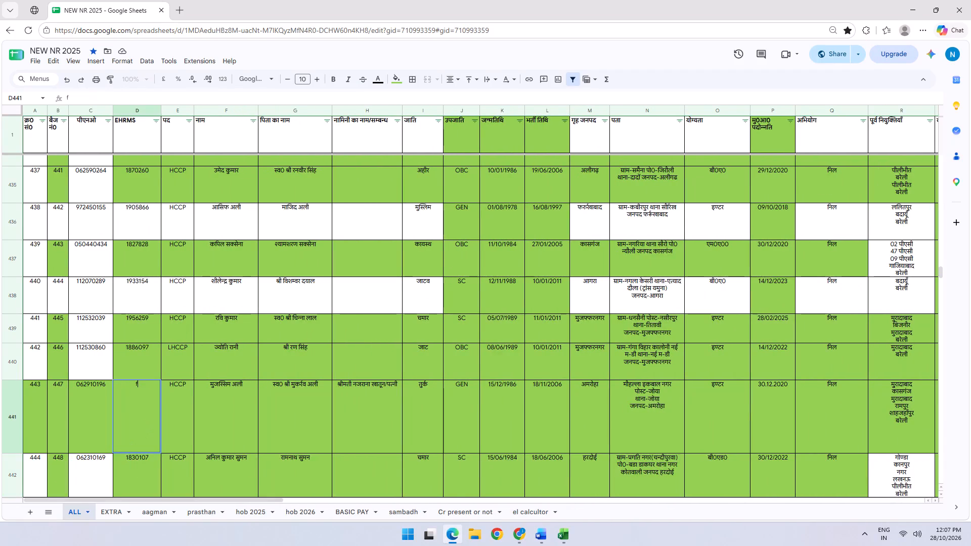
pyautogui.hotkey('ctrl', 'f')
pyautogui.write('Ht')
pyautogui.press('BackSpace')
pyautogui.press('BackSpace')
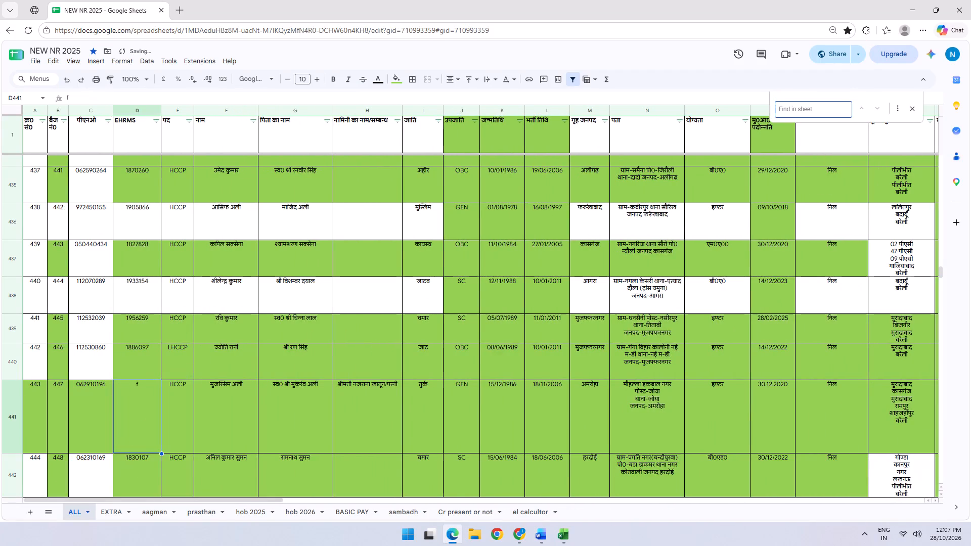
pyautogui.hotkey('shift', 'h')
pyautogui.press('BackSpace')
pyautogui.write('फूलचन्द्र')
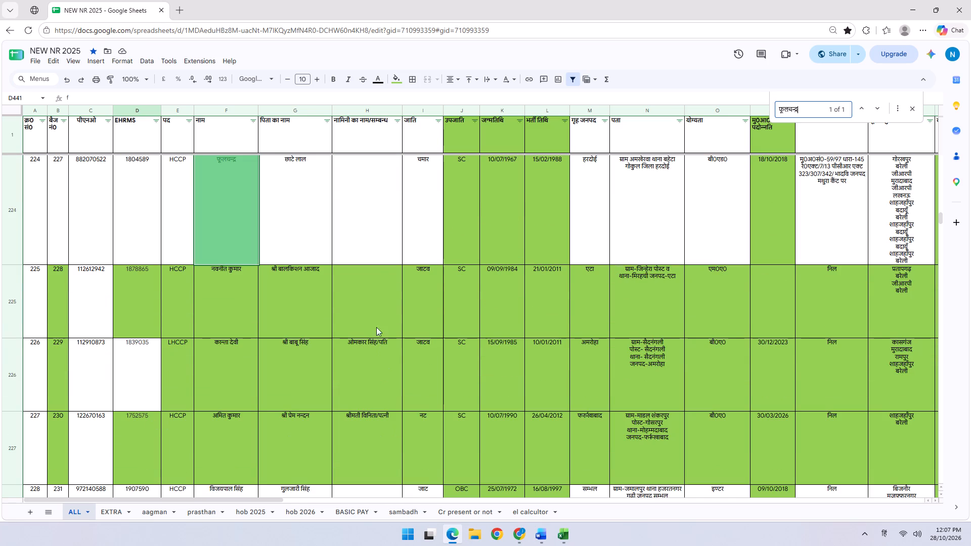
# Examine the found head constable's row 224 from the promotion date and allegation columns across to the minor punishment column.
pyautogui.click(772, 181)
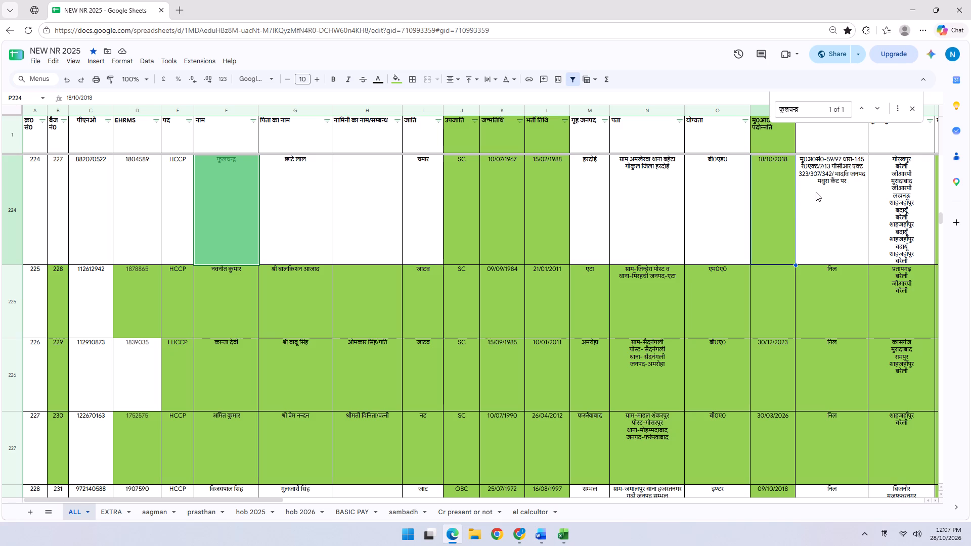
pyautogui.press('Tab')
pyautogui.hotkey('shift', 'Tab')
pyautogui.press('Tab')
pyautogui.press('Tab')
pyautogui.press('Tab')
pyautogui.press('Tab')
pyautogui.press('Tab')
pyautogui.press('Tab')
pyautogui.press('Tab')
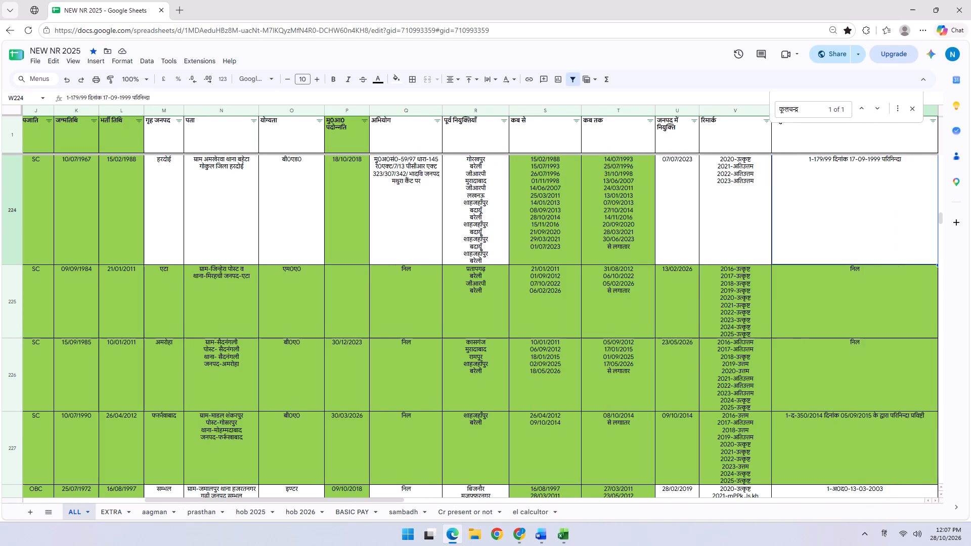
pyautogui.hotkey('shift', 'Tab')
pyautogui.hotkey('shift', 'Tab')
pyautogui.hotkey('shift', 'Tab')
pyautogui.hotkey('shift', 'Tab')
pyautogui.hotkey('shift', 'Tab')
pyautogui.hotkey('shift', 'Tab')
pyautogui.hotkey('shift', 'Tab')
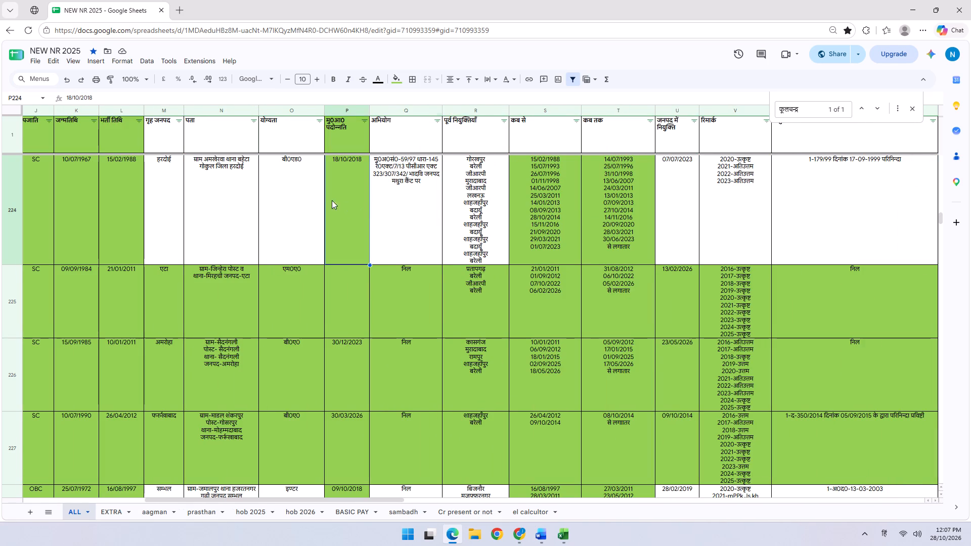
pyautogui.press('Tab')
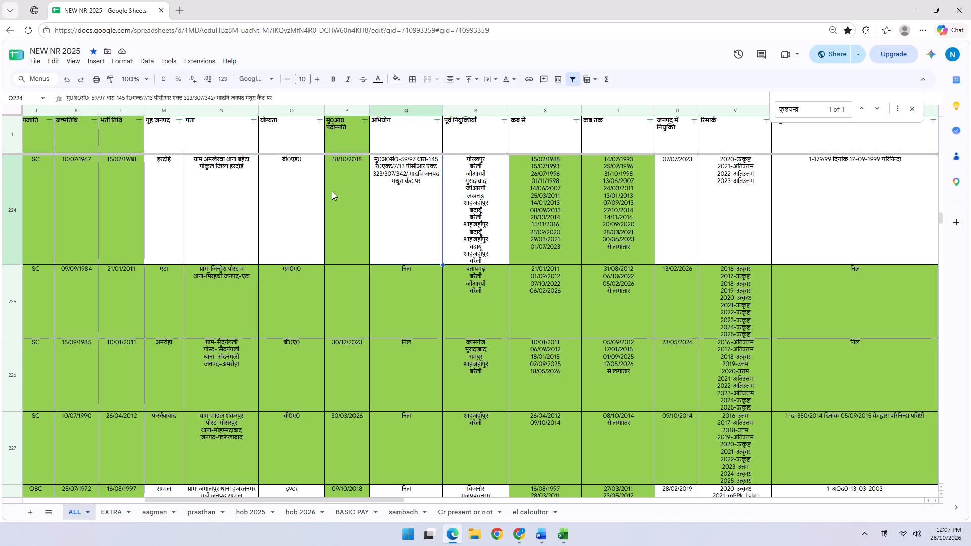
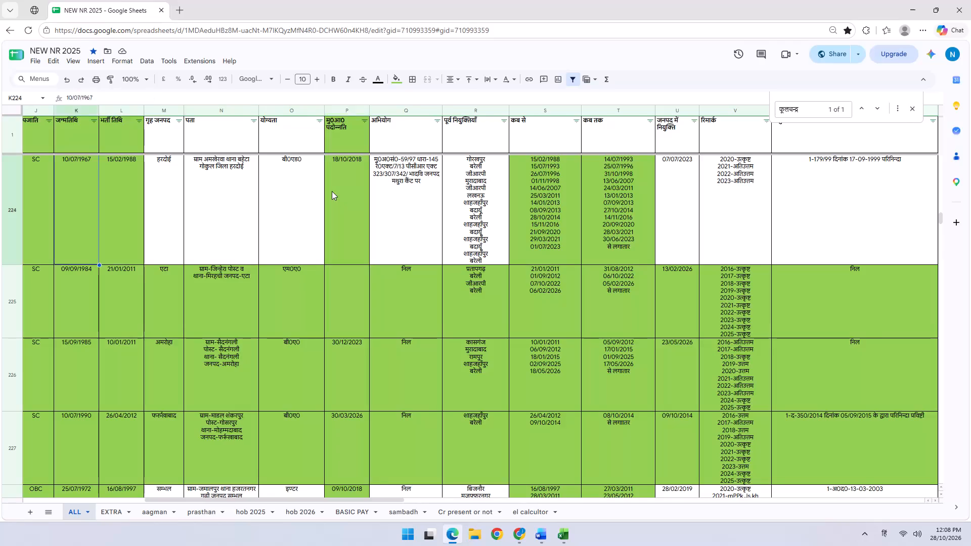
# Review the head constable's row 224 across the allegation, previous postings, posting dates and district posting date columns.
pyautogui.press('Right')
pyautogui.press('Right')
pyautogui.press('Right')
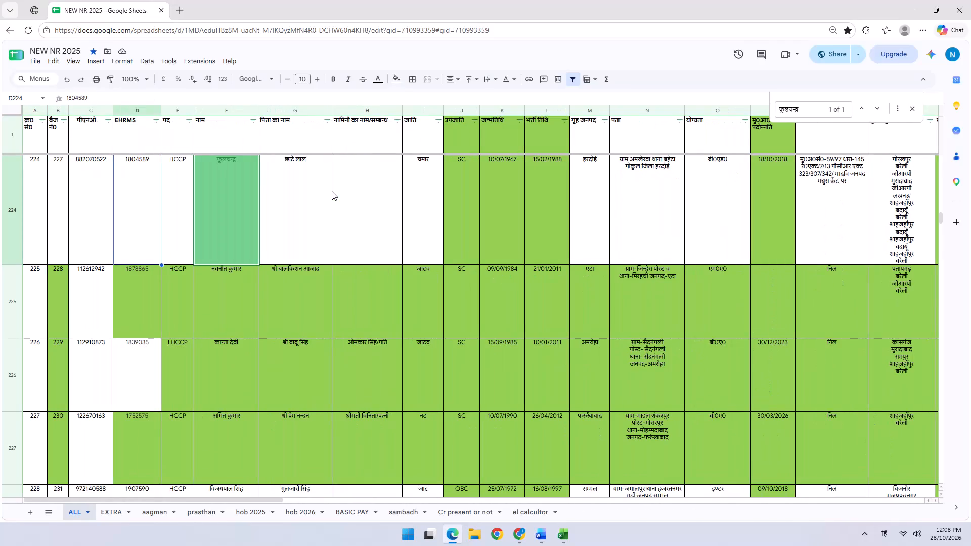
pyautogui.press('Right')
pyautogui.press('Right')
pyautogui.press('Right')
pyautogui.press('Right')
pyautogui.press('Right')
pyautogui.press('Right')
pyautogui.press('Right')
pyautogui.press('Right')
pyautogui.press('Right')
pyautogui.press('Right')
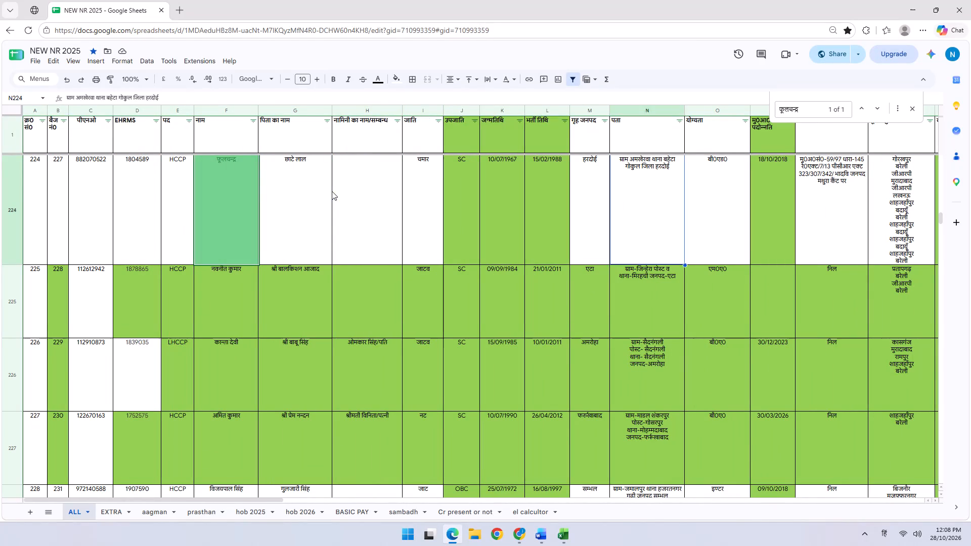
pyautogui.press('Right')
pyautogui.press('Right')
pyautogui.press('Right')
pyautogui.press('Right')
pyautogui.press('Right')
pyautogui.press('Left')
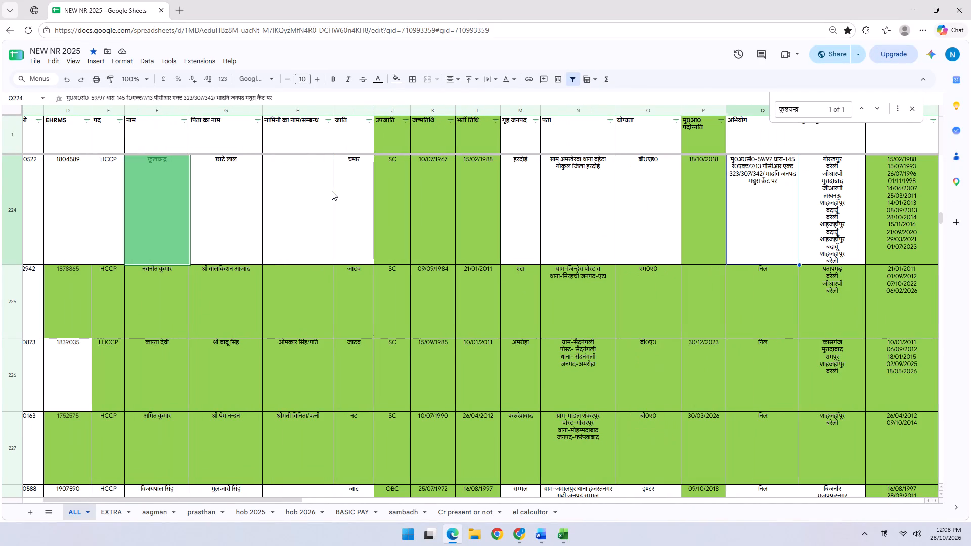
pyautogui.press('Left')
pyautogui.press('Left')
pyautogui.press('Right')
pyautogui.press('Right')
pyautogui.press('Right')
pyautogui.press('Right')
pyautogui.press('Right')
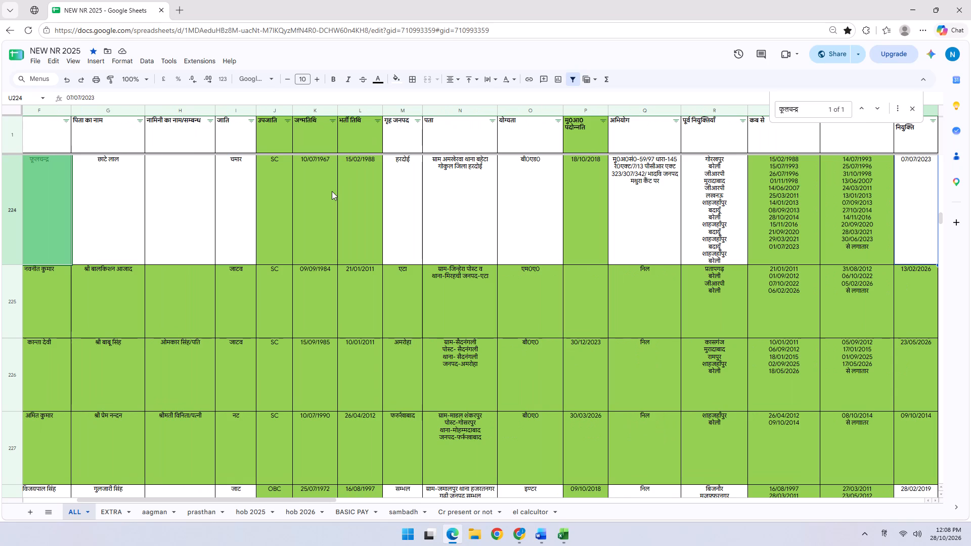
pyautogui.press('Left')
pyautogui.press('Left')
pyautogui.press('Left')
pyautogui.press('Left')
pyautogui.press('Right')
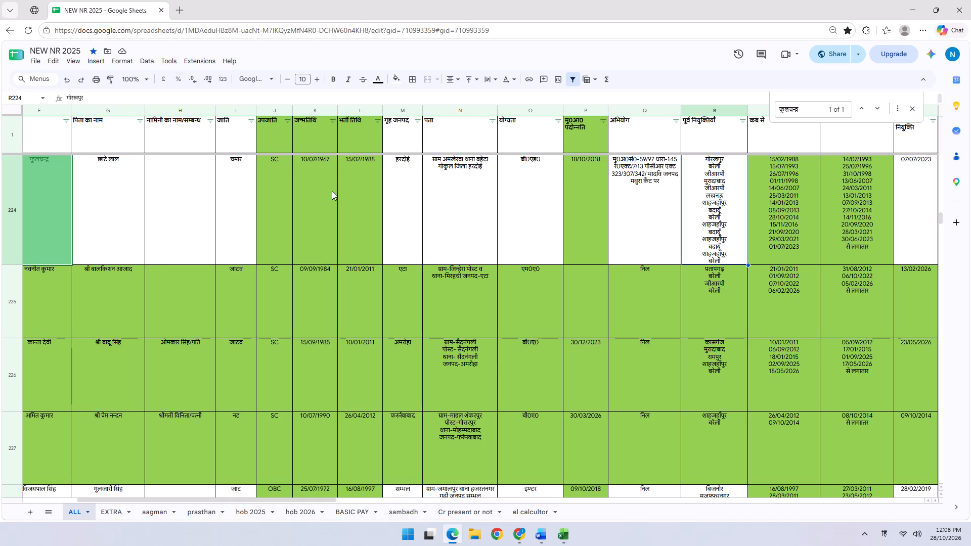
# Review row 224 back through the birth date and caste columns to the name, rank, badge and serial number columns.
pyautogui.press('Left')
pyautogui.press('Left')
pyautogui.press('Left')
pyautogui.press('Left')
pyautogui.press('Left')
pyautogui.press('Left')
pyautogui.press('Left')
pyautogui.press('Left')
pyautogui.press('Left')
pyautogui.press('Left')
pyautogui.press('Left')
pyautogui.press('Left')
pyautogui.press('Left')
pyautogui.press('Left')
pyautogui.press('Left')
pyautogui.press('Left')
pyautogui.press('Left')
pyautogui.press('Left')
pyautogui.press('Left')
pyautogui.press('Left')
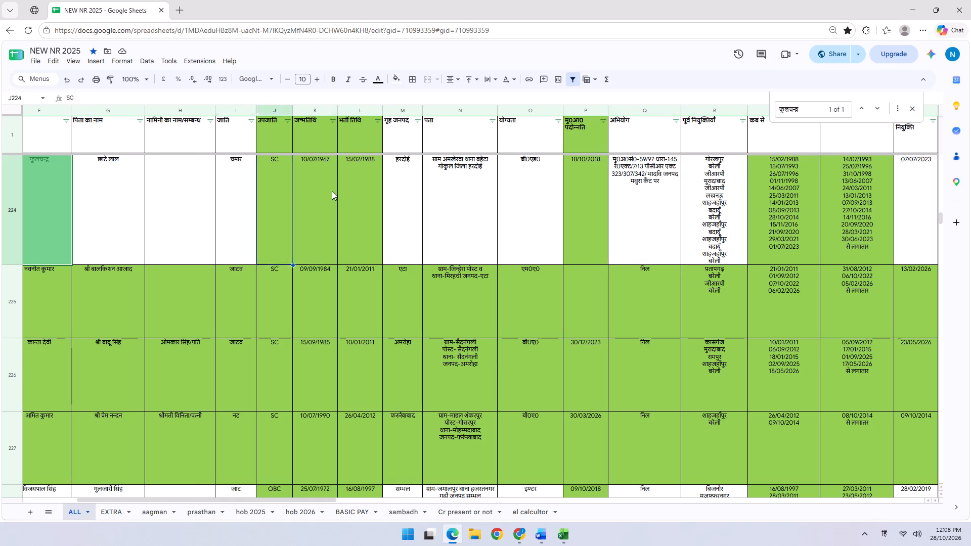
pyautogui.press('Right')
pyautogui.press('Right')
pyautogui.press('Right')
pyautogui.press('Right')
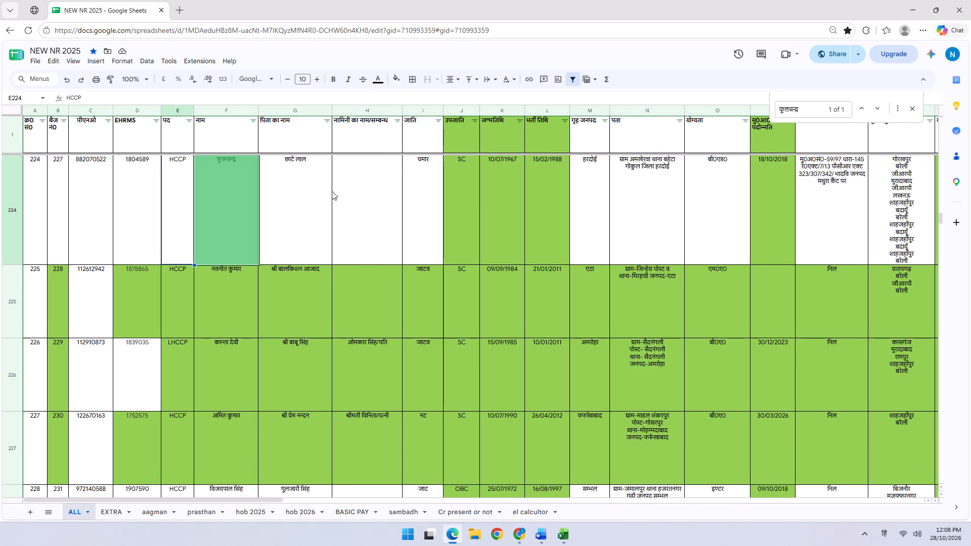
pyautogui.press('Left')
pyautogui.press('Left')
pyautogui.press('Left')
pyautogui.press('Left')
pyautogui.press('Left')
pyautogui.press('Left')
pyautogui.press('Left')
pyautogui.press('Left')
pyautogui.press('Left')
pyautogui.press('Left')
pyautogui.press('Left')
pyautogui.press('Left')
pyautogui.press('Left')
pyautogui.press('Right')
pyautogui.press('Right')
pyautogui.press('Right')
pyautogui.press('Right')
pyautogui.press('Right')
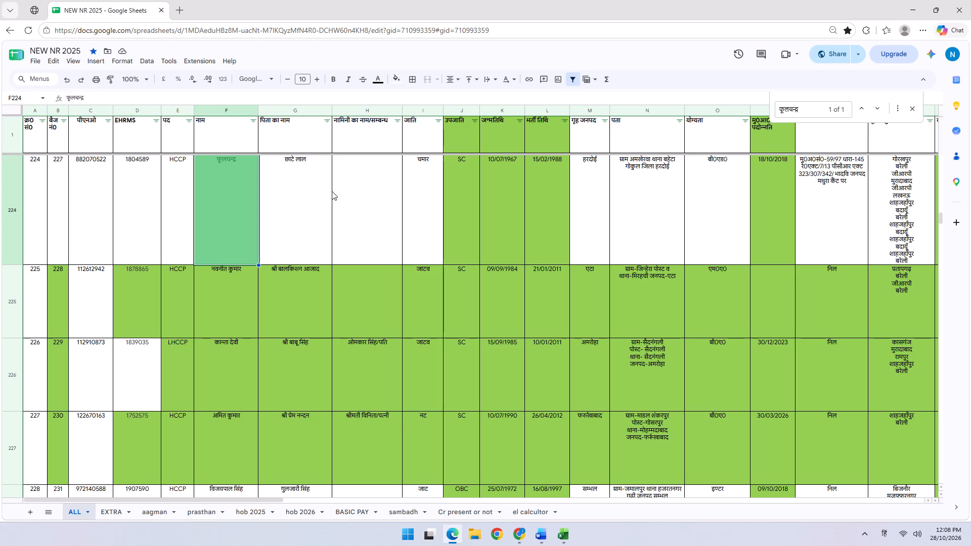
pyautogui.press('Left')
pyautogui.press('Left')
pyautogui.press('Left')
pyautogui.press('Left')
pyautogui.press('Left')
pyautogui.press('Left')
pyautogui.press('Left')
pyautogui.press('Left')
pyautogui.press('Left')
pyautogui.press('Left')
pyautogui.press('Left')
pyautogui.press('Left')
pyautogui.press('Left')
pyautogui.press('Left')
pyautogui.press('Left')
pyautogui.press('Left')
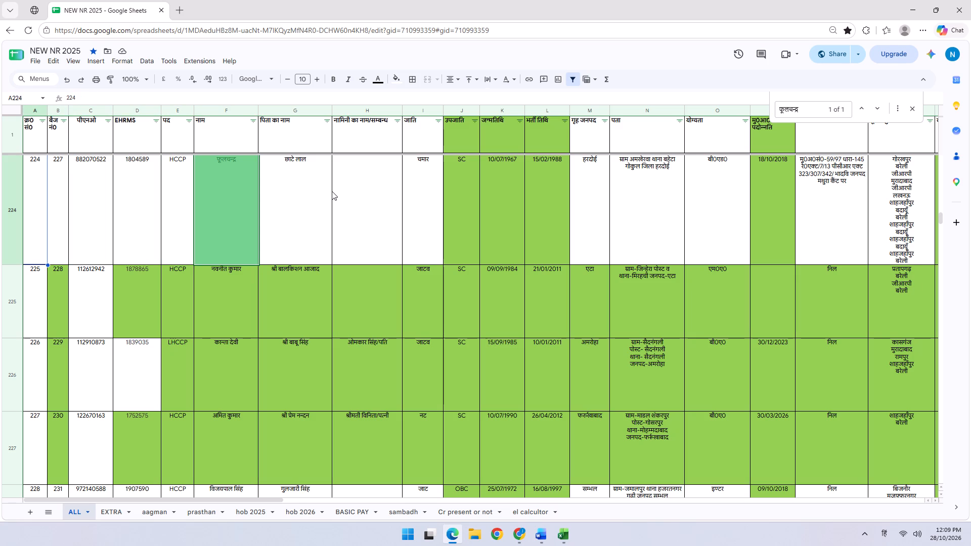
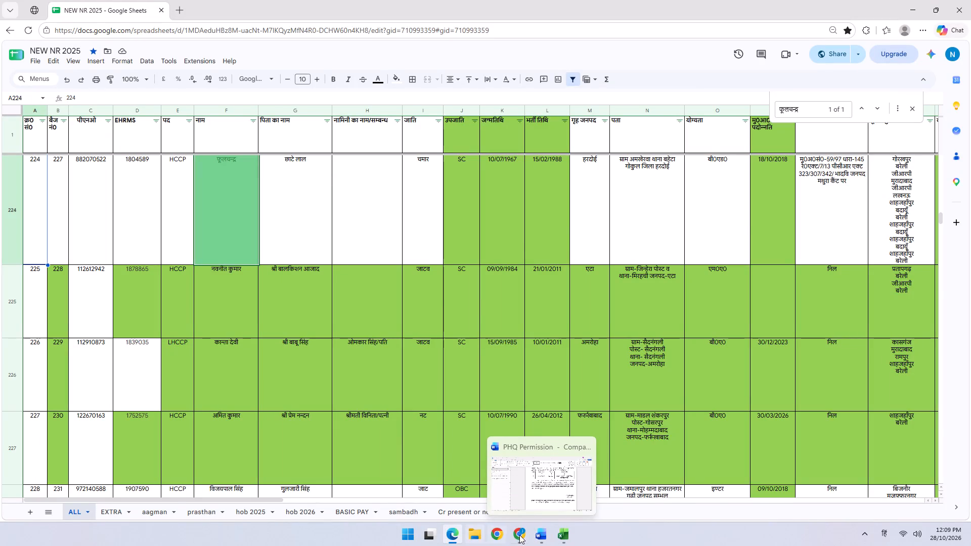
# Switch to the Book1 workbook in Excel and select the personnel numbers in column B from B2 down to the last entry.
pyautogui.click(537, 534)
pyautogui.click(563, 537)
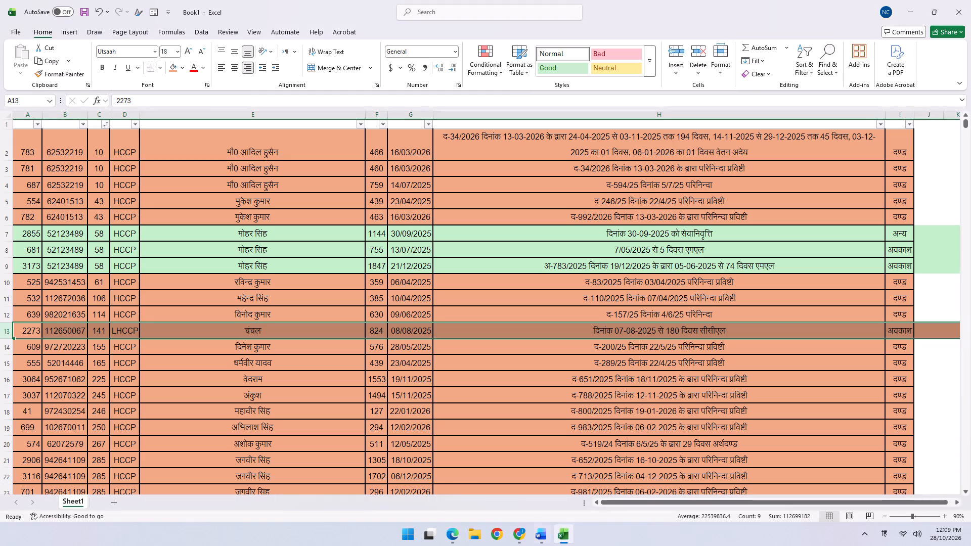
pyautogui.scroll(7, 311, 464)
pyautogui.scroll(3, 187, 335)
pyautogui.click(62, 144)
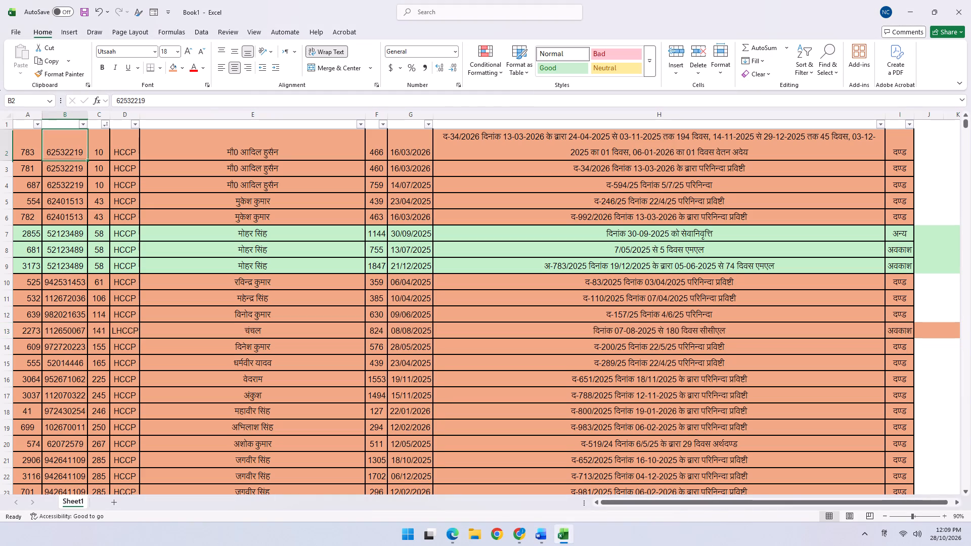
pyautogui.hotkey('ctrl', 'shift', 'Down')
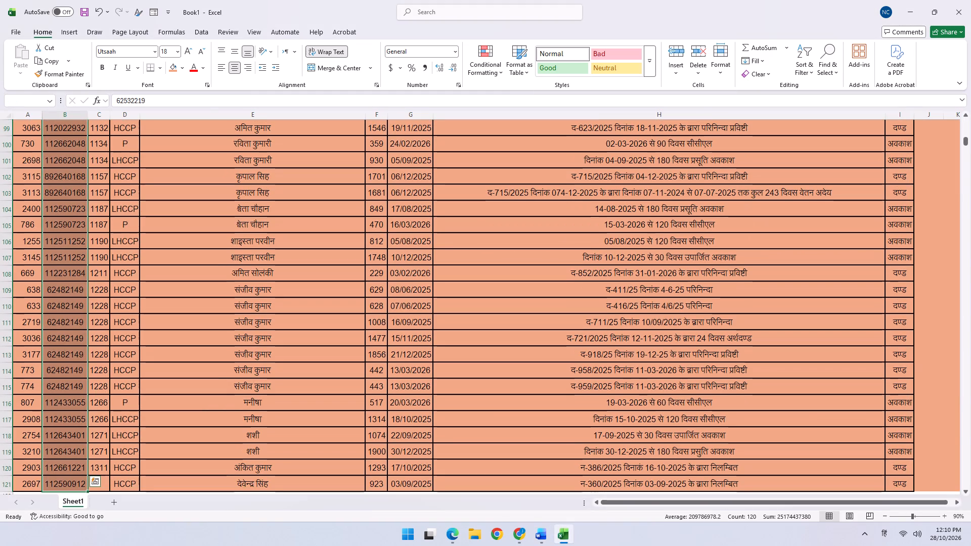
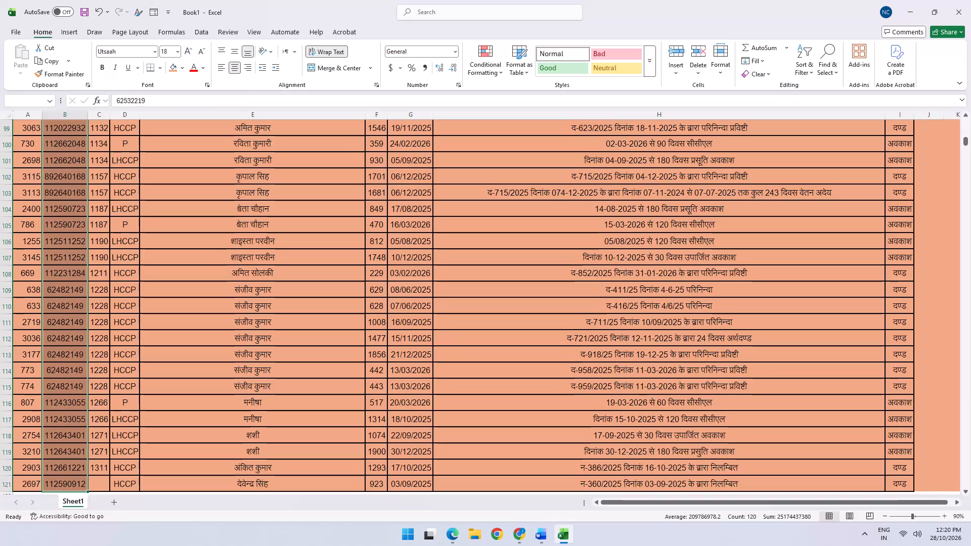
# Remove the fill colour from every column beyond the table, from column J through the sheet's last column XFD.
pyautogui.scroll(3, 215, 122)
pyautogui.scroll(2, 414, 301)
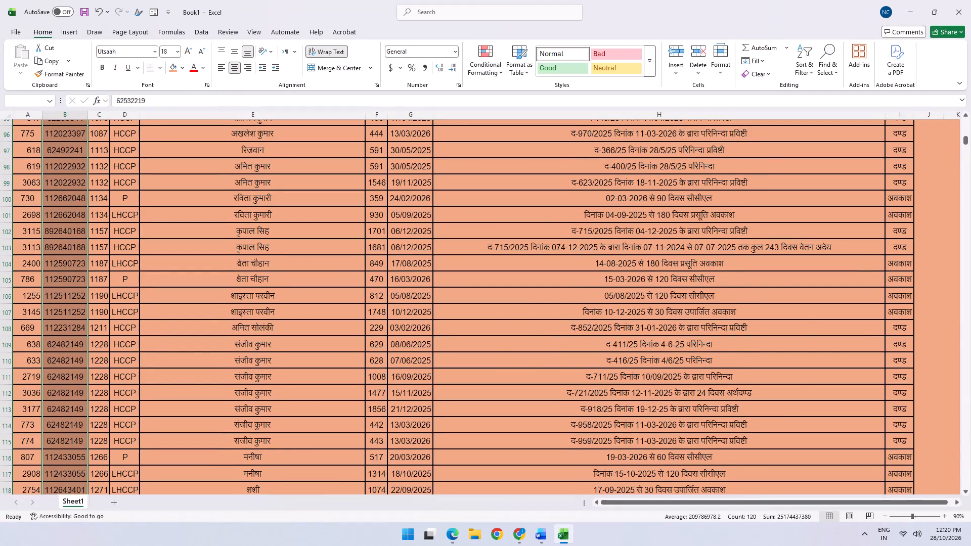
pyautogui.scroll(5, 398, 305)
pyautogui.scroll(3, 872, 193)
pyautogui.scroll(-1, 897, 192)
pyautogui.scroll(4, 901, 193)
pyautogui.scroll(3, 925, 237)
pyautogui.scroll(-1, 925, 237)
pyautogui.scroll(3, 926, 237)
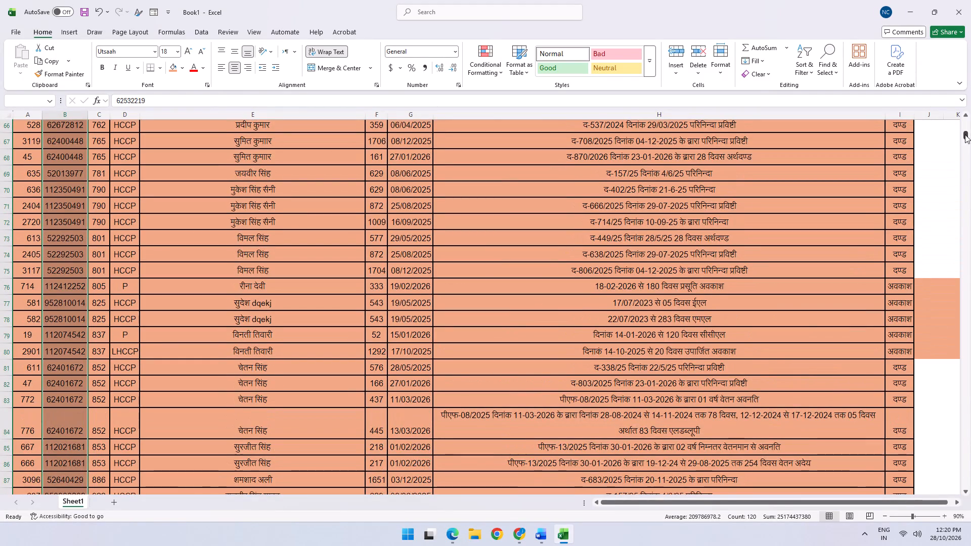
pyautogui.moveTo(965, 134); pyautogui.dragTo(963, 79)
pyautogui.moveTo(932, 115); pyautogui.dragTo(970, 114)
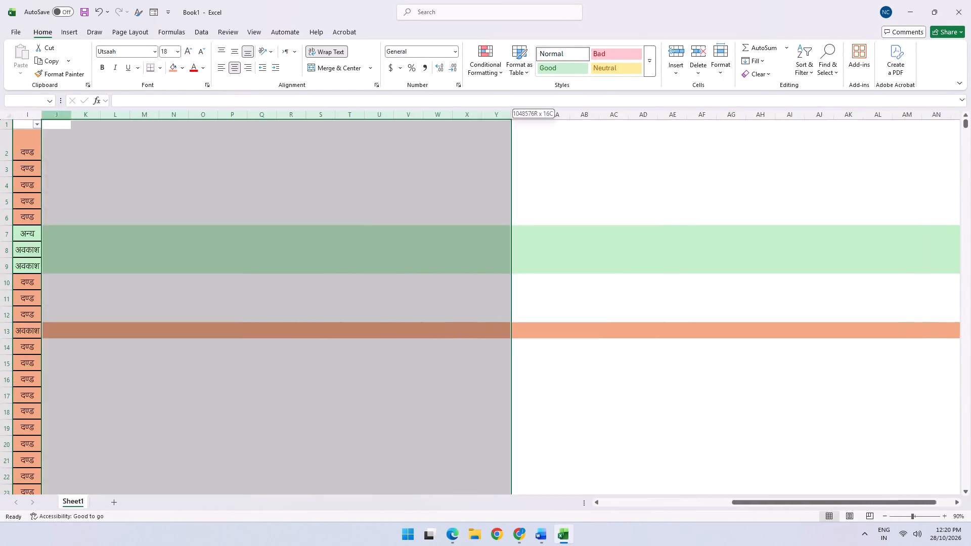
pyautogui.moveTo(970, 114); pyautogui.dragTo(970, 117)
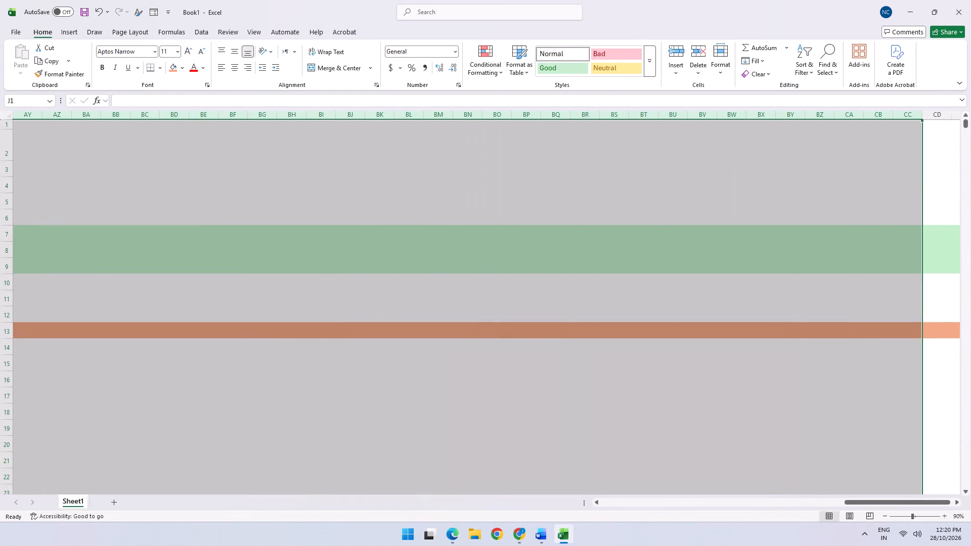
pyautogui.hotkey('ctrl', 'shift', 'Right')
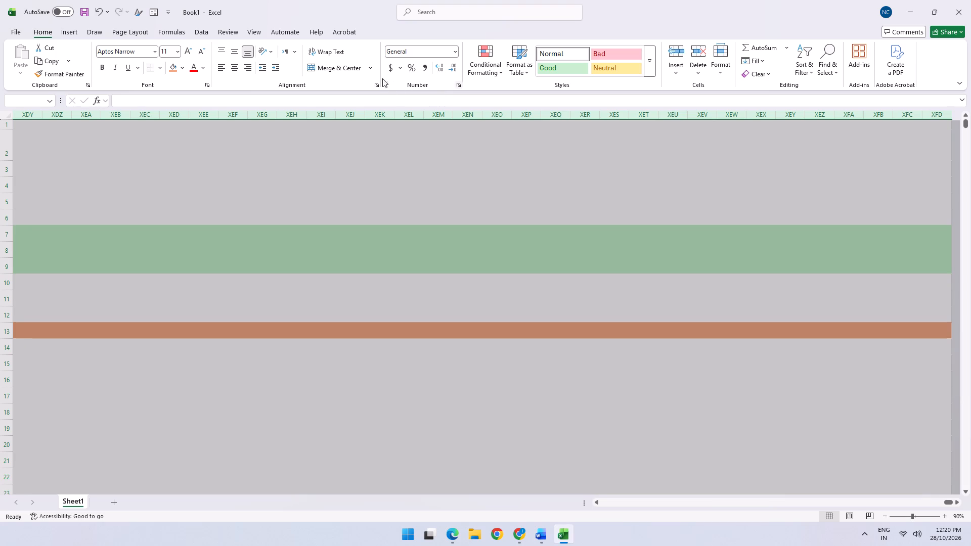
pyautogui.click(502, 67)
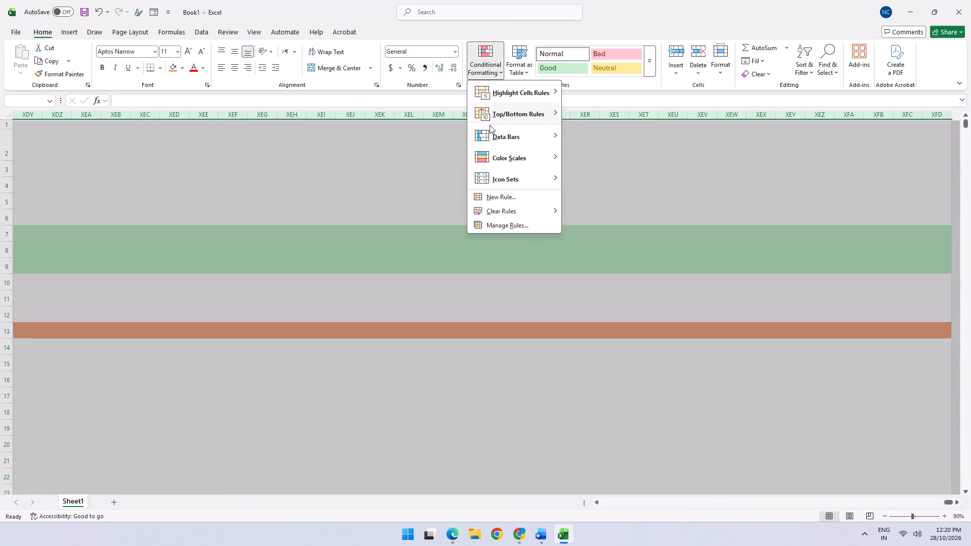
pyautogui.click(684, 89)
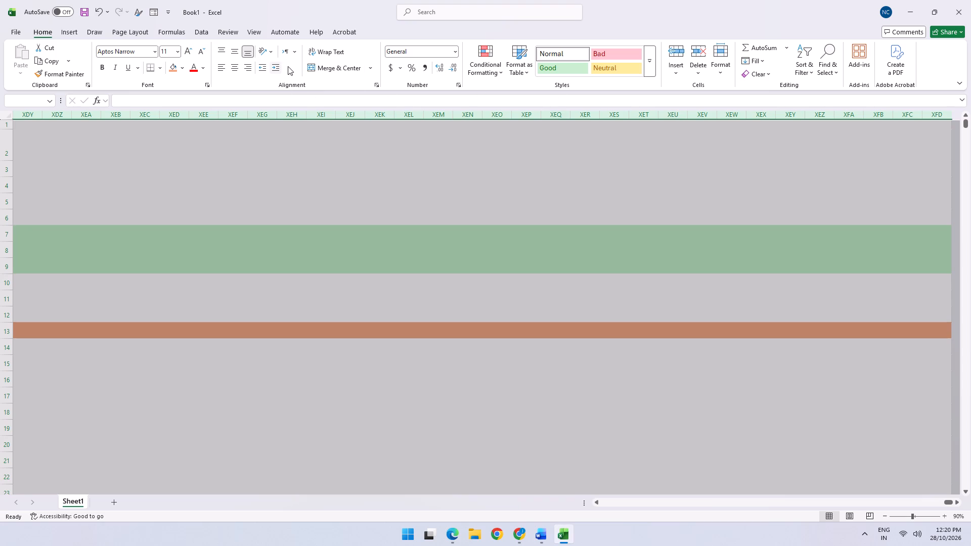
pyautogui.click(181, 65)
pyautogui.click(179, 120)
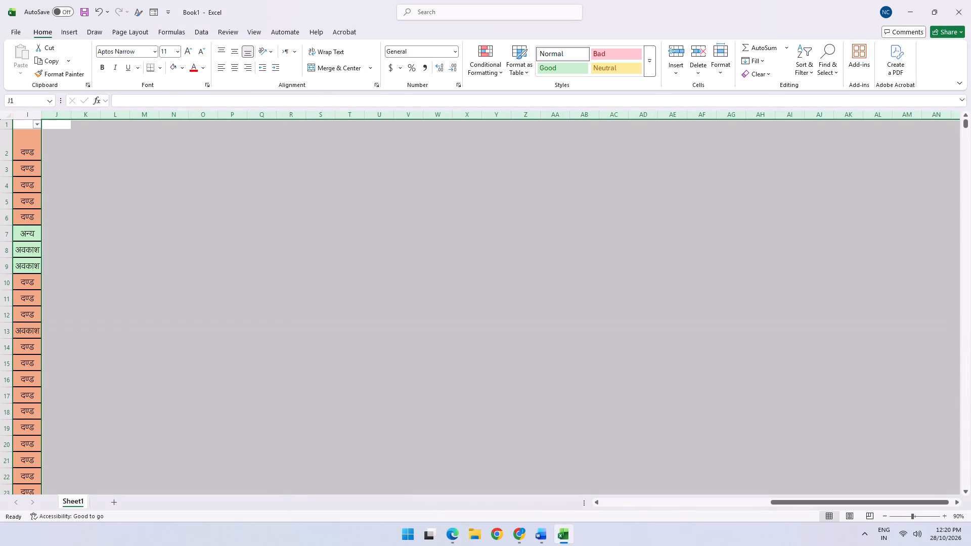
pyautogui.moveTo(776, 503); pyautogui.dragTo(569, 489)
pyautogui.scroll(6, 185, 261)
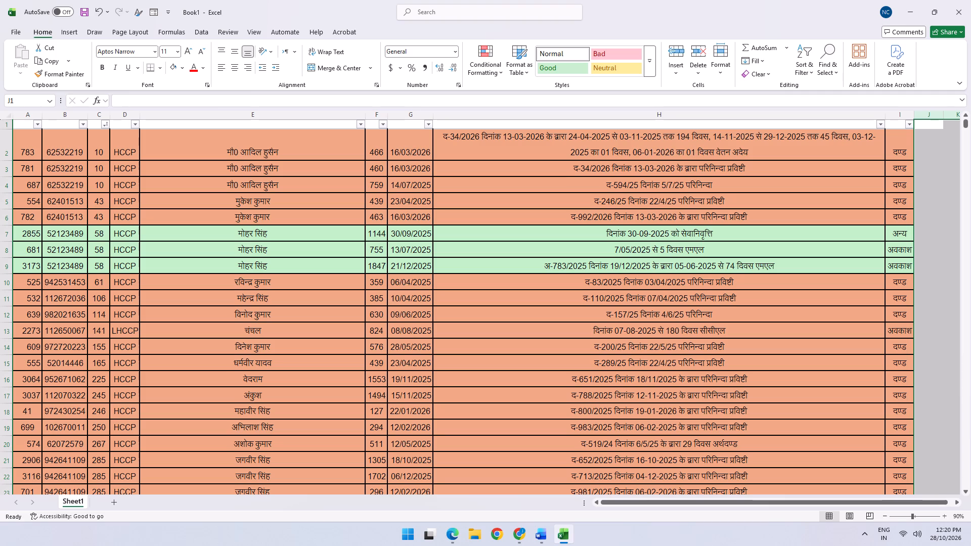
pyautogui.scroll(-7, 84, 269)
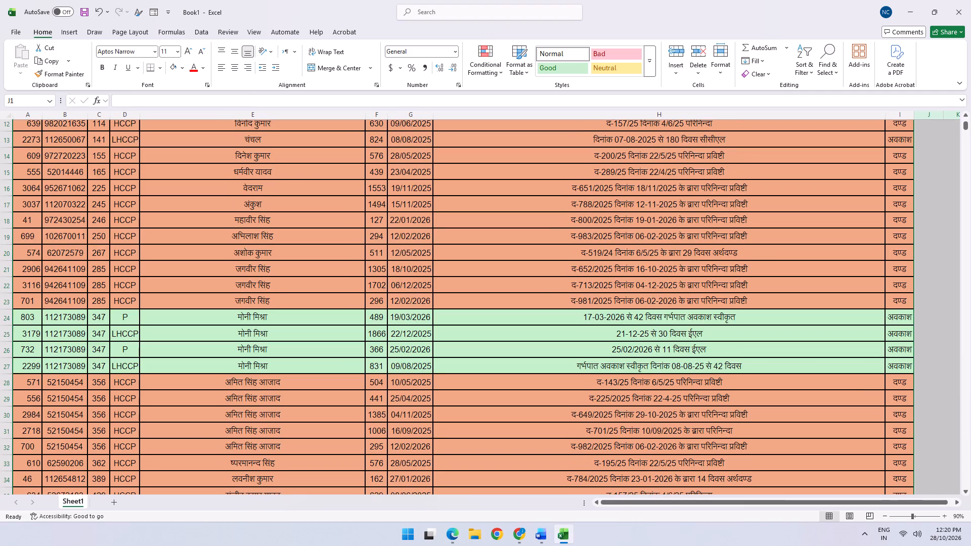
pyautogui.moveTo(6, 318); pyautogui.dragTo(0, 364)
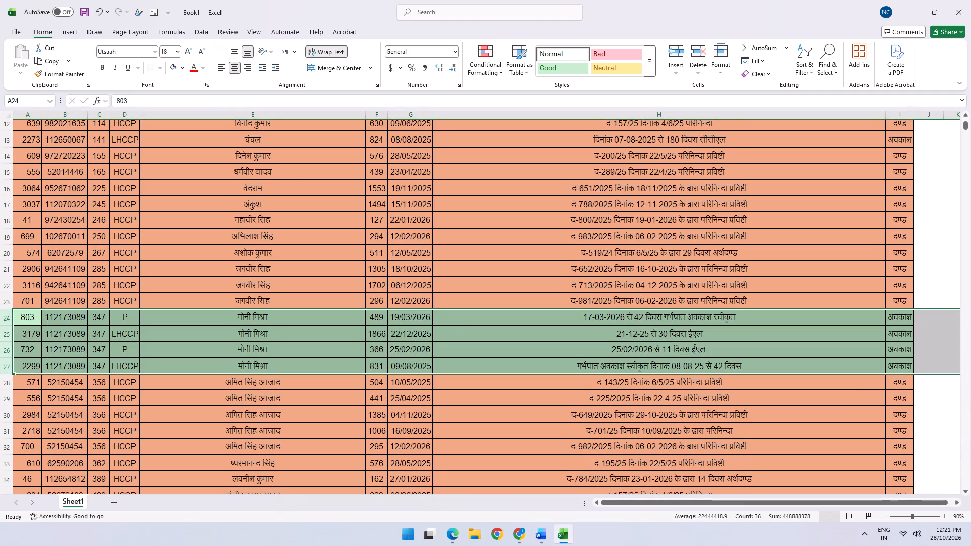
pyautogui.hotkey('ctrl', '-')
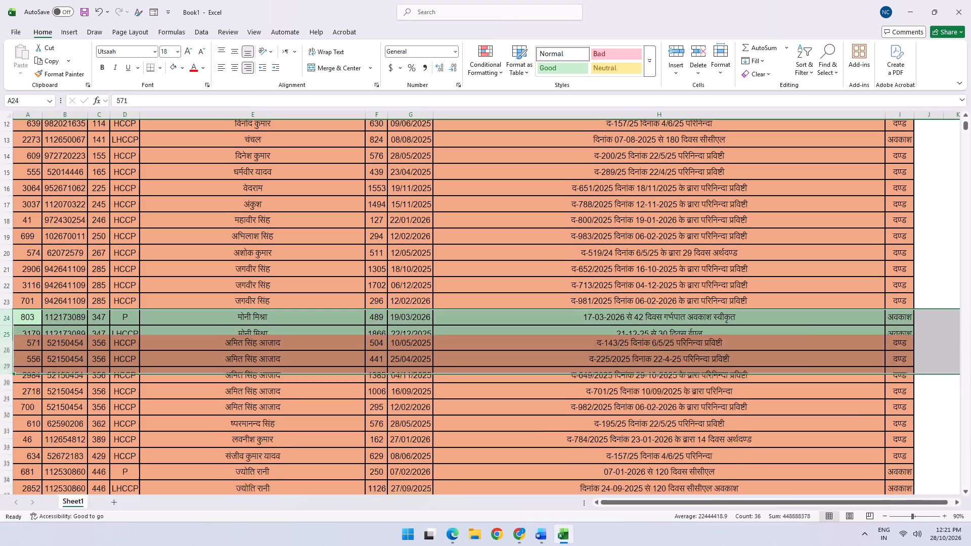
# Remove the stray leading ष् from the name in E29.
pyautogui.scroll(-2, 269, 311)
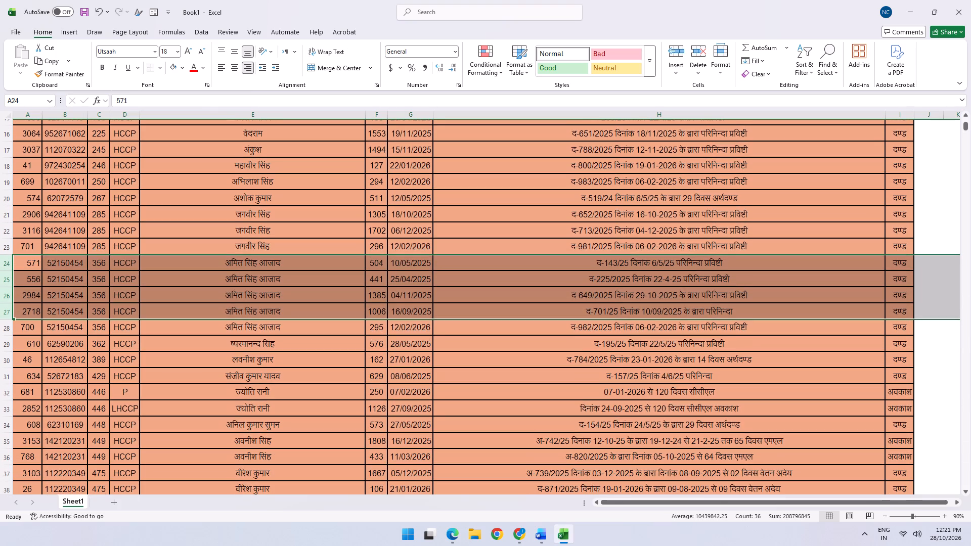
pyautogui.click(226, 340)
pyautogui.doubleClick(226, 340)
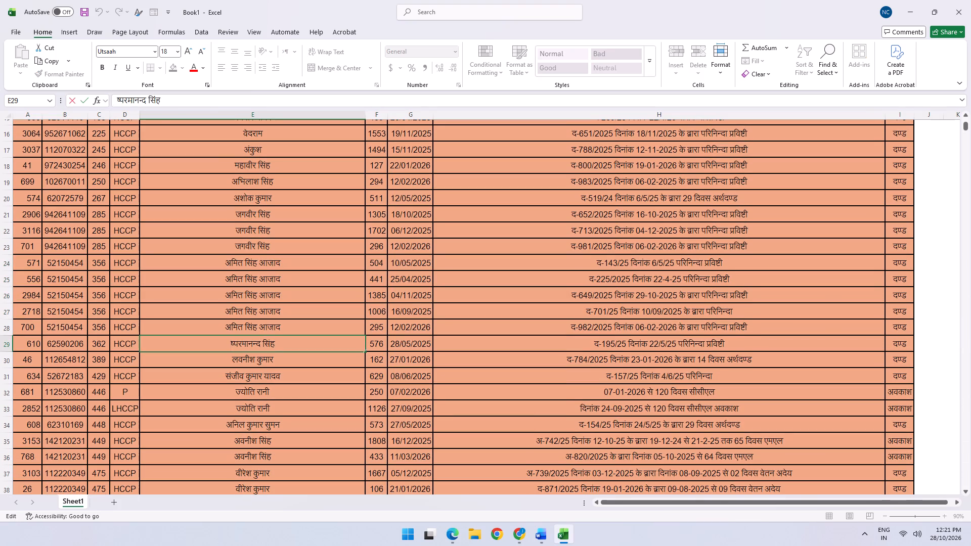
pyautogui.press('Delete')
pyautogui.press('Delete')
pyautogui.press('Return')
# Copy the full order text of H2 onto a new line below the existing text in H3.
pyautogui.scroll(10, 332, 325)
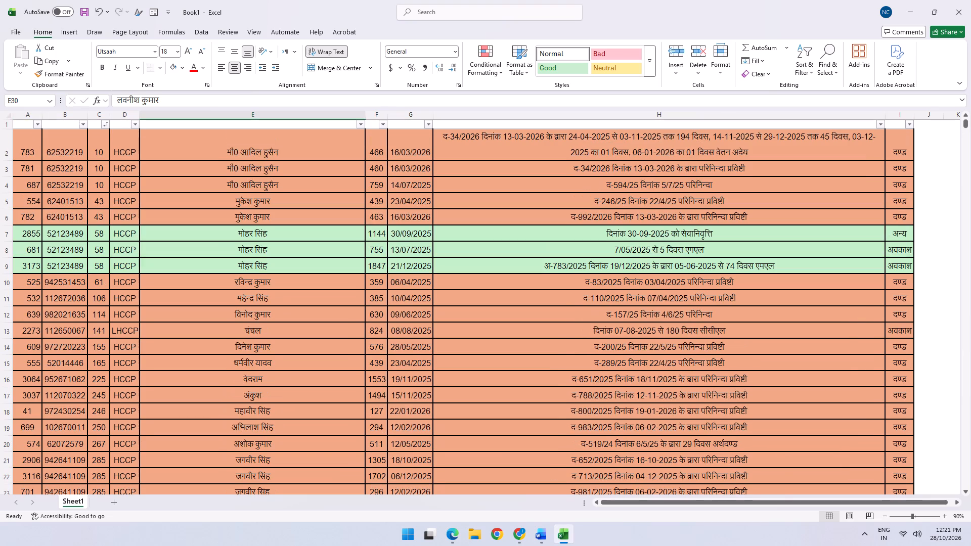
pyautogui.scroll(7, 265, 303)
pyautogui.scroll(2, 154, 196)
pyautogui.click(478, 149)
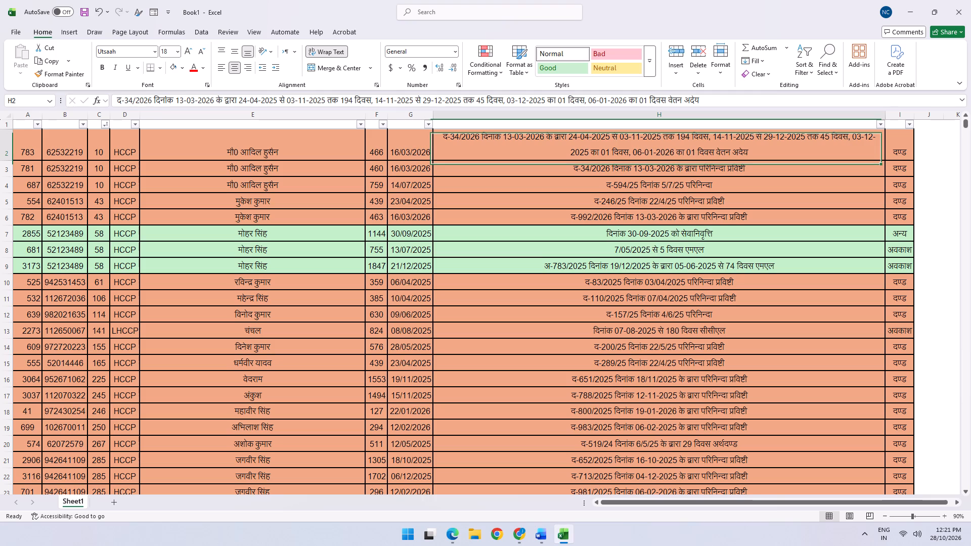
pyautogui.doubleClick(758, 151)
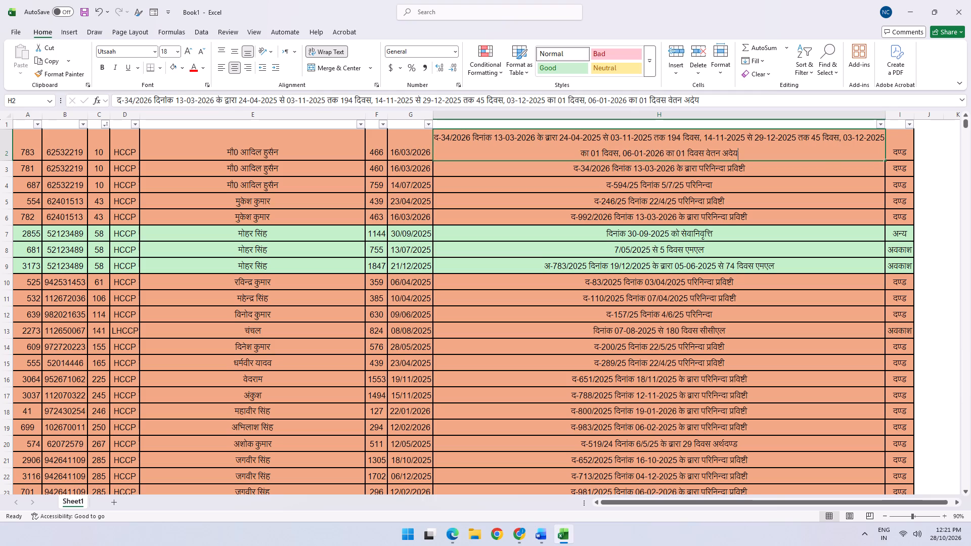
pyautogui.moveTo(635, 143); pyautogui.dragTo(612, 143)
pyautogui.moveTo(751, 150); pyautogui.dragTo(534, 149)
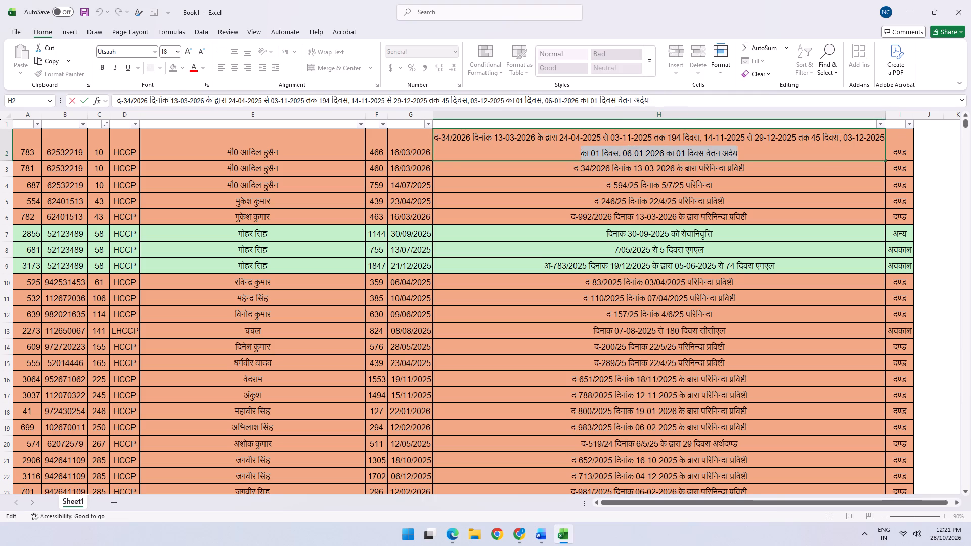
pyautogui.moveTo(534, 149); pyautogui.dragTo(420, 127)
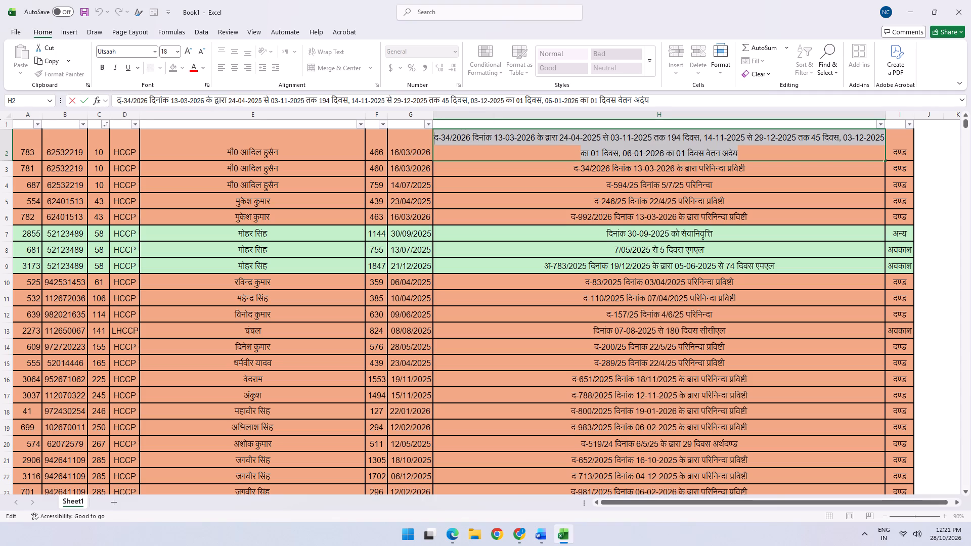
pyautogui.hotkey('ctrl', 'c')
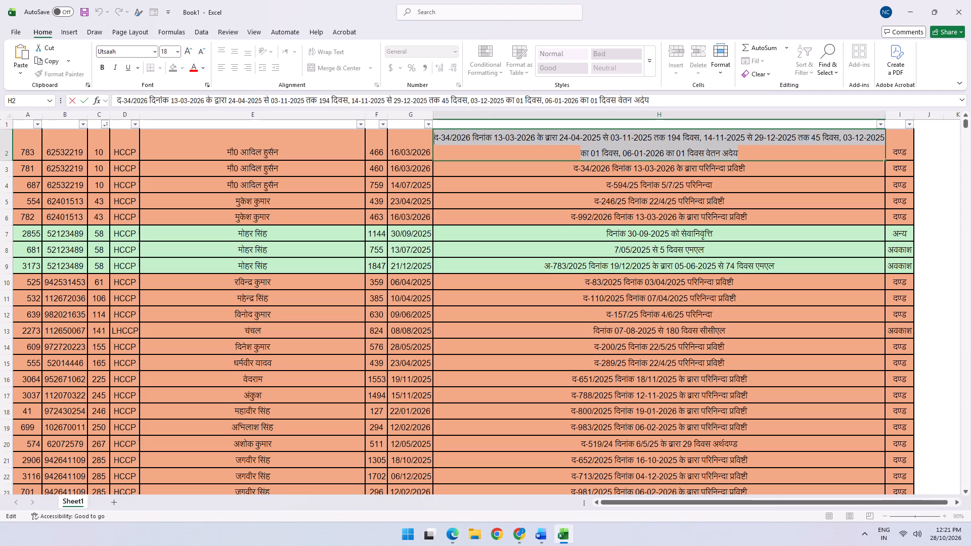
pyautogui.doubleClick(767, 169)
pyautogui.hotkey('alt', 'Return')
pyautogui.hotkey('ctrl', 'v')
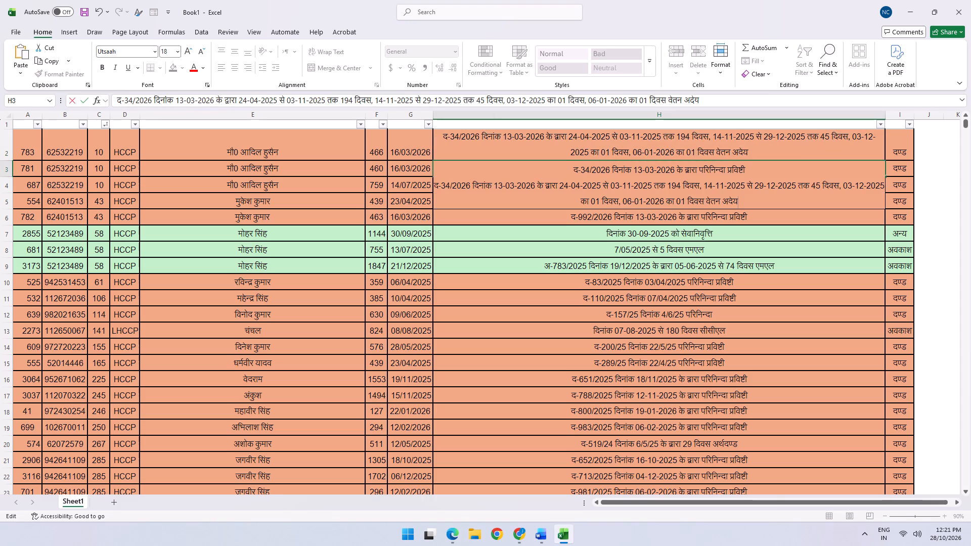
pyautogui.doubleClick(755, 215)
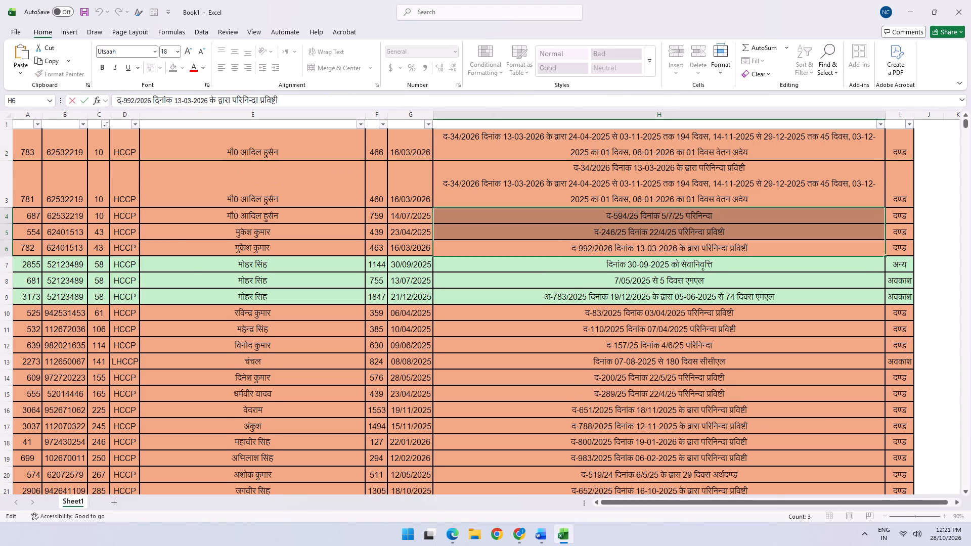
pyautogui.click(763, 201)
# Cut the order text out of H4 and add it as a new last line in H3.
pyautogui.doubleClick(726, 215)
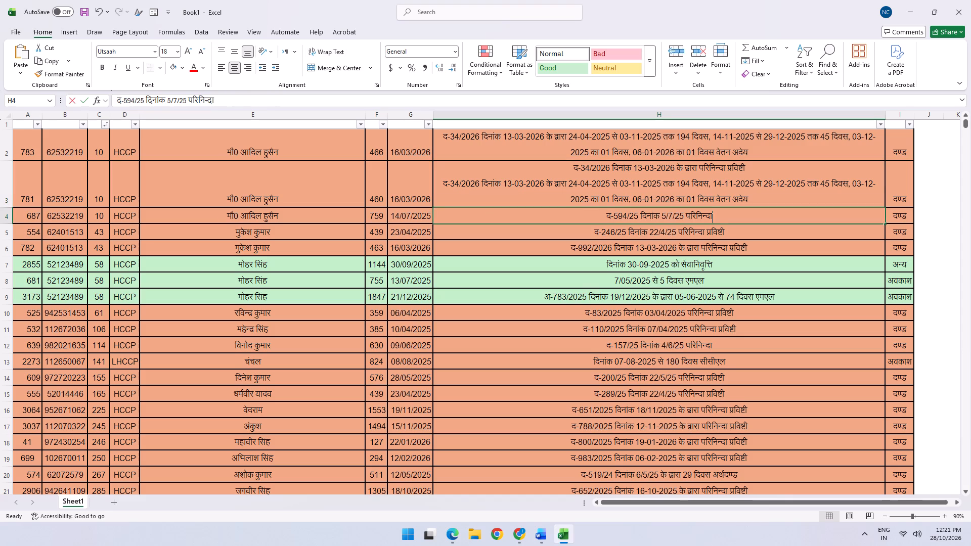
pyautogui.moveTo(741, 217); pyautogui.dragTo(575, 215)
pyautogui.hotkey('ctrl', 'x')
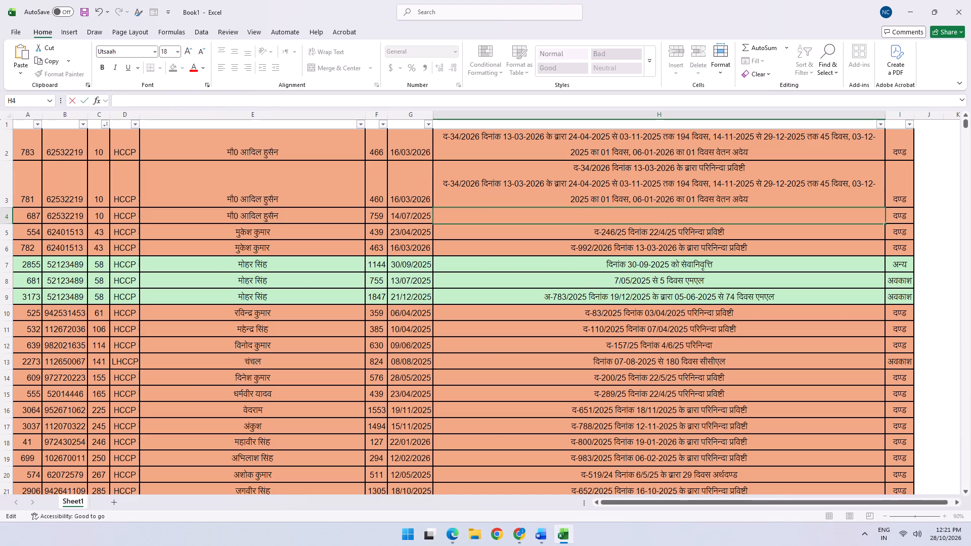
pyautogui.doubleClick(769, 201)
pyautogui.hotkey('alt', 'Return')
pyautogui.hotkey('ctrl', 'v')
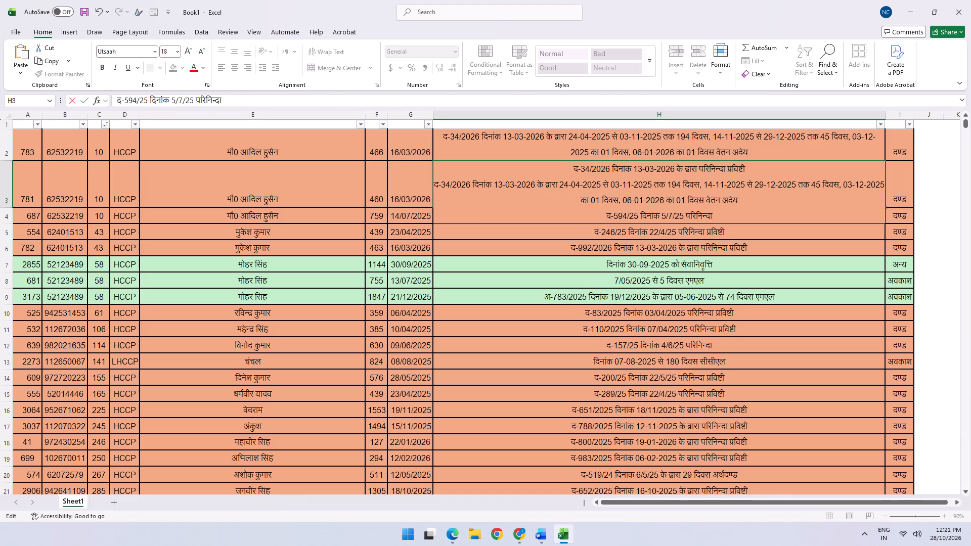
pyautogui.click(694, 278)
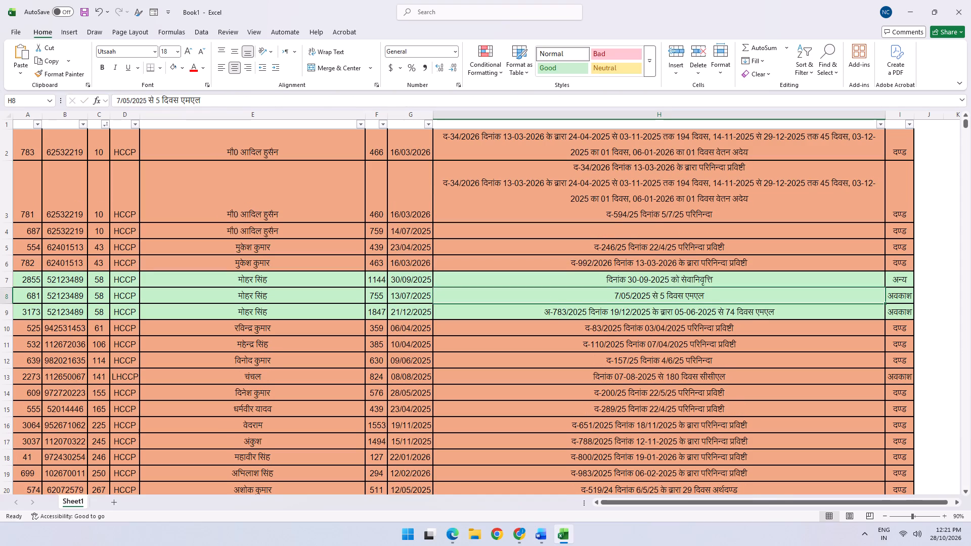
# Insert "के द्वारा" with a trailing space before परिनिन्दा in the last line of H3.
pyautogui.doubleClick(686, 212)
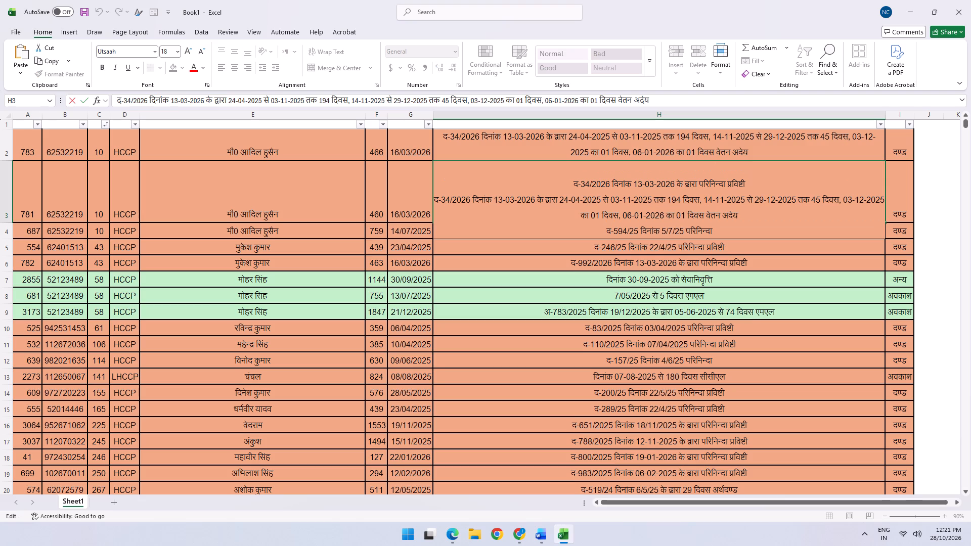
pyautogui.click(688, 233)
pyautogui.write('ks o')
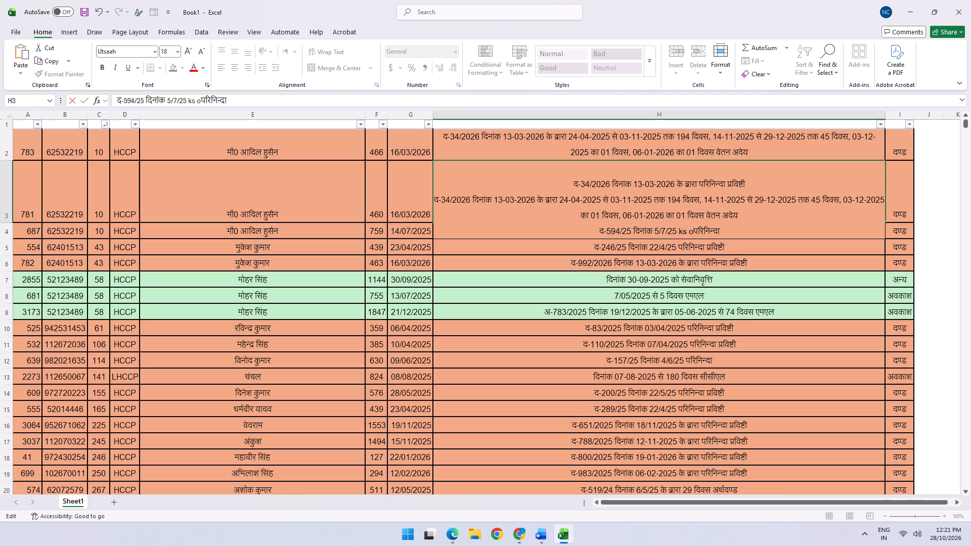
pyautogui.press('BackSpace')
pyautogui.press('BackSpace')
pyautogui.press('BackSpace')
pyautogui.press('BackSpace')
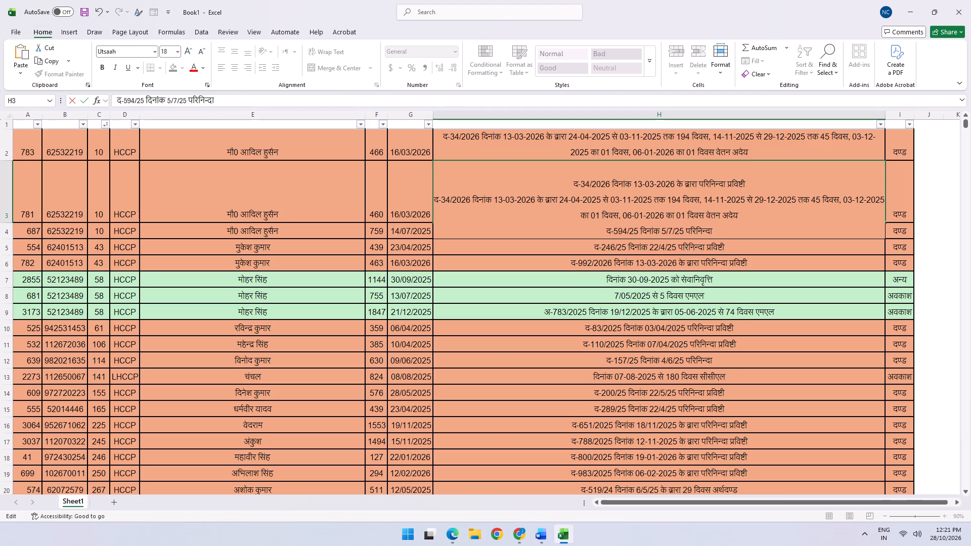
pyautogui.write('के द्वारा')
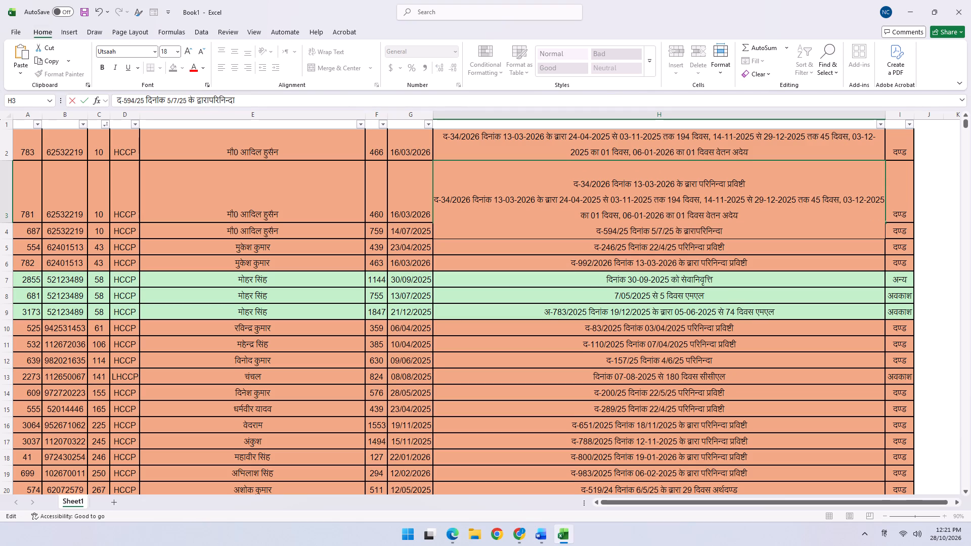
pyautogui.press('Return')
pyautogui.doubleClick(698, 209)
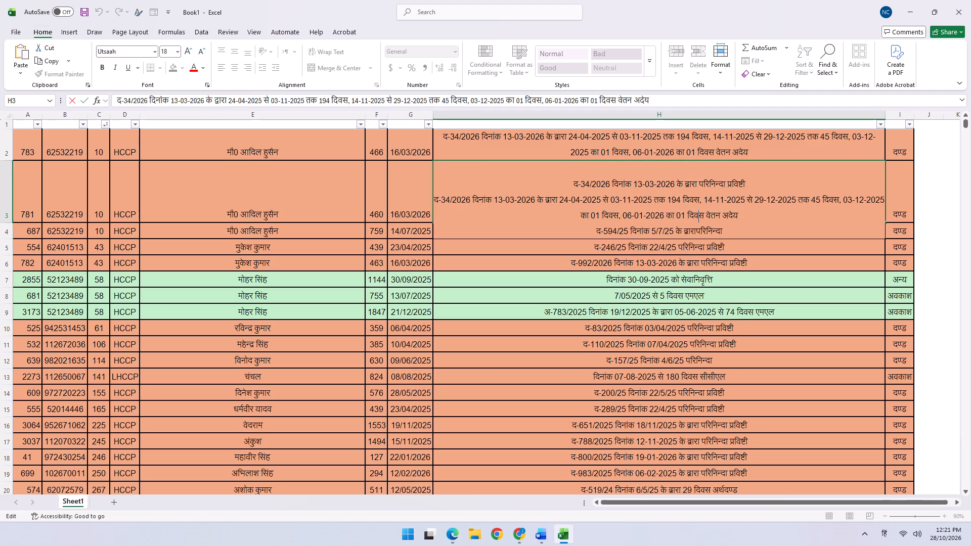
pyautogui.click(695, 228)
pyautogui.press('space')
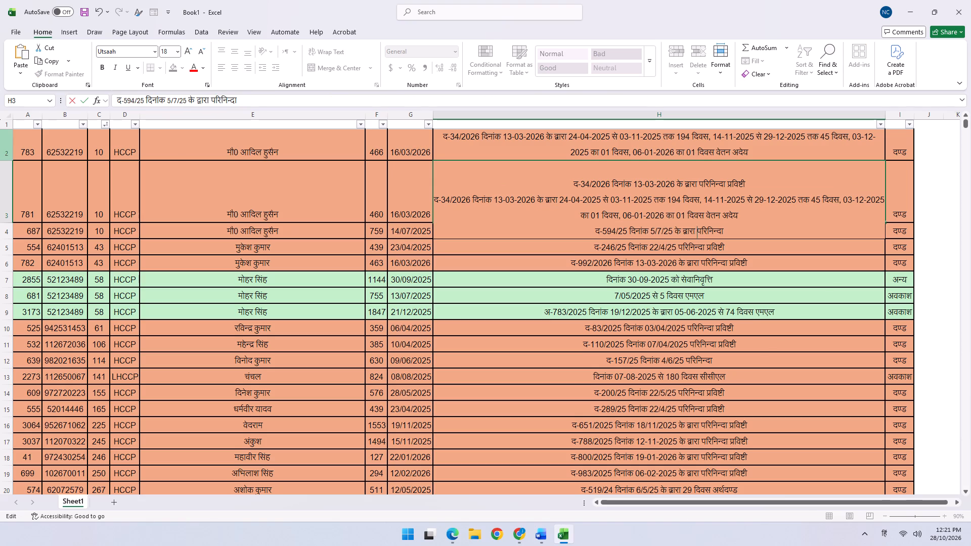
# Delete row 2, whose order text is already merged into the row below it.
pyautogui.click(0, 141)
pyautogui.scroll(3, 123, 184)
pyautogui.hotkey('ctrl', '-')
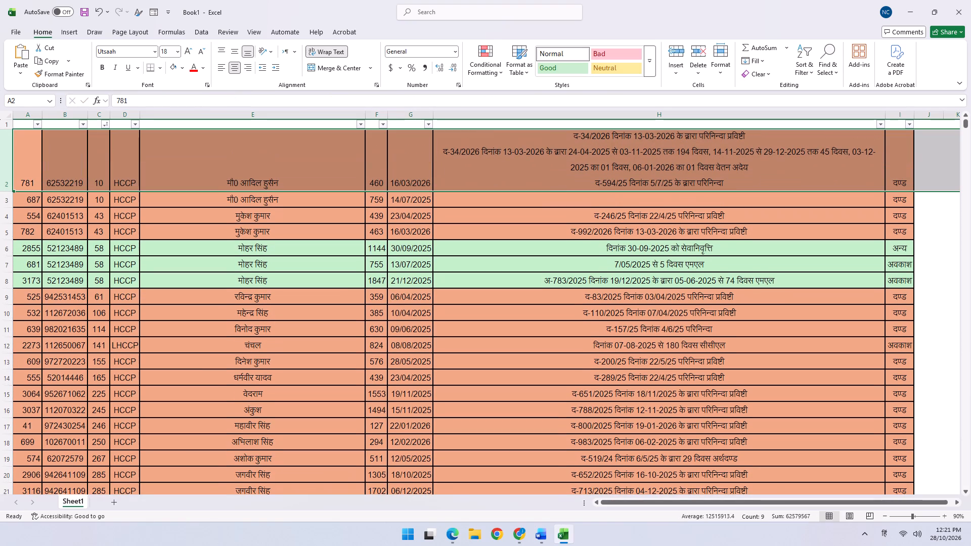
# Delete row 3, the duplicate row whose order text is already merged into row 2.
pyautogui.click(2, 201)
pyautogui.hotkey('ctrl', '-')
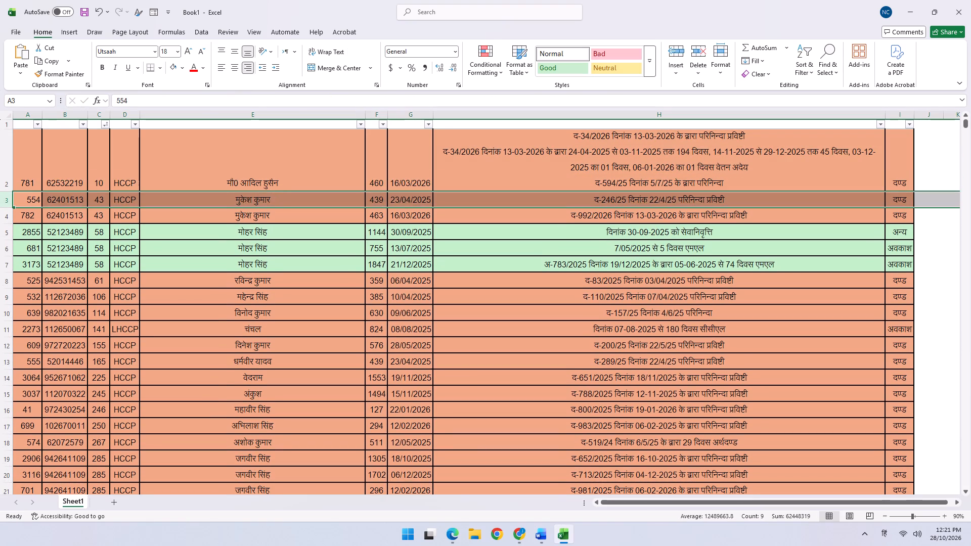
pyautogui.doubleClick(761, 212)
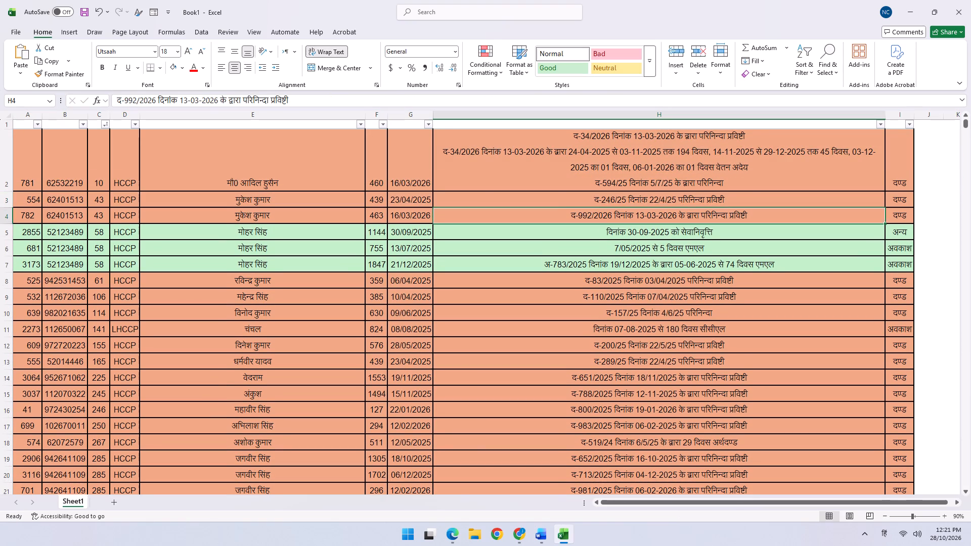
pyautogui.moveTo(762, 212); pyautogui.dragTo(484, 211)
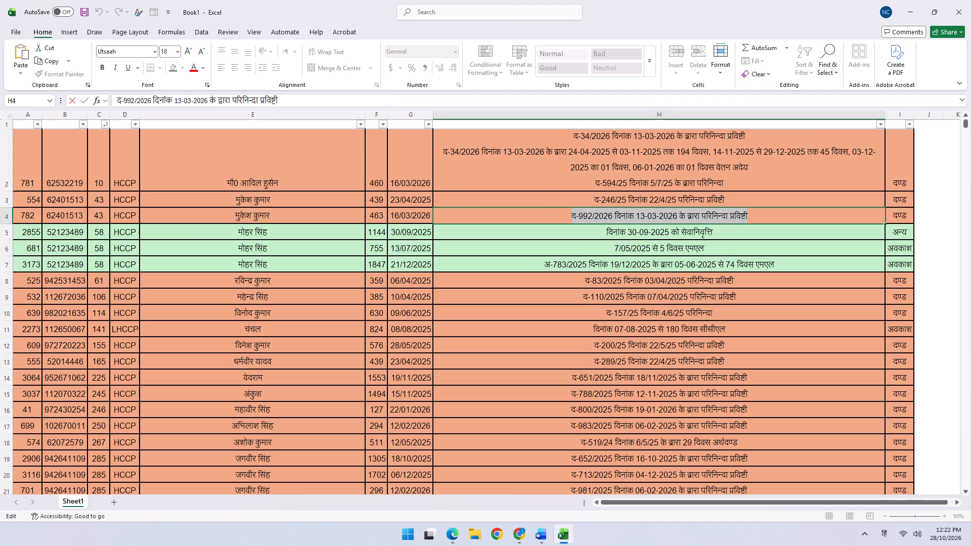
pyautogui.hotkey('ctrl', 'x')
pyautogui.tripleClick(745, 198)
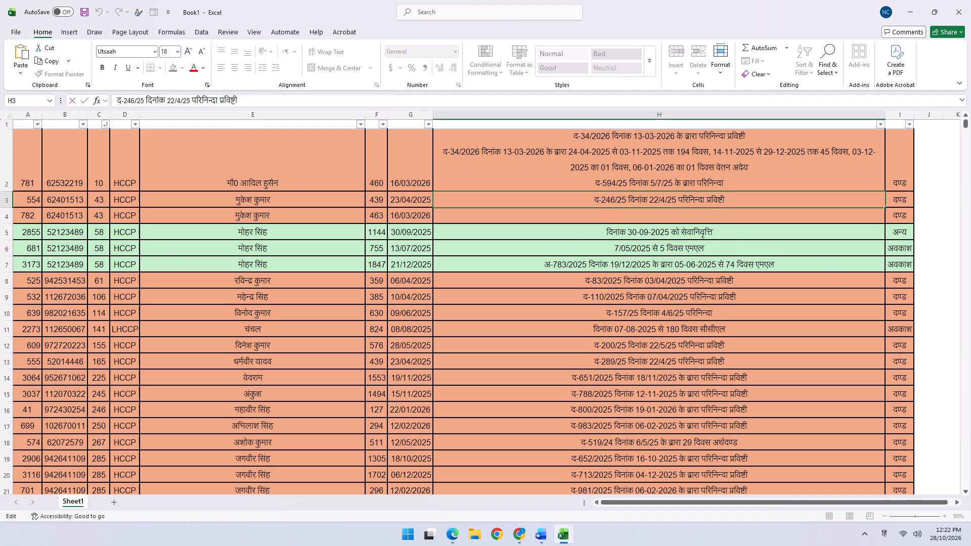
pyautogui.hotkey('alt', 'Return')
pyautogui.hotkey('ctrl', 'v')
pyautogui.press('Return')
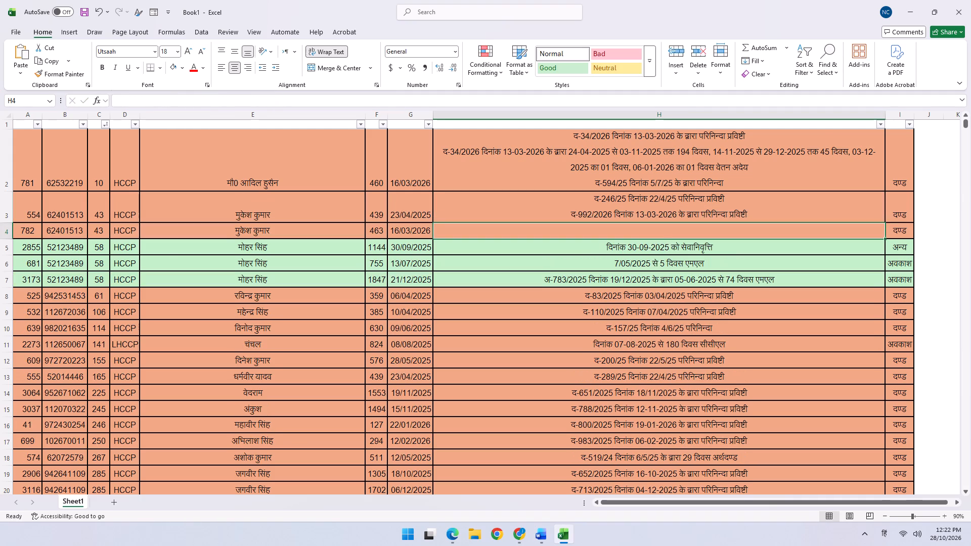
# Delete the emptied row 4 and the three green rows directly below it.
pyautogui.click(0, 229)
pyautogui.hotkey('ctrl', '-')
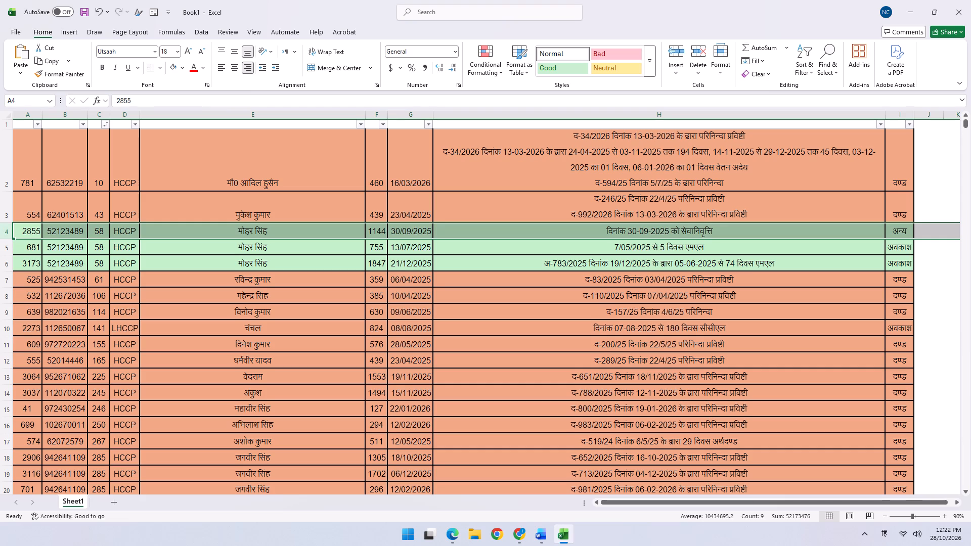
pyautogui.hotkey('ctrl', '-')
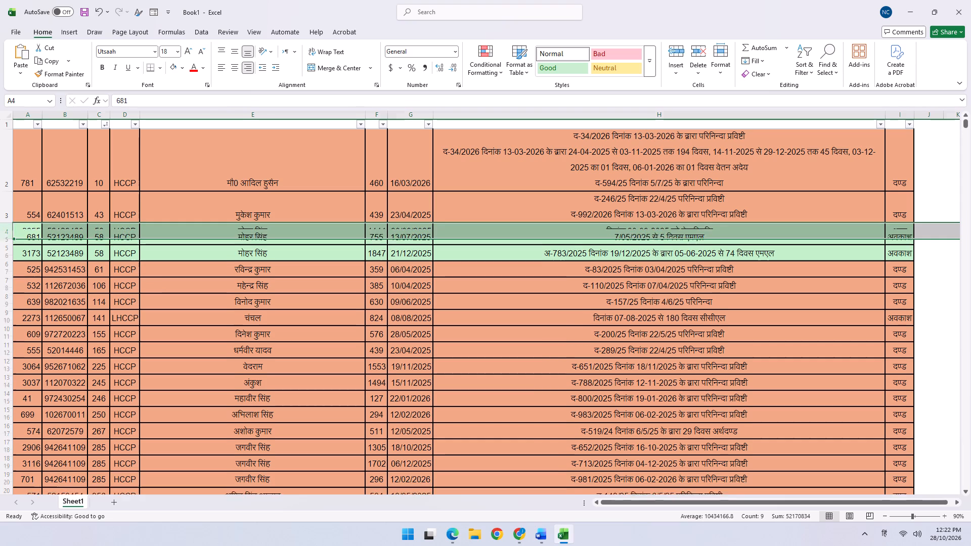
pyautogui.hotkey('ctrl', '-')
pyautogui.hotkey('ctrl', '-')
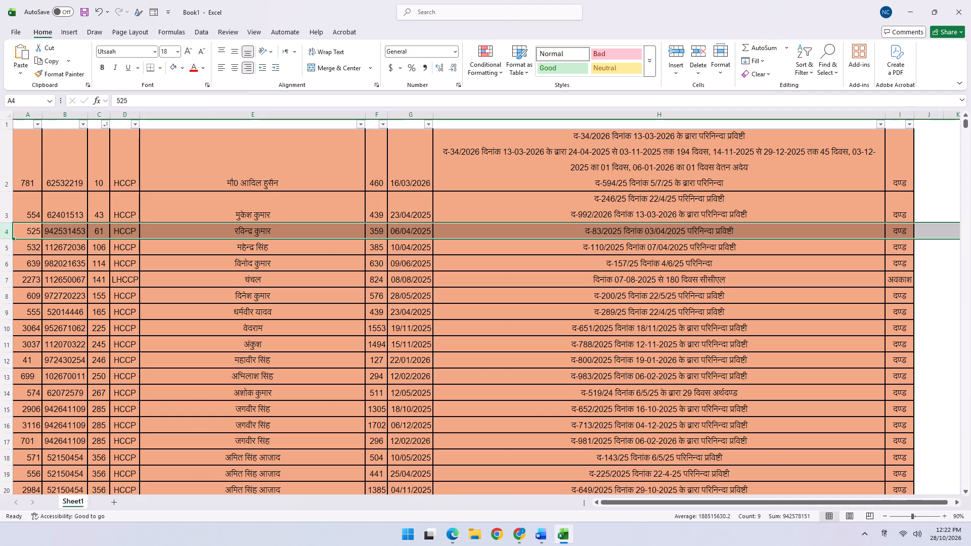
# Cut the द-713/2025 order text out of H16 and add it as a new last line in H15.
pyautogui.click(9, 239)
pyautogui.click(1, 247)
pyautogui.press('Down')
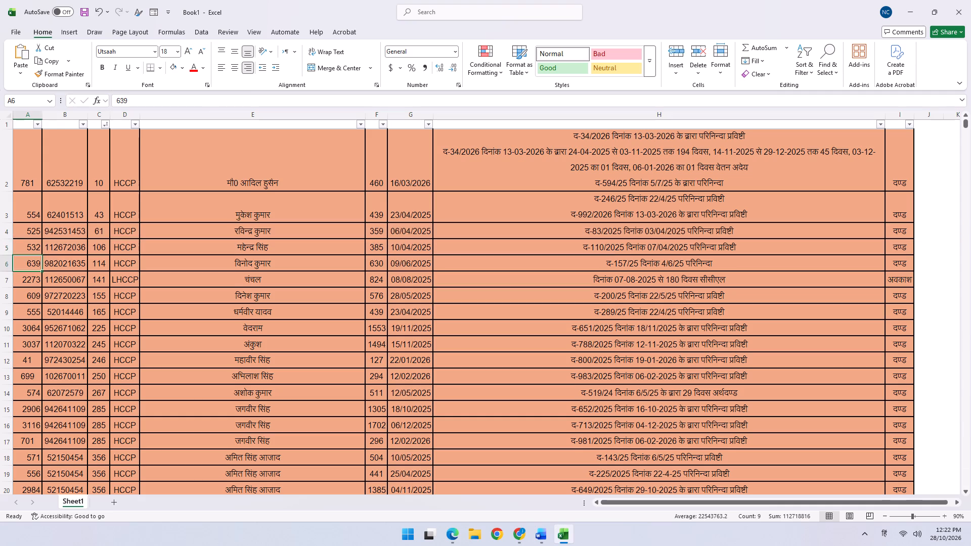
pyautogui.press('Down')
pyautogui.click(252, 357)
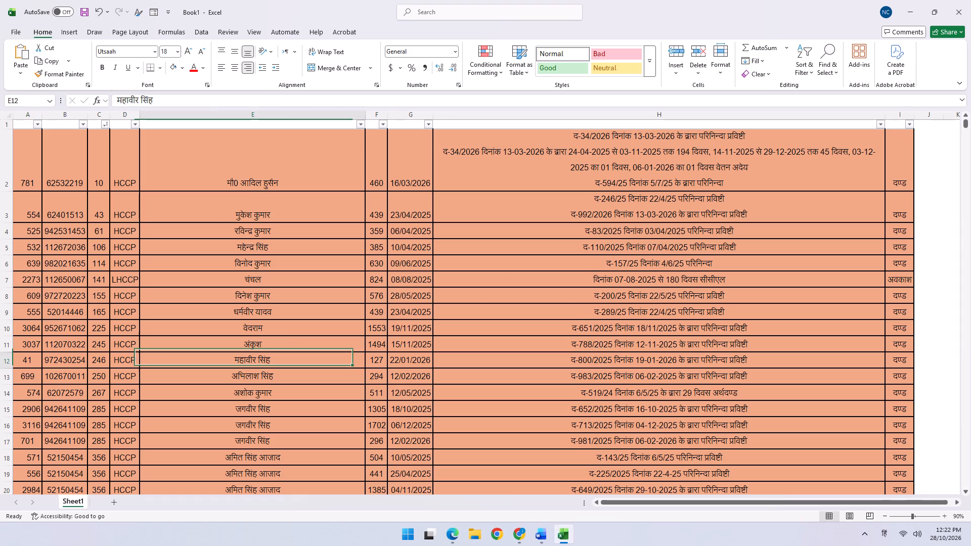
pyautogui.press('Down')
pyautogui.press('Down')
pyautogui.press('Down')
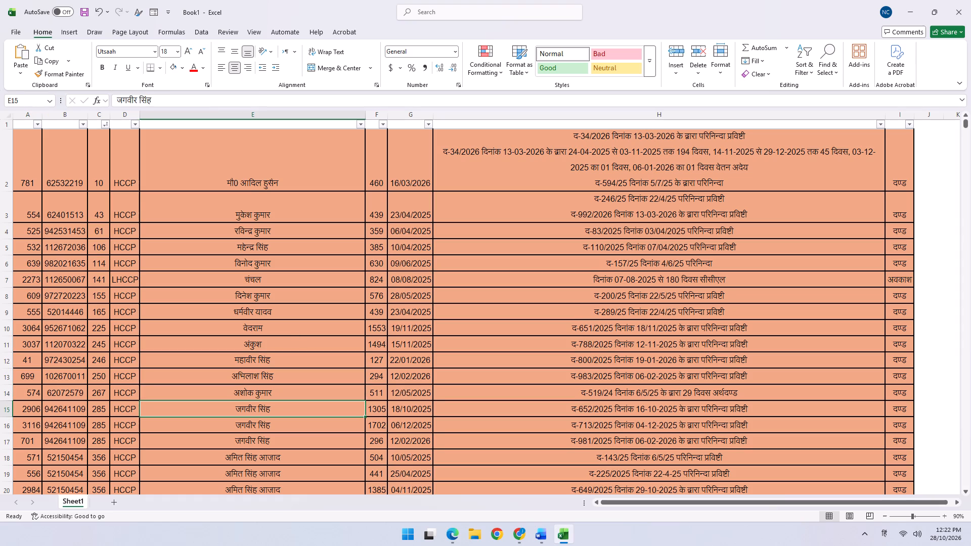
pyautogui.doubleClick(776, 424)
pyautogui.moveTo(782, 426); pyautogui.dragTo(525, 438)
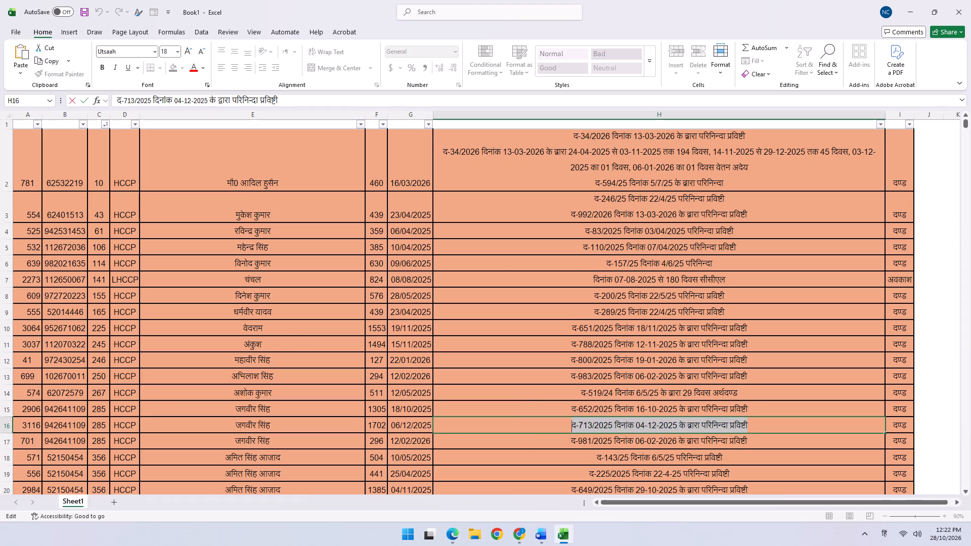
pyautogui.hotkey('ctrl', 'x')
pyautogui.tripleClick(774, 409)
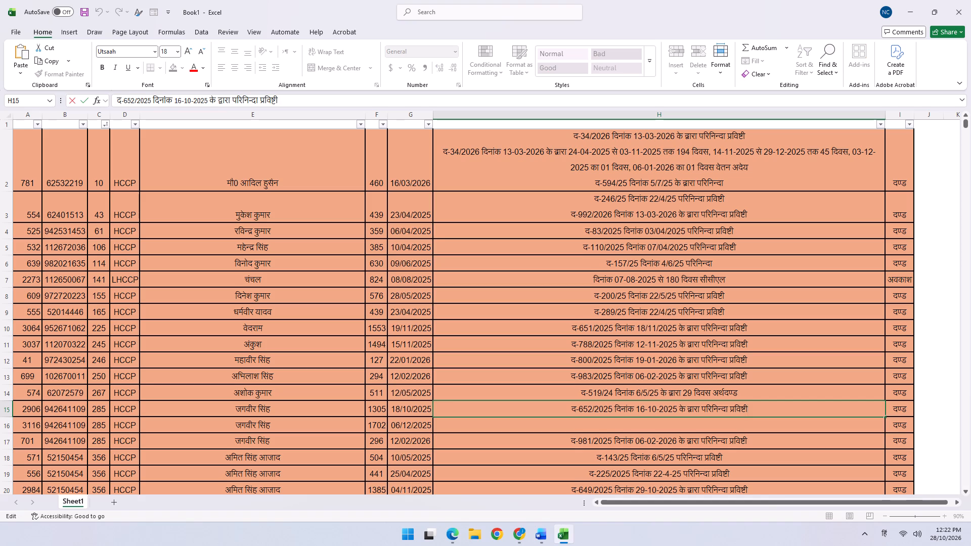
pyautogui.hotkey('alt', 'Return')
pyautogui.hotkey('ctrl', 'v')
# Cut the द-981/2025 order text out of H17 and add it as a new last line in H15.
pyautogui.doubleClick(753, 441)
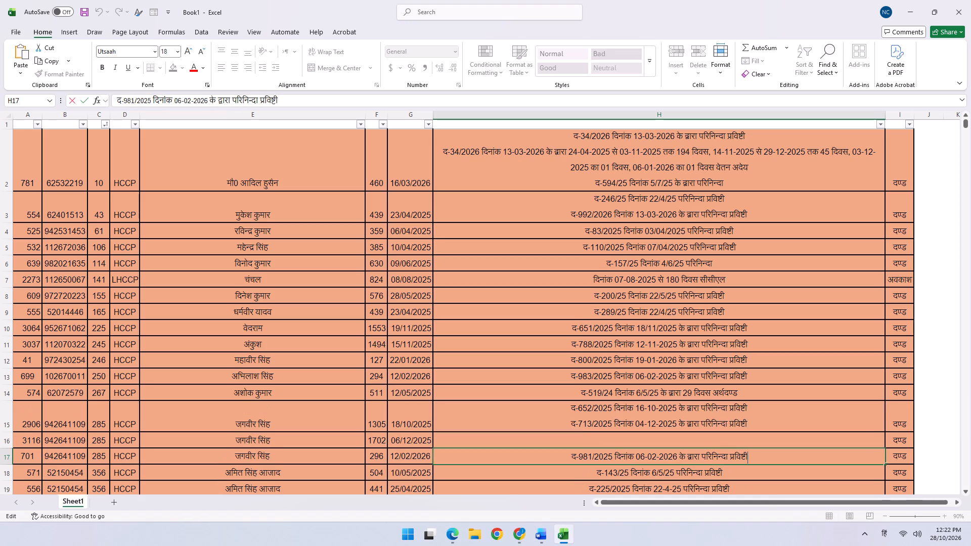
pyautogui.moveTo(763, 454); pyautogui.dragTo(513, 471)
pyautogui.hotkey('ctrl', 'x')
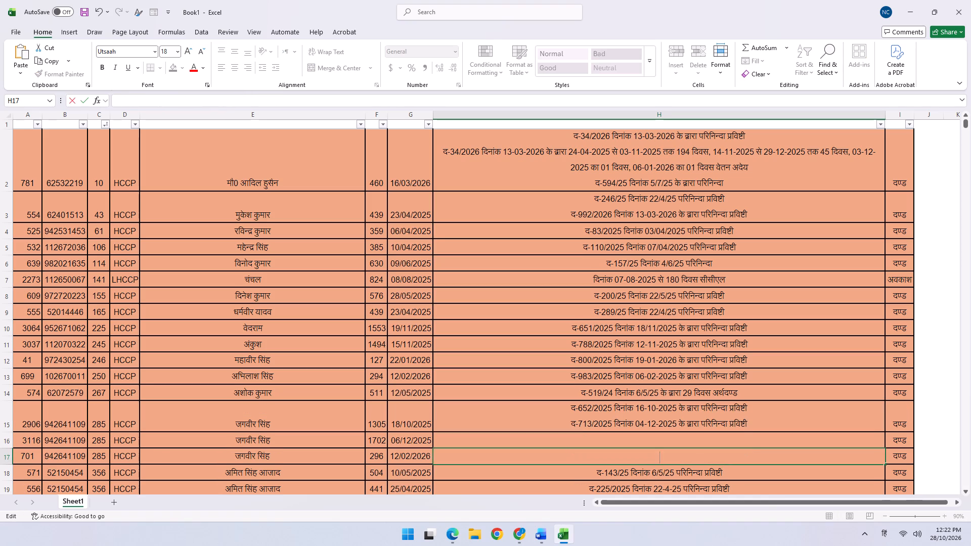
pyautogui.doubleClick(767, 424)
pyautogui.doubleClick(766, 422)
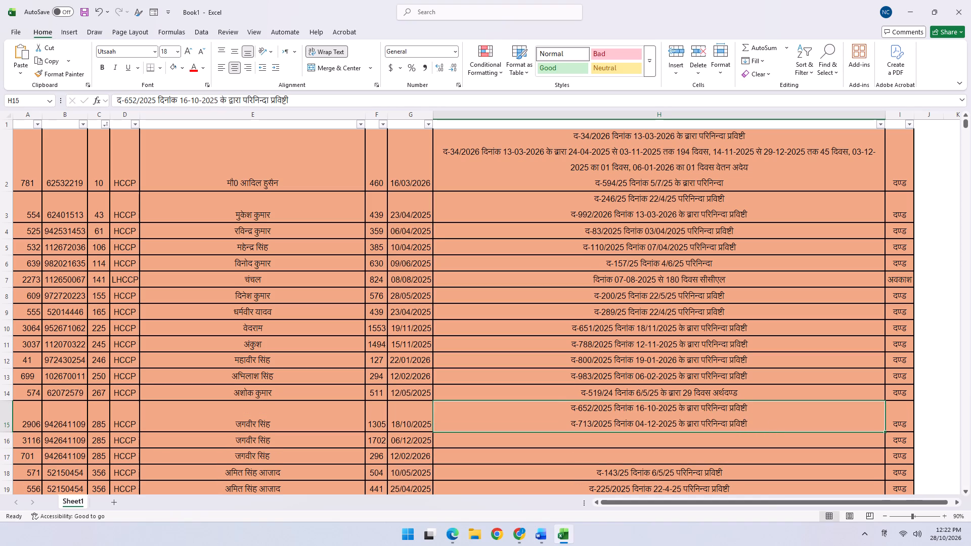
pyautogui.hotkey('alt', 'Return')
pyautogui.hotkey('ctrl', 'v')
pyautogui.press('Return')
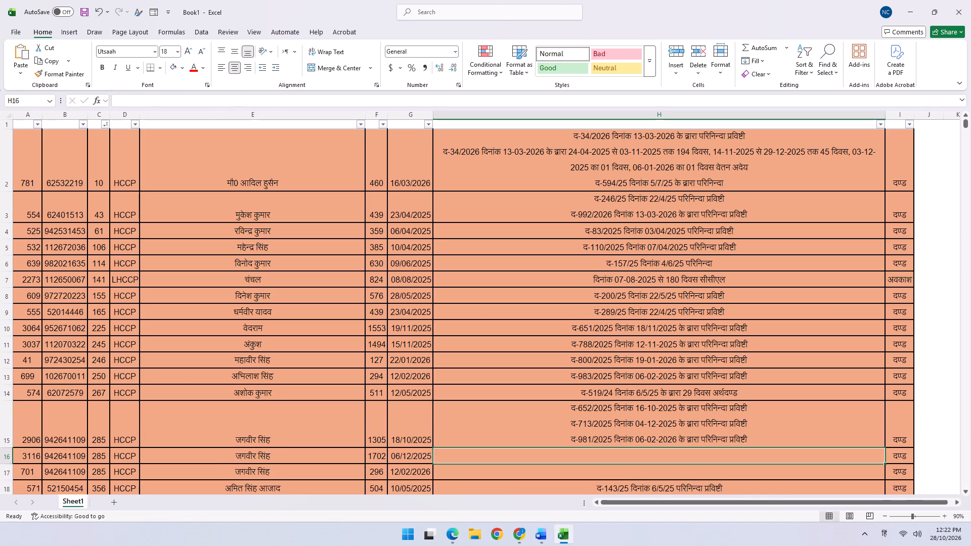
# Delete the emptied duplicate rows 16 and 17.
pyautogui.click(0, 453)
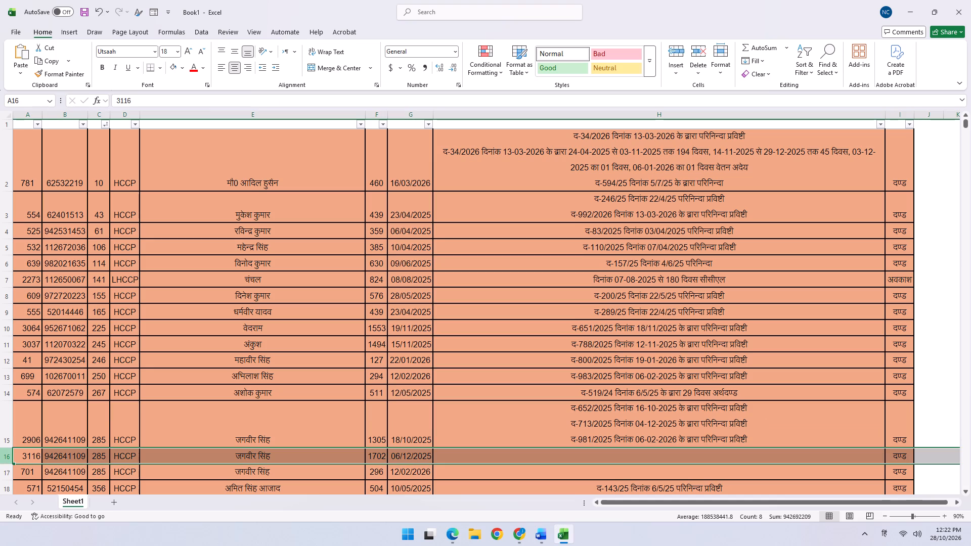
pyautogui.hotkey('ctrl', '-')
pyautogui.hotkey('ctrl', '-')
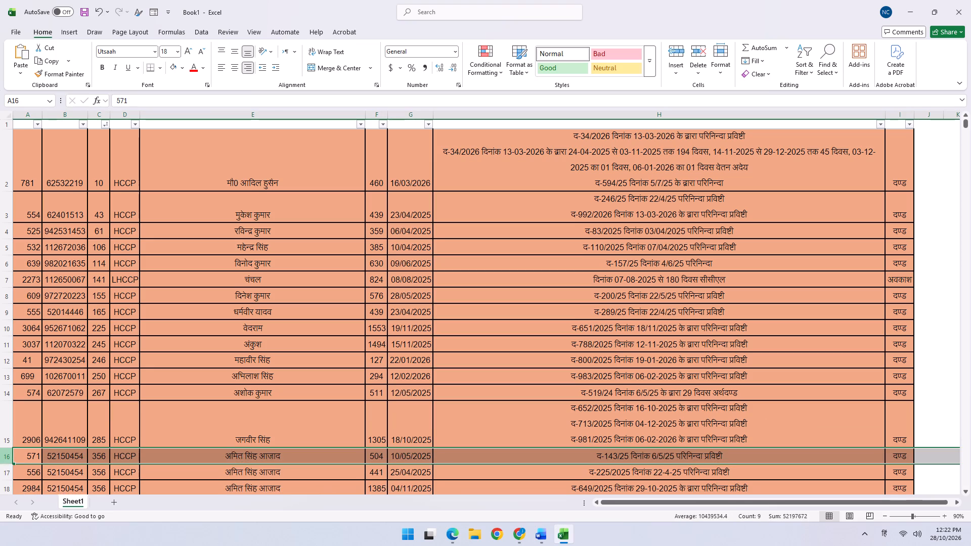
# Cut the द-225/2025 order text out of H17 and add it as a new last line in H16.
pyautogui.scroll(-3, 312, 368)
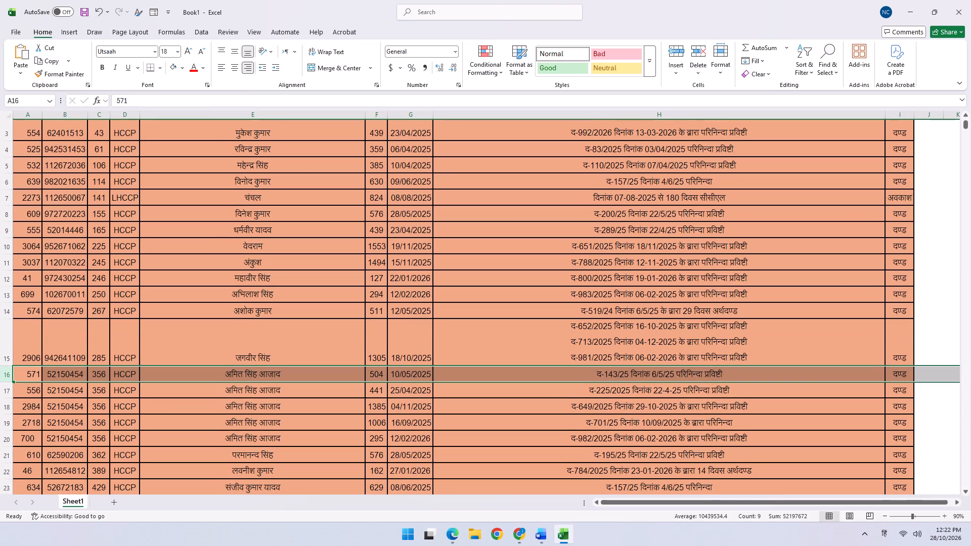
pyautogui.doubleClick(747, 374)
pyautogui.moveTo(743, 387); pyautogui.dragTo(590, 391)
pyautogui.doubleClick(590, 391)
pyautogui.moveTo(577, 392); pyautogui.dragTo(811, 385)
pyautogui.hotkey('ctrl', 'x')
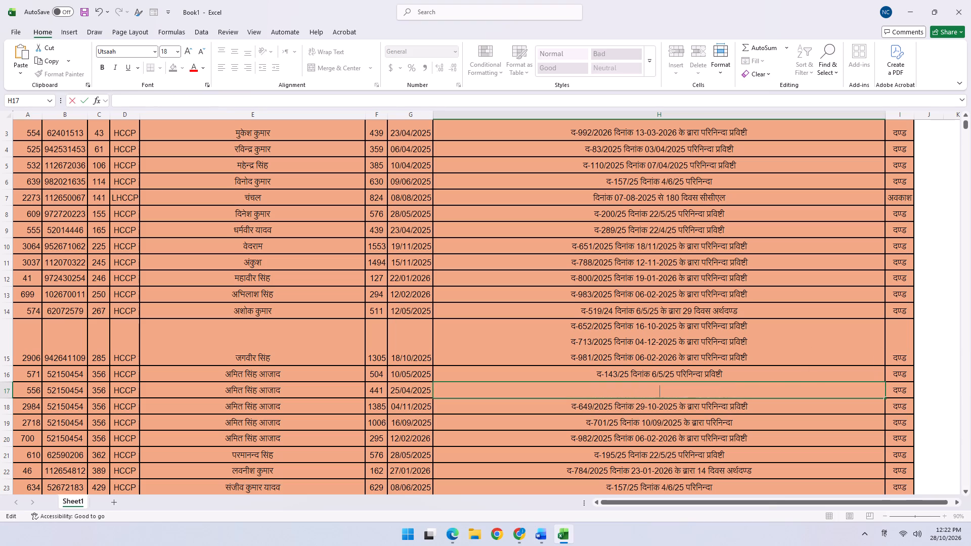
pyautogui.doubleClick(755, 372)
pyautogui.hotkey('alt', 'Return')
pyautogui.hotkey('ctrl', 'v')
pyautogui.press('Return')
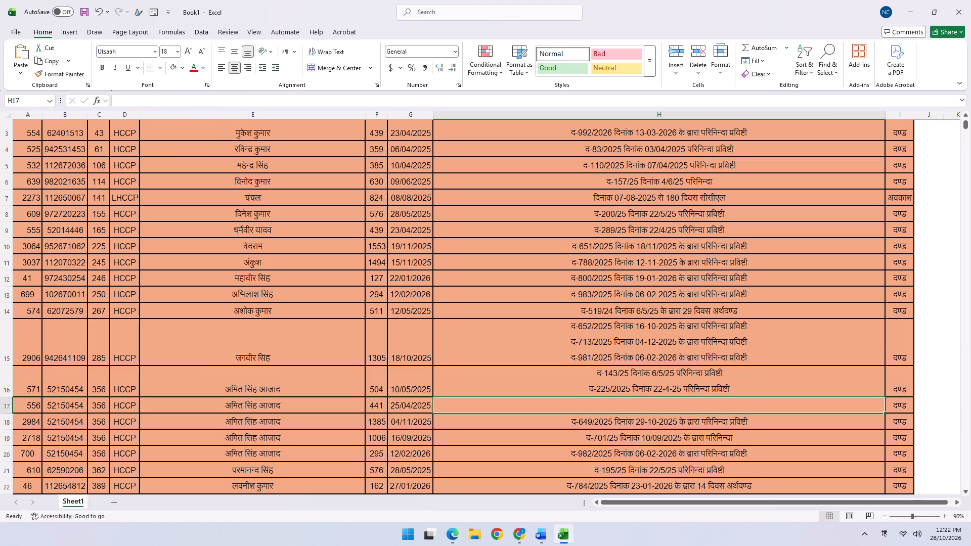
# Cut the द-649/2025 order text out of H18 and add it as a new last line in H16.
pyautogui.doubleClick(758, 426)
pyautogui.moveTo(762, 418); pyautogui.dragTo(488, 440)
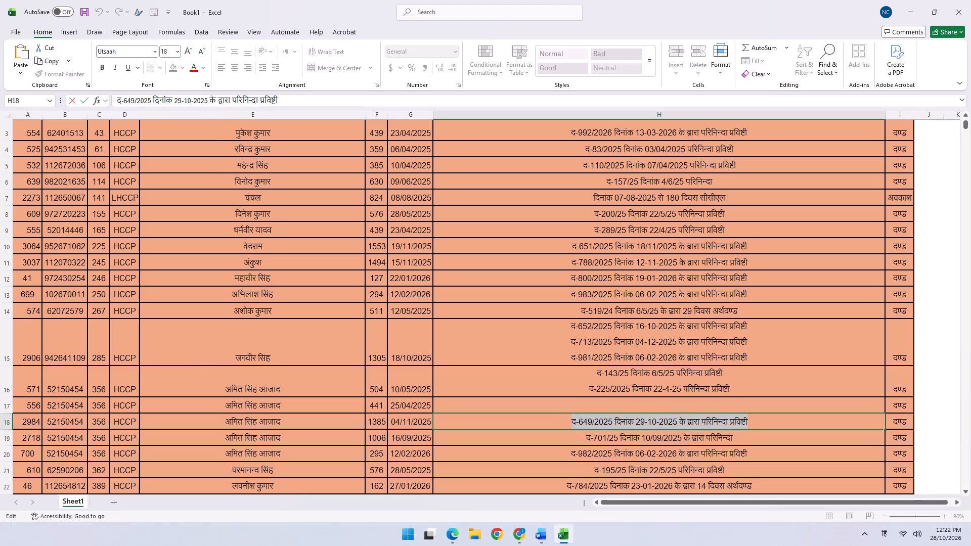
pyautogui.hotkey('ctrl', 'x')
pyautogui.doubleClick(750, 386)
pyautogui.hotkey('alt', 'Return')
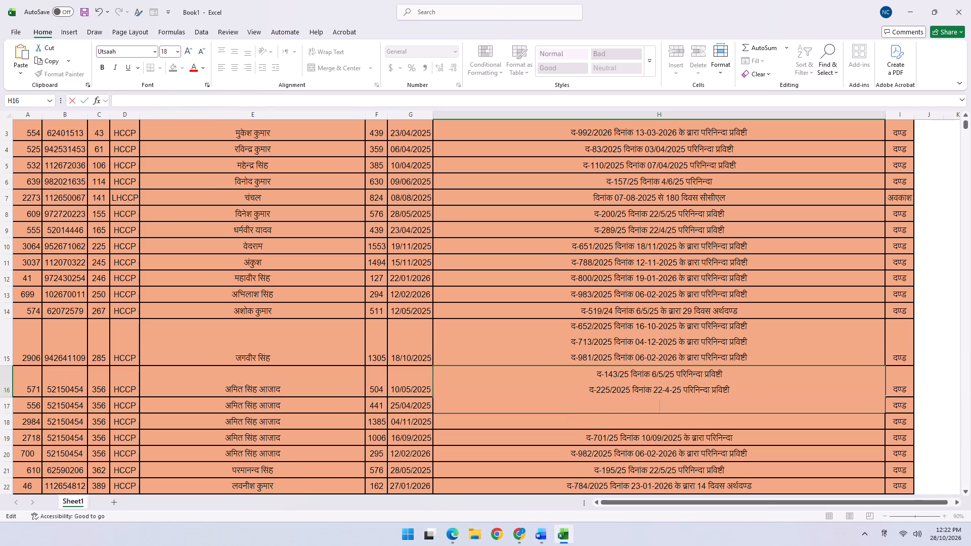
pyautogui.hotkey('ctrl', 'v')
pyautogui.press('Return')
# Cut the द-701/25 order text out of H19 and add it as a new last line in H16.
pyautogui.scroll(-1, 741, 403)
pyautogui.doubleClick(740, 425)
pyautogui.moveTo(754, 422); pyautogui.dragTo(476, 438)
pyautogui.hotkey('ctrl', 'x')
pyautogui.doubleClick(786, 376)
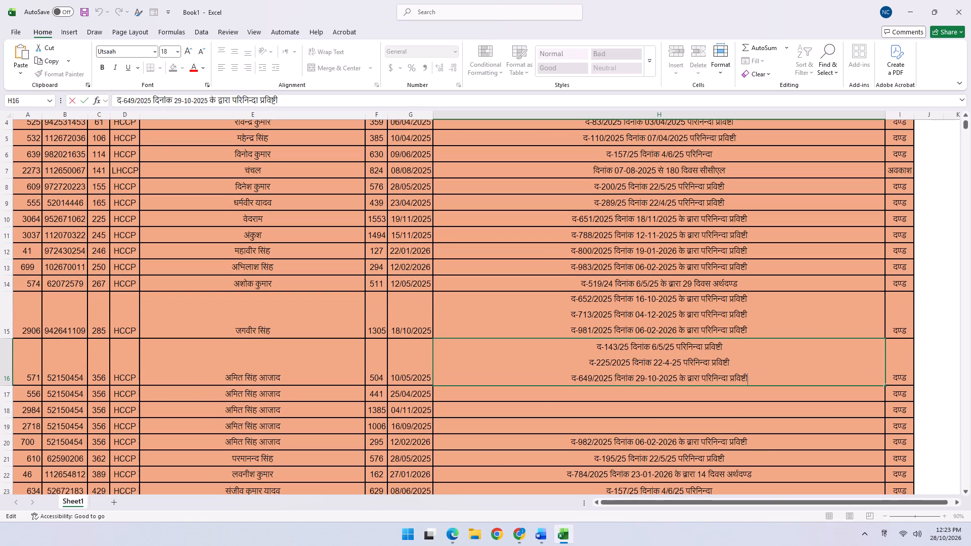
pyautogui.hotkey('alt', 'Return')
pyautogui.hotkey('ctrl', 'v')
pyautogui.press('Return')
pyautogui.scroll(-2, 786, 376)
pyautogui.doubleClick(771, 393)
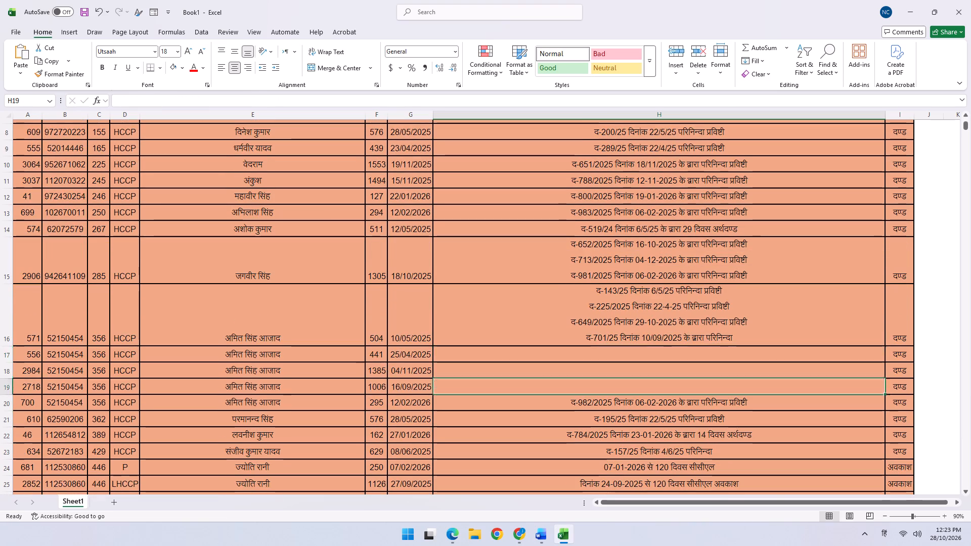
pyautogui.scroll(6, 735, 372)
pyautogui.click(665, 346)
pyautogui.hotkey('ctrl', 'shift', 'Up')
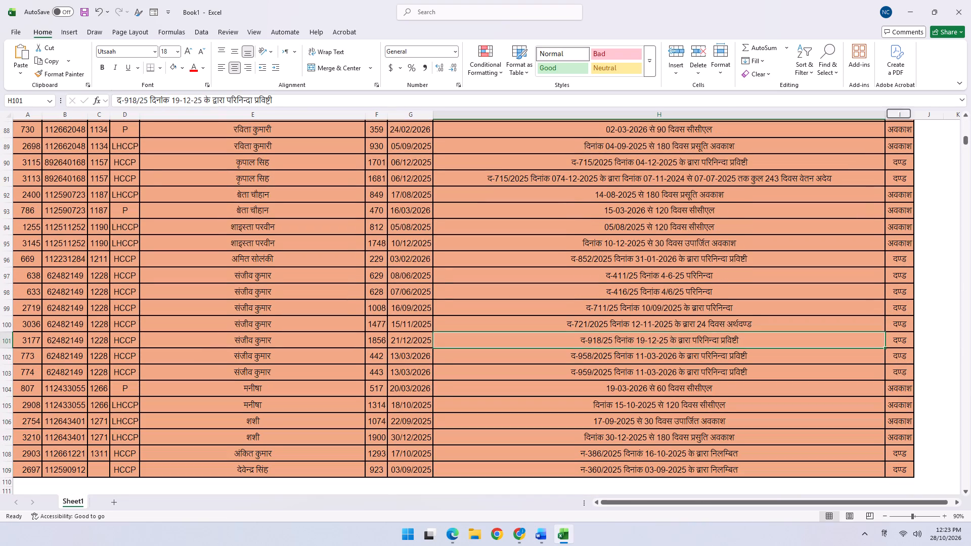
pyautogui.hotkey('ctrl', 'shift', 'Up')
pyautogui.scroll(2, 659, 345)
# Cut the द-982/2025 order text out of H20 and add it as a new last line in H16.
pyautogui.click(762, 292)
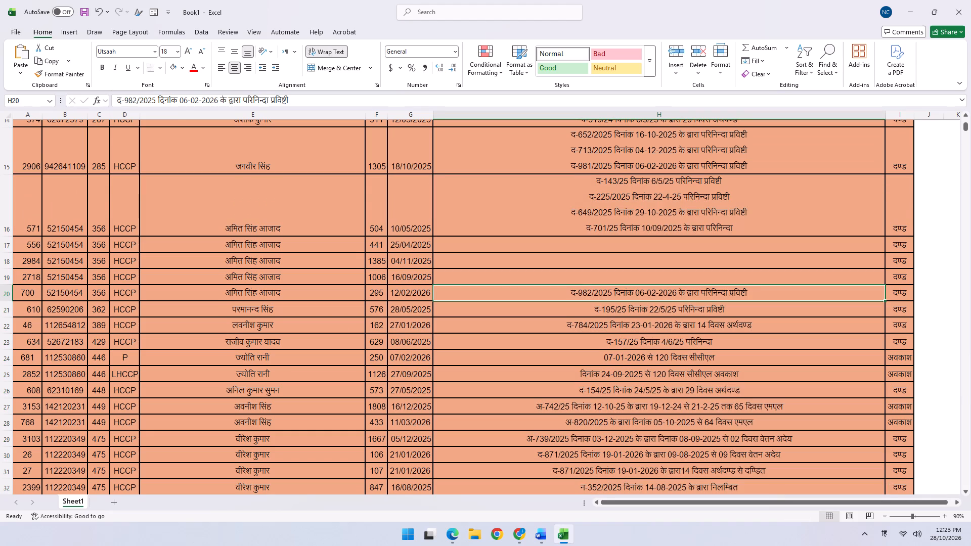
pyautogui.doubleClick(759, 293)
pyautogui.moveTo(767, 294); pyautogui.dragTo(530, 295)
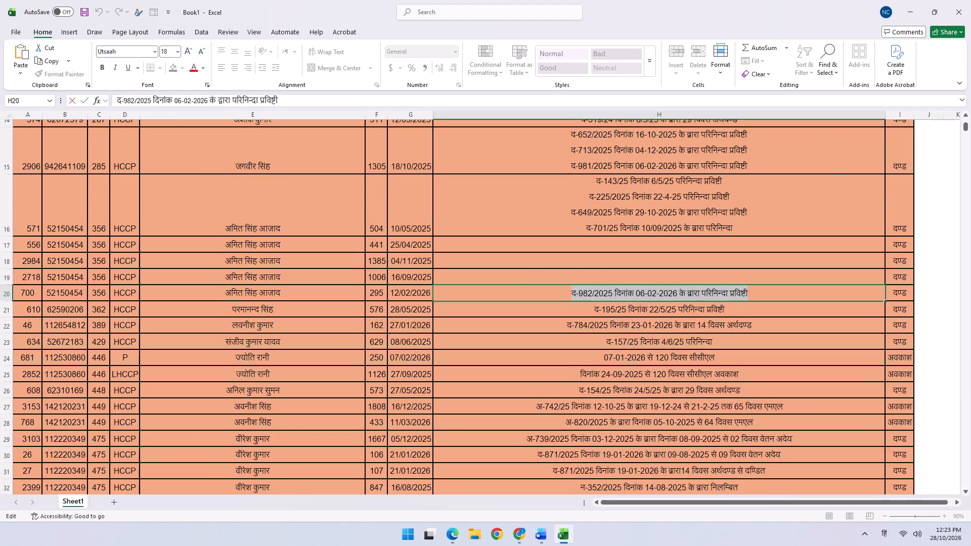
pyautogui.hotkey('ctrl', 'x')
pyautogui.doubleClick(732, 223)
pyautogui.click(746, 242)
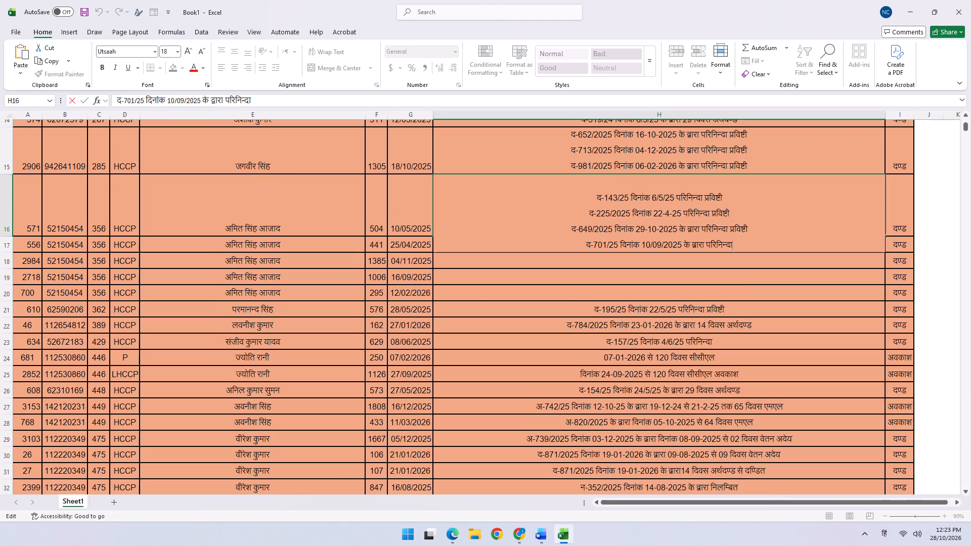
pyautogui.hotkey('alt', 'Return')
pyautogui.hotkey('ctrl', 'v')
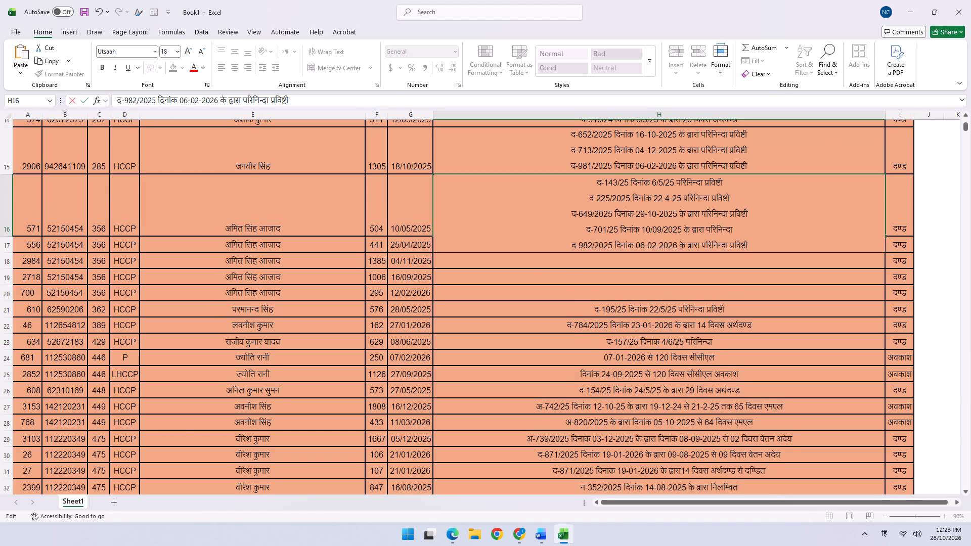
pyautogui.moveTo(280, 249); pyautogui.dragTo(539, 250)
pyautogui.click(385, 288)
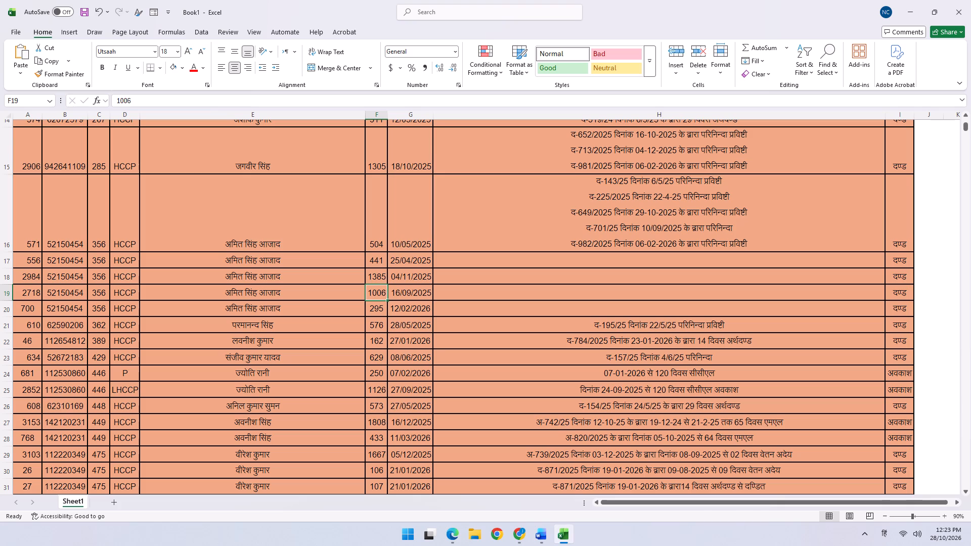
# Delete the four emptied duplicate rows 17 to 20.
pyautogui.click(4, 261)
pyautogui.hotkey('ctrl', '-')
pyautogui.hotkey('ctrl', '-')
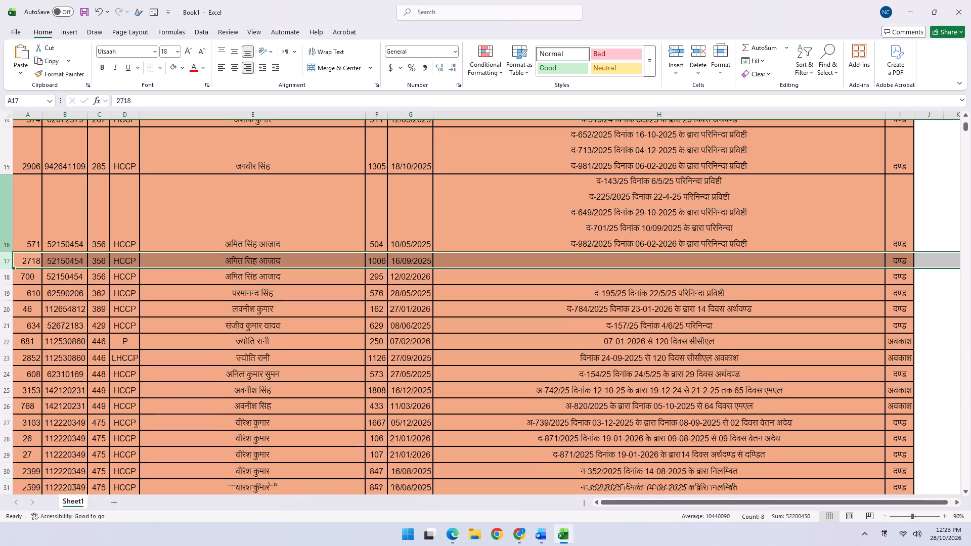
pyautogui.hotkey('ctrl', '-')
pyautogui.hotkey('ctrl', '-')
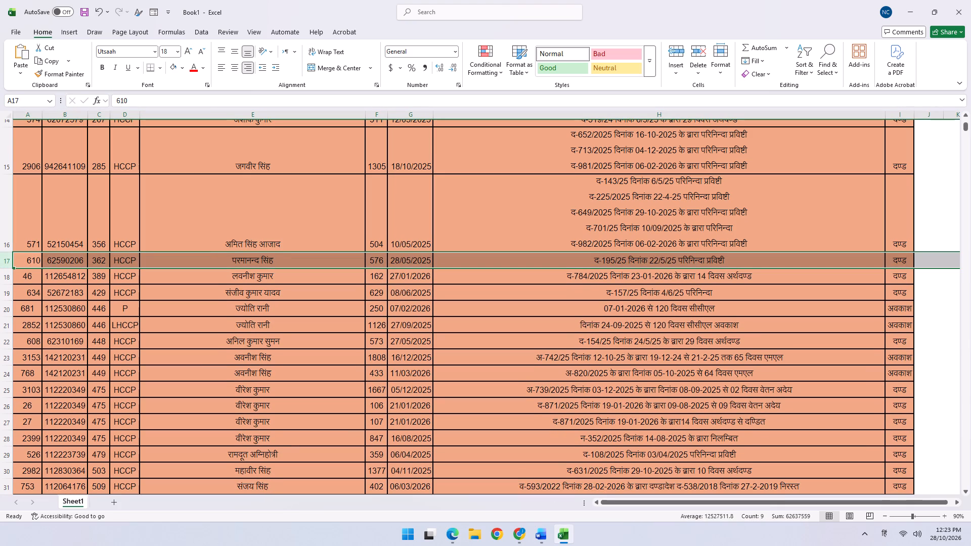
pyautogui.click(98, 282)
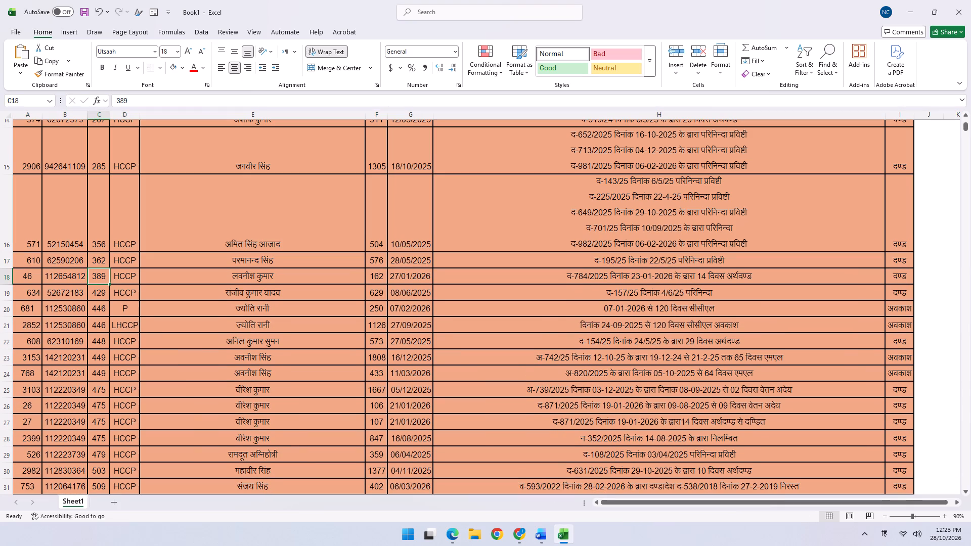
pyautogui.click(100, 322)
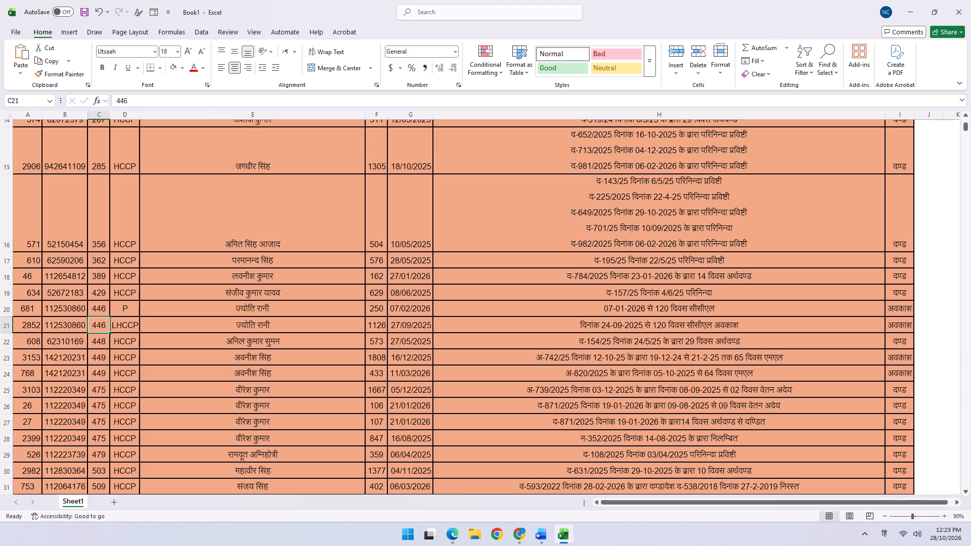
pyautogui.doubleClick(754, 327)
pyautogui.moveTo(763, 321); pyautogui.dragTo(525, 346)
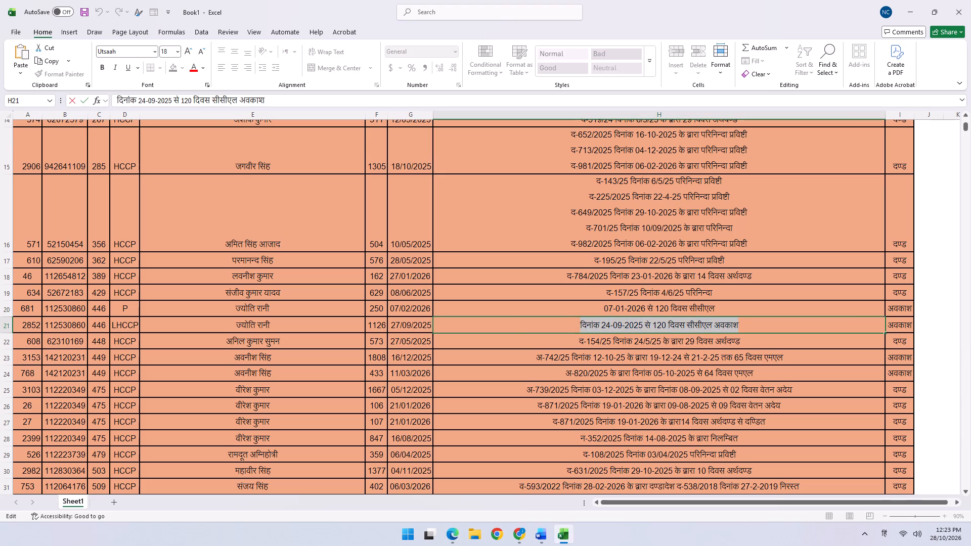
pyautogui.hotkey('ctrl', 'x')
pyautogui.doubleClick(750, 309)
pyautogui.hotkey('alt', 'Return')
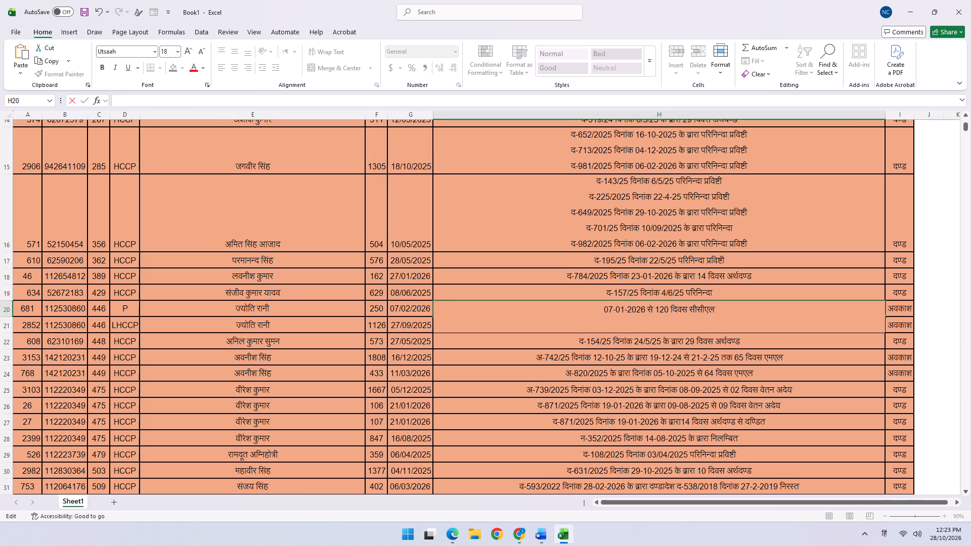
pyautogui.hotkey('ctrl', 'v')
pyautogui.press('Return')
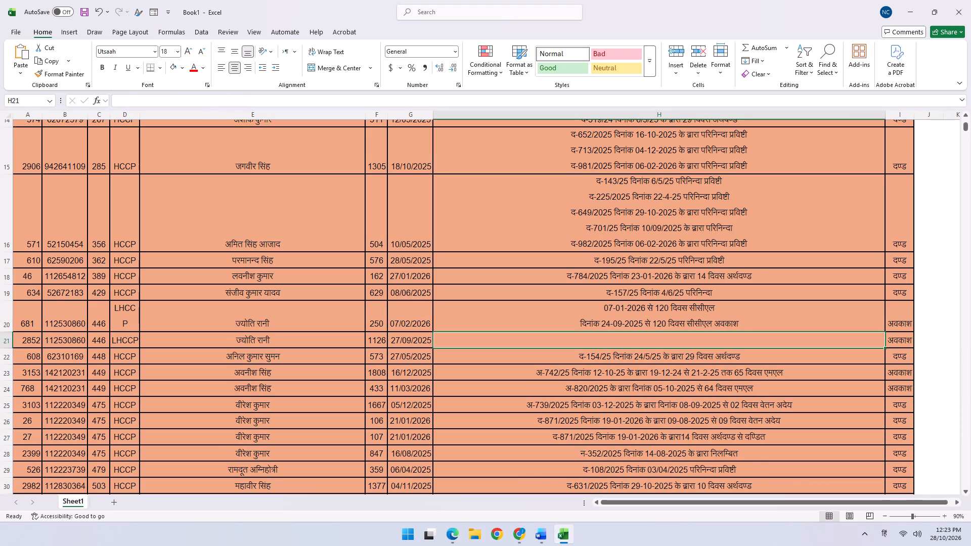
pyautogui.click(0, 344)
pyautogui.hotkey('ctrl', '-')
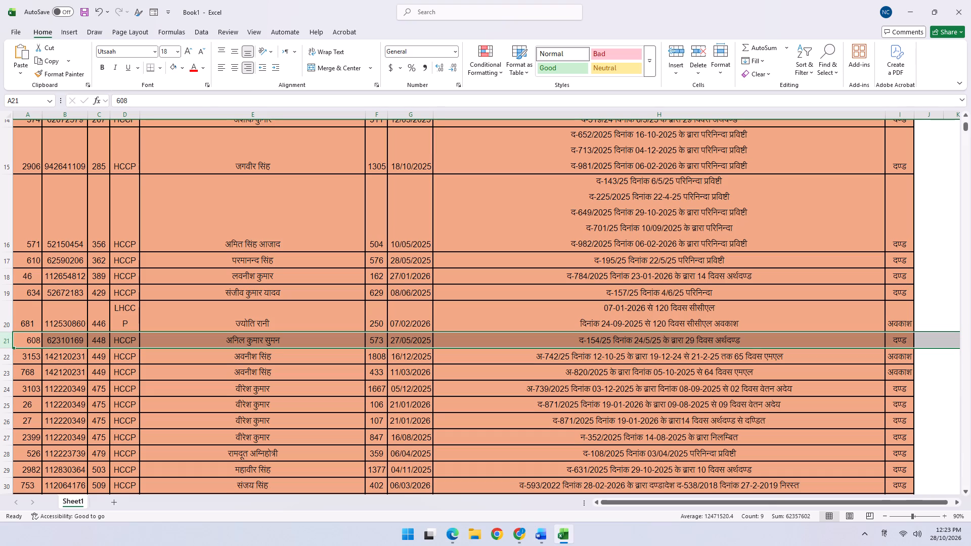
# Look up row 21's PNO in the NEW NR 2025 Google Sheet in Edge and check that person's punishment columns.
pyautogui.click(78, 340)
pyautogui.hotkey('ctrl', 'c')
pyautogui.hotkey('ctrl', 'v')
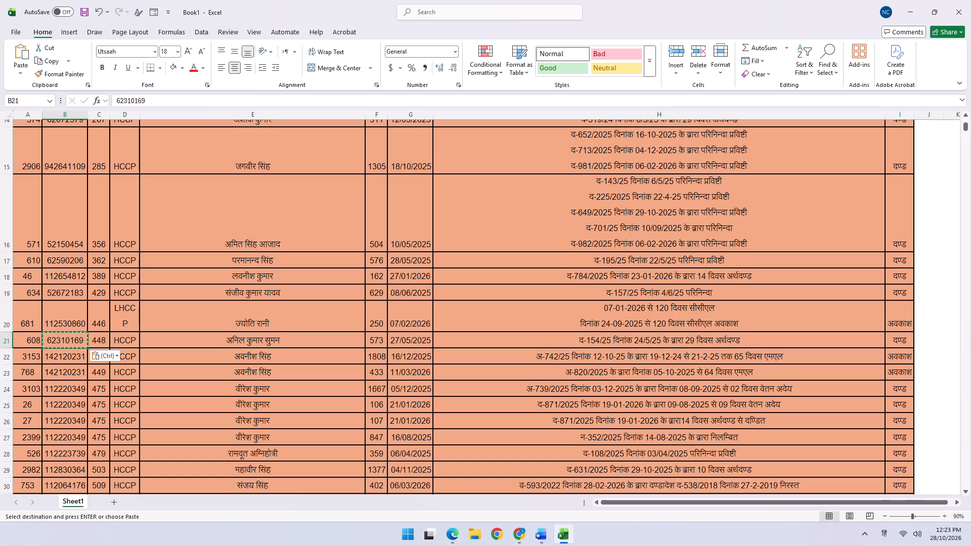
pyautogui.hotkey('ctrl', 'c')
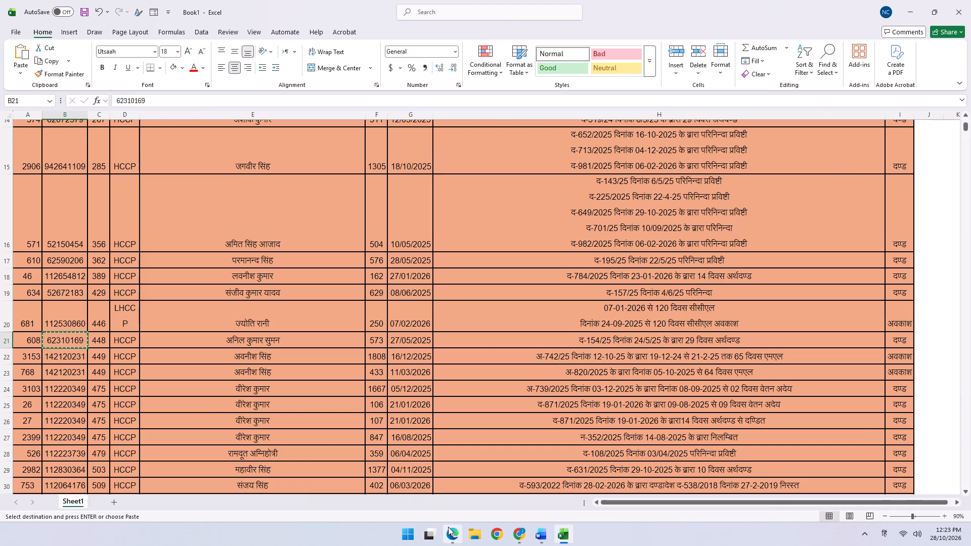
pyautogui.click(448, 527)
pyautogui.click(351, 347)
pyautogui.hotkey('ctrl', 'f')
pyautogui.hotkey('ctrl', 'v')
pyautogui.press('Return')
pyautogui.press('Escape')
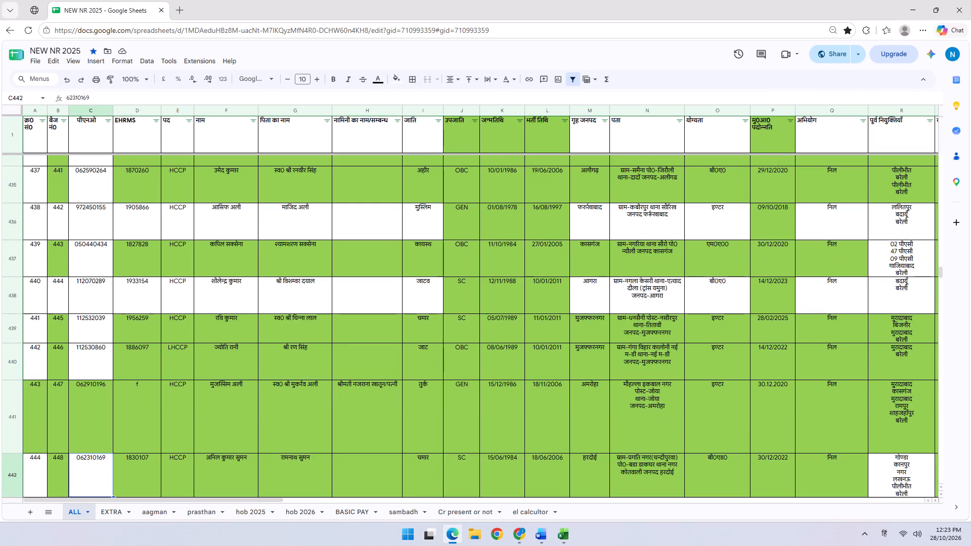
pyautogui.press('Tab')
pyautogui.press('Tab')
pyautogui.press('Tab')
pyautogui.press('Tab')
pyautogui.press('Tab')
pyautogui.press('Tab')
pyautogui.press('Tab')
pyautogui.press('Tab')
pyautogui.press('Tab')
pyautogui.press('Tab')
pyautogui.press('Tab')
pyautogui.press('Tab')
pyautogui.press('Tab')
pyautogui.press('Tab')
pyautogui.press('Tab')
pyautogui.press('Tab')
pyautogui.press('Tab')
pyautogui.press('Tab')
pyautogui.press('Tab')
pyautogui.press('Tab')
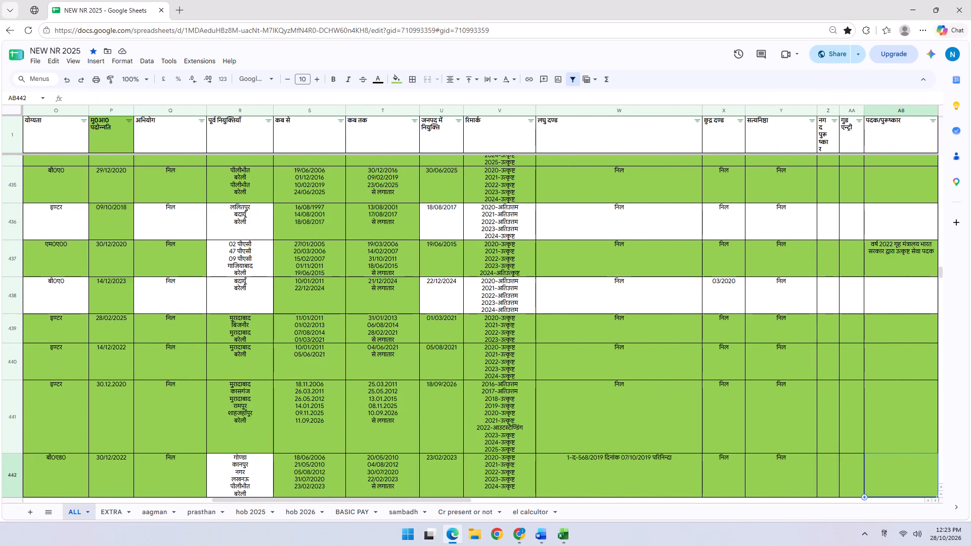
pyautogui.press('Left')
pyautogui.press('Left')
pyautogui.press('Left')
pyautogui.press('Left')
pyautogui.press('Left')
pyautogui.press('Left')
pyautogui.press('Left')
# Switch back to Book1 in Excel and delete row 21 with the द-154/25 order.
pyautogui.hotkey('alt', 'Tab')
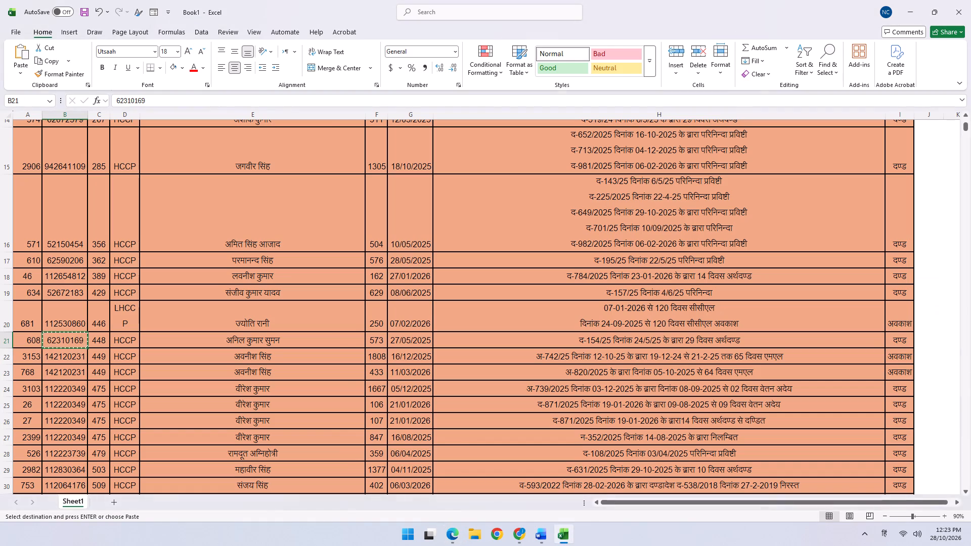
pyautogui.click(2, 341)
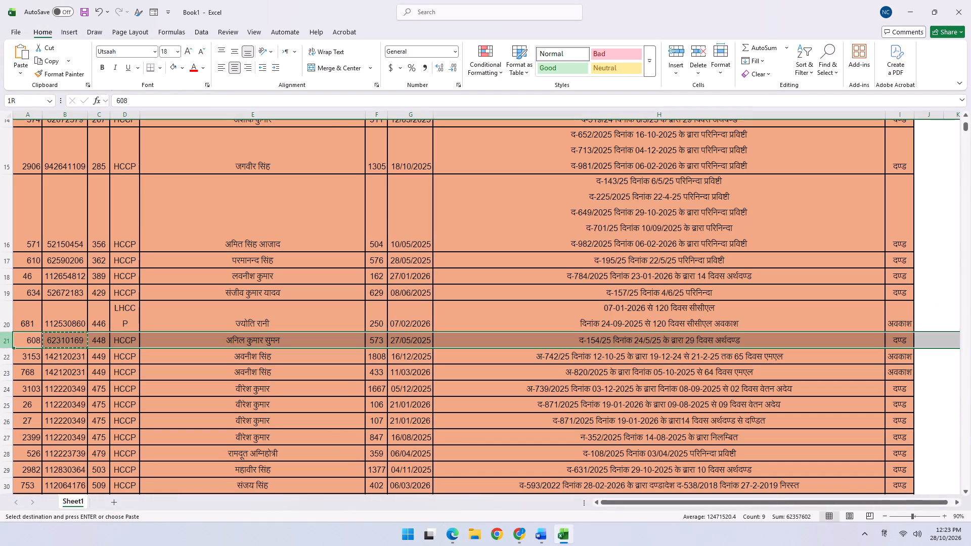
pyautogui.hotkey('ctrl', '-')
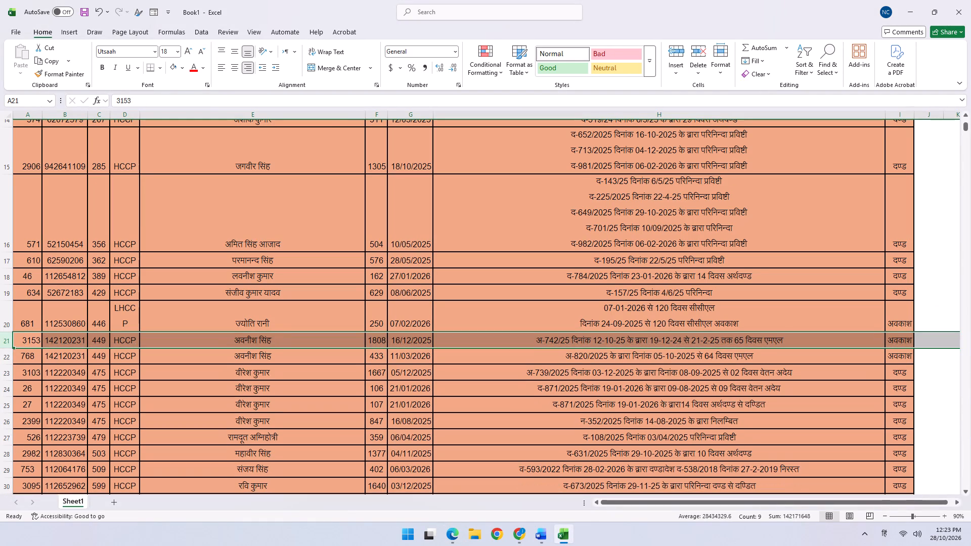
# Move the अ-742/25 leave order from H21 to a new last line in H22 and delete the emptied row 21.
pyautogui.doubleClick(804, 337)
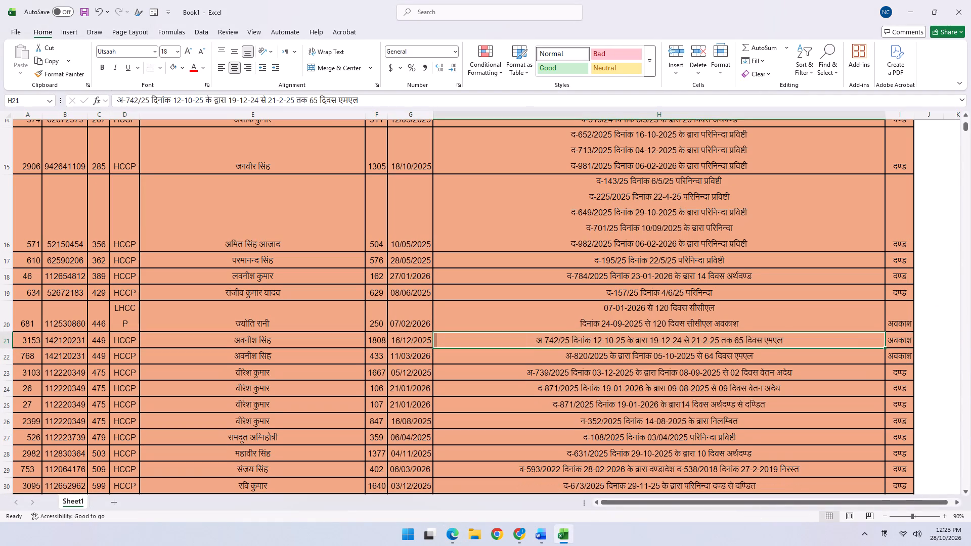
pyautogui.moveTo(805, 337); pyautogui.dragTo(300, 345)
pyautogui.hotkey('ctrl', 'x')
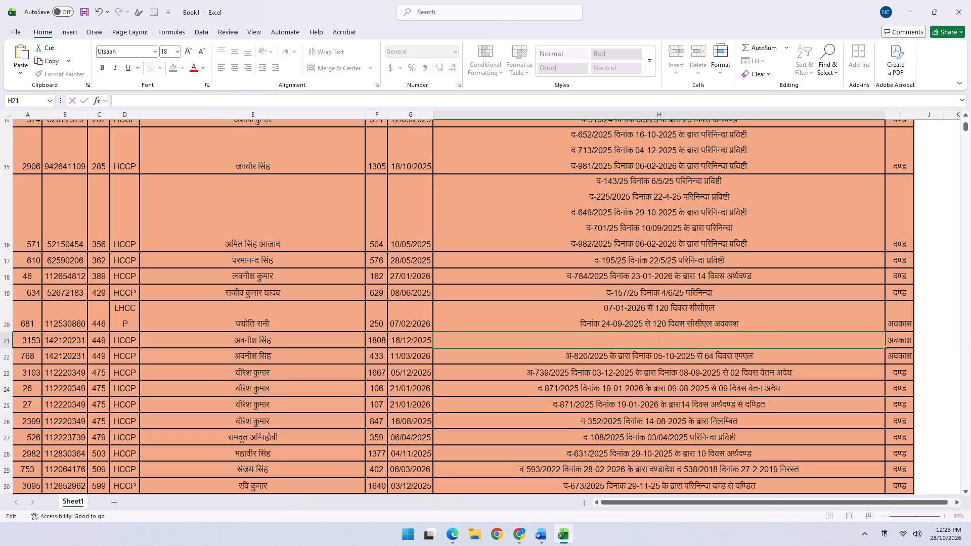
pyautogui.doubleClick(776, 352)
pyautogui.doubleClick(776, 358)
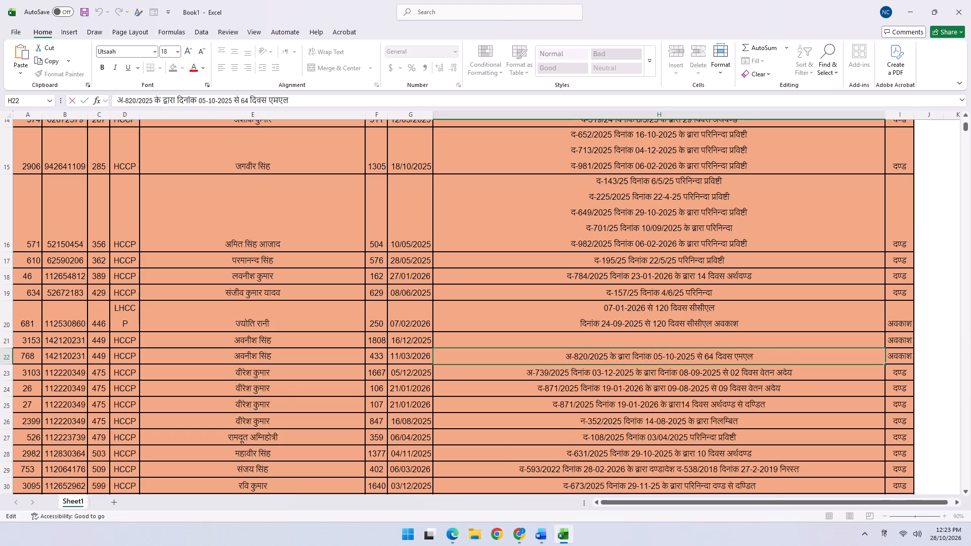
pyautogui.hotkey('alt', 'Return')
pyautogui.hotkey('ctrl', 'v')
pyautogui.press('Return')
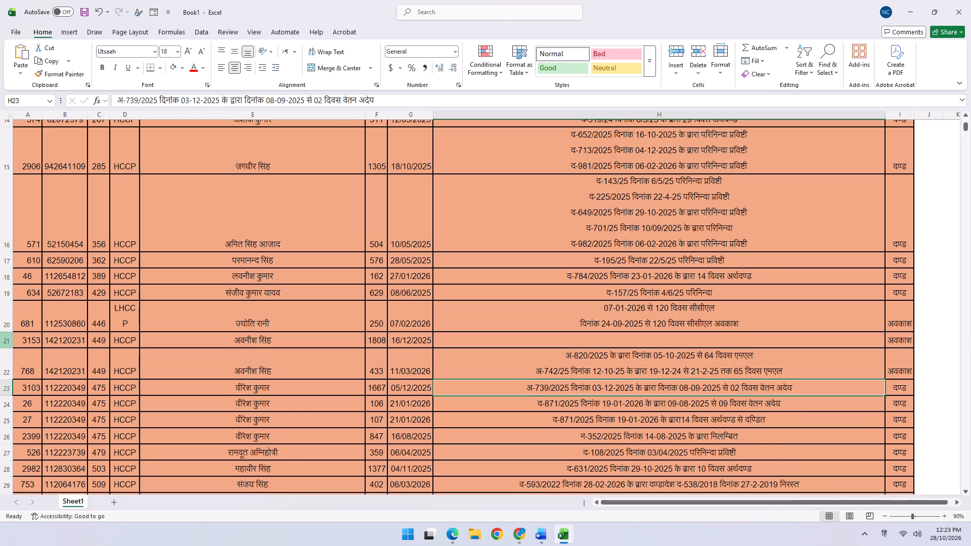
pyautogui.click(0, 340)
pyautogui.hotkey('ctrl', '-')
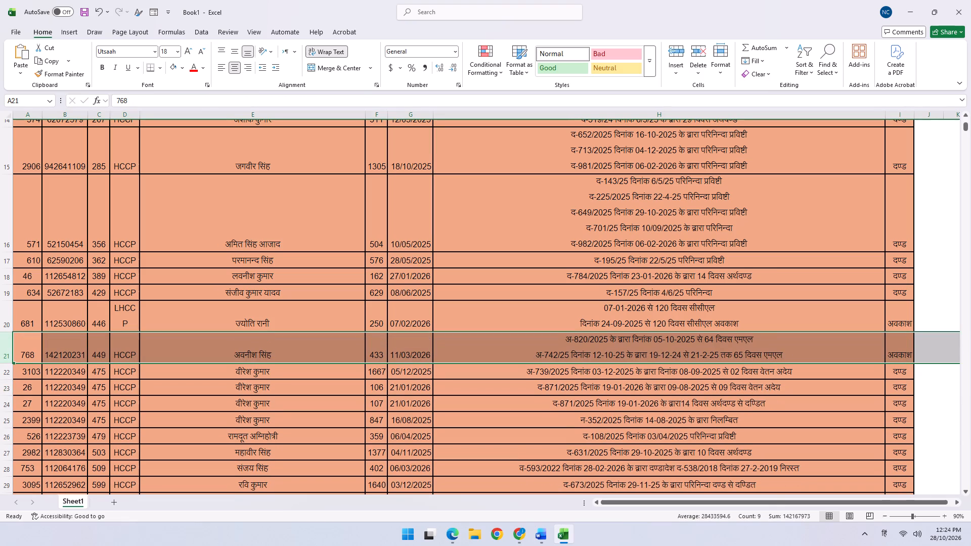
# Delete the rows for अ-739/2025, the 09-day द-871/2025 order and न-352/2025, keeping the 14-day द-871/2025 row.
pyautogui.doubleClick(831, 369)
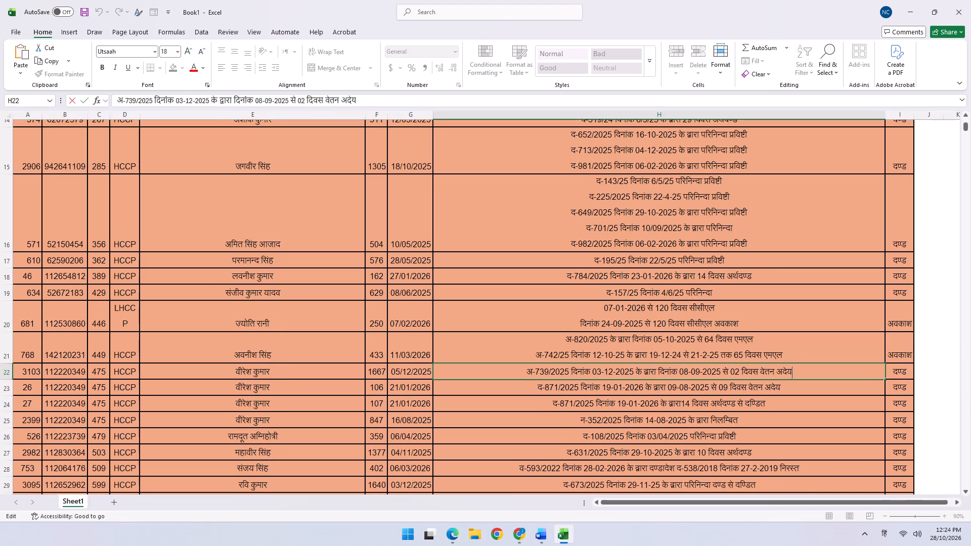
pyautogui.moveTo(831, 369); pyautogui.dragTo(516, 379)
pyautogui.click(3, 371)
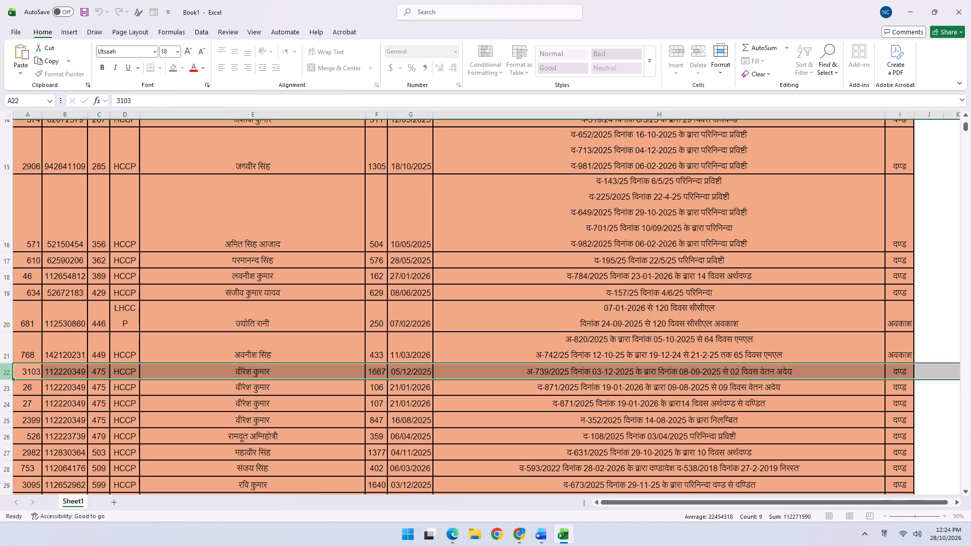
pyautogui.hotkey('ctrl', '-')
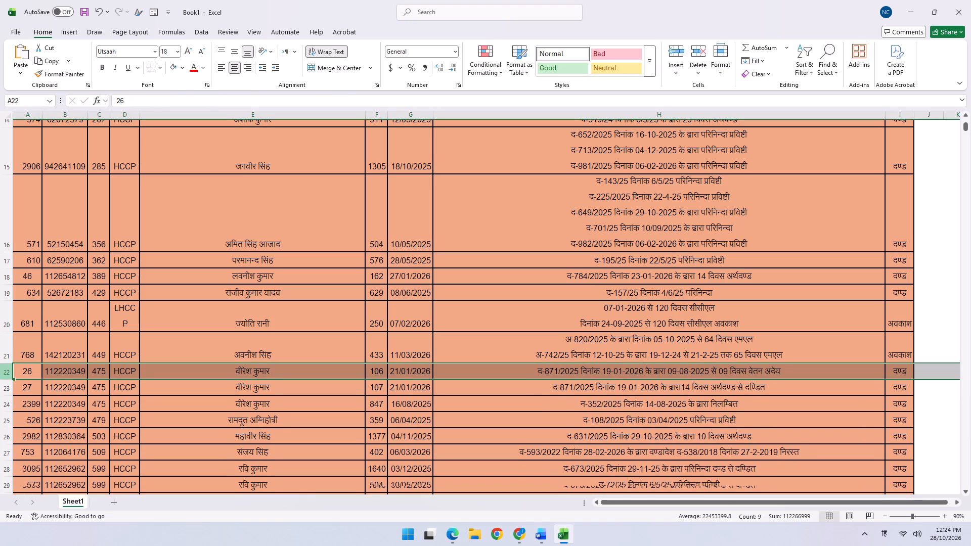
pyautogui.hotkey('ctrl', '-')
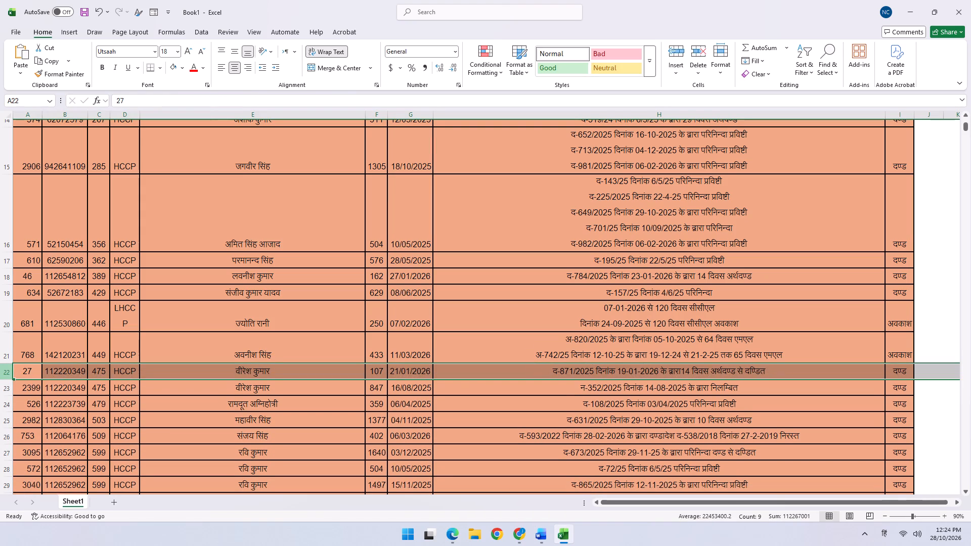
pyautogui.press('Down')
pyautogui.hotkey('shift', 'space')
pyautogui.hotkey('ctrl', '-')
pyautogui.press('Down')
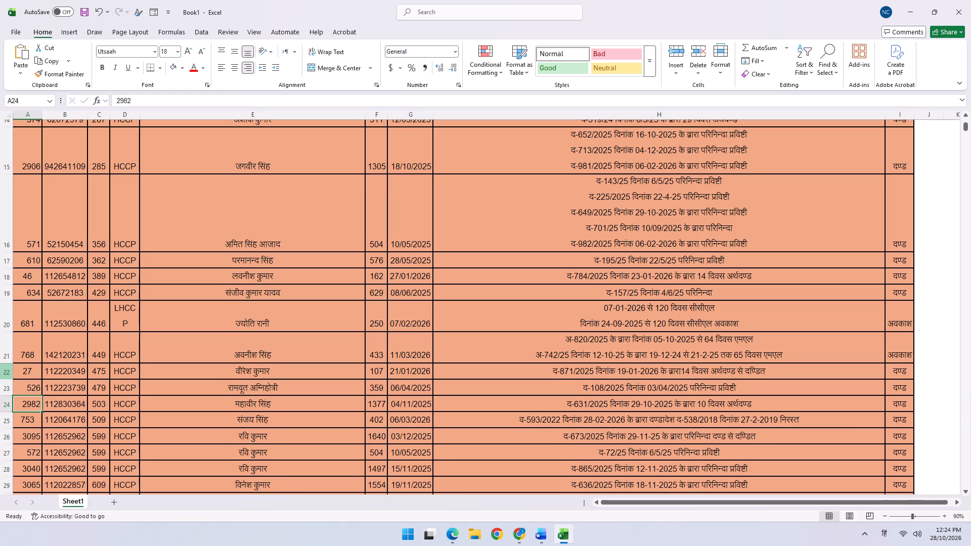
# Delete row 25 containing the व-593/2022 order dated 28-02-2026.
pyautogui.click(615, 423)
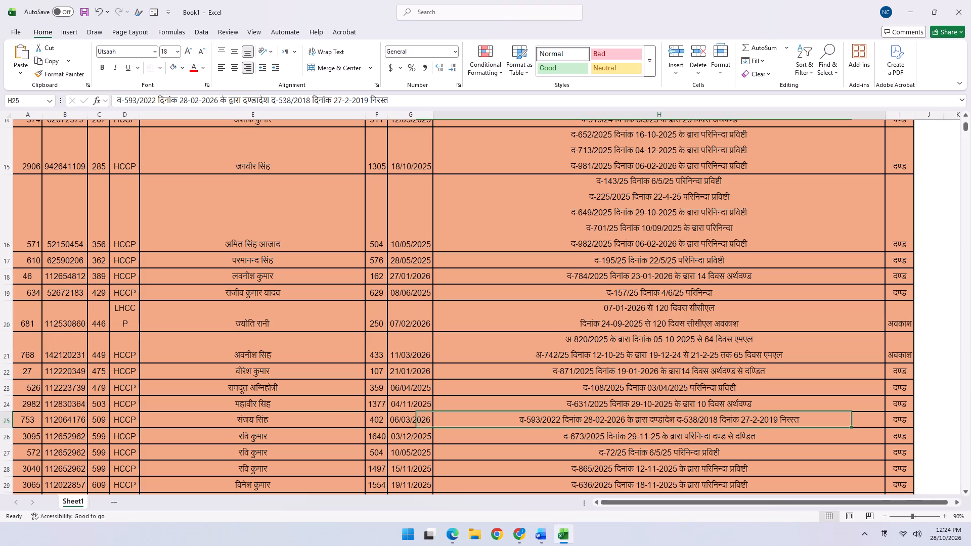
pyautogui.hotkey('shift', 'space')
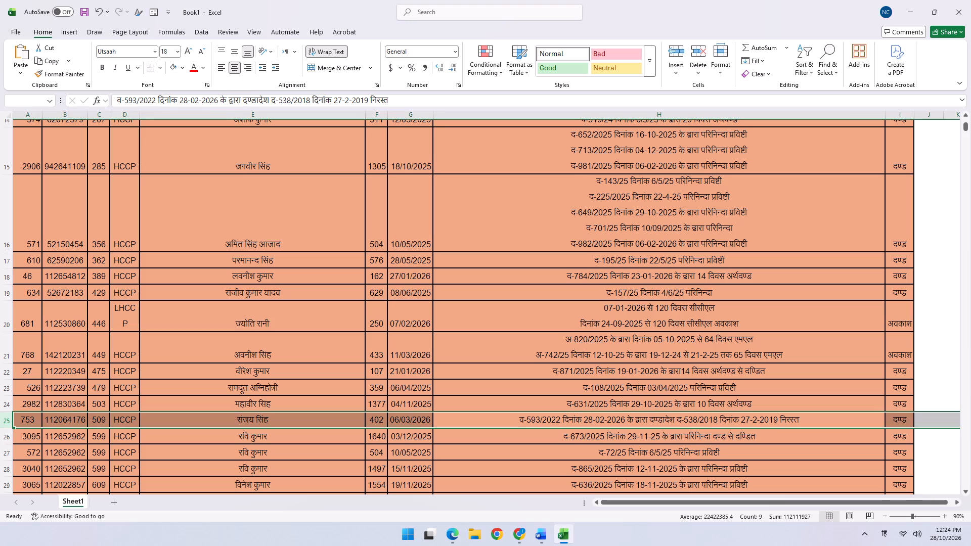
pyautogui.hotkey('ctrl', '-')
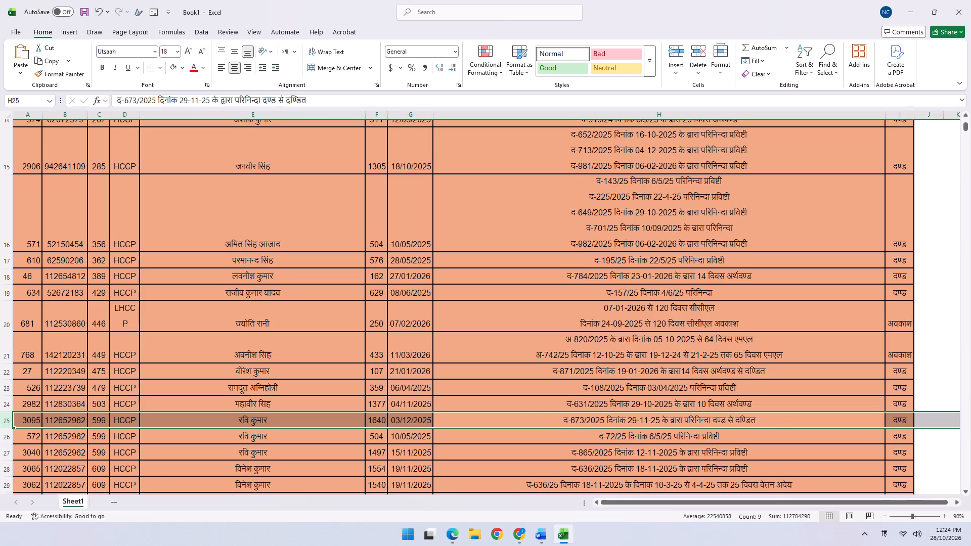
# Cut the द-72/25 order text out of H26 and add it as a new last line in H25.
pyautogui.doubleClick(757, 434)
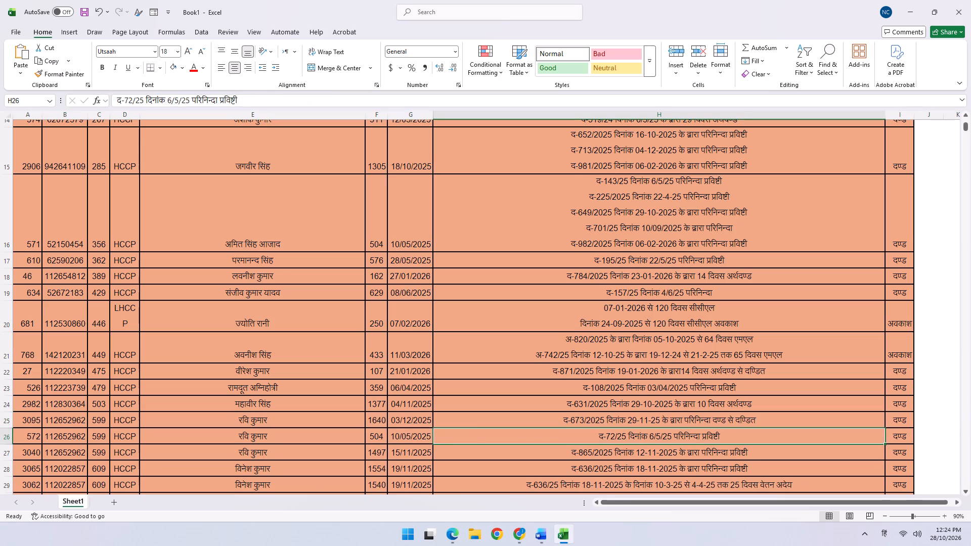
pyautogui.moveTo(757, 434); pyautogui.dragTo(517, 425)
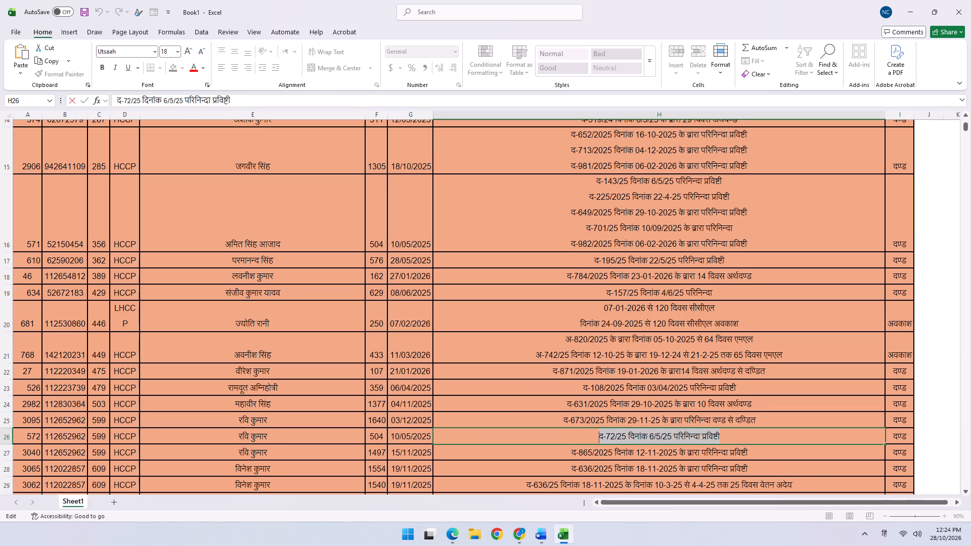
pyautogui.hotkey('ctrl', 'x')
pyautogui.doubleClick(776, 420)
pyautogui.hotkey('alt', 'Return')
pyautogui.hotkey('ctrl', 'v')
pyautogui.press('Return')
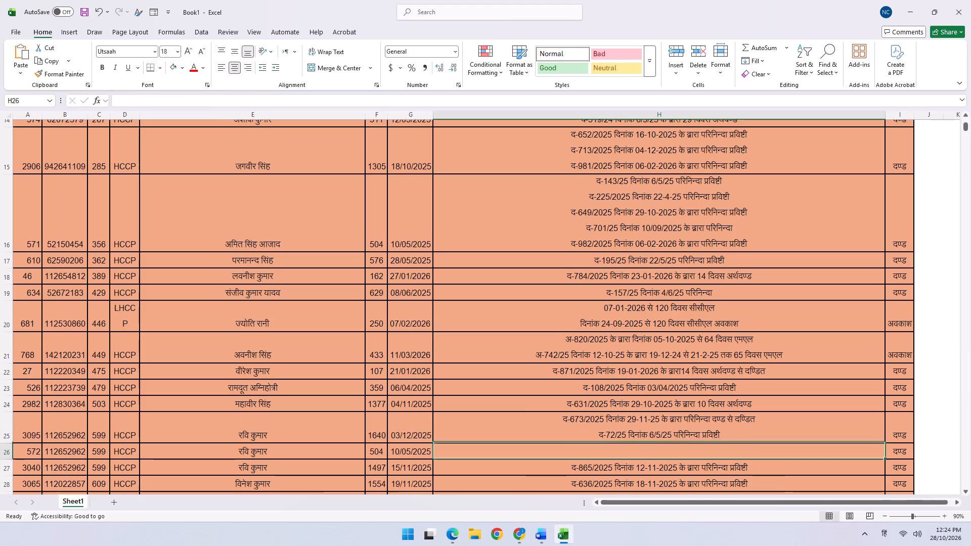
# Cut the द-865/2025 order text out of H27 and add it as a new last line in H25.
pyautogui.doubleClick(774, 463)
pyautogui.moveTo(780, 466); pyautogui.dragTo(781, 466)
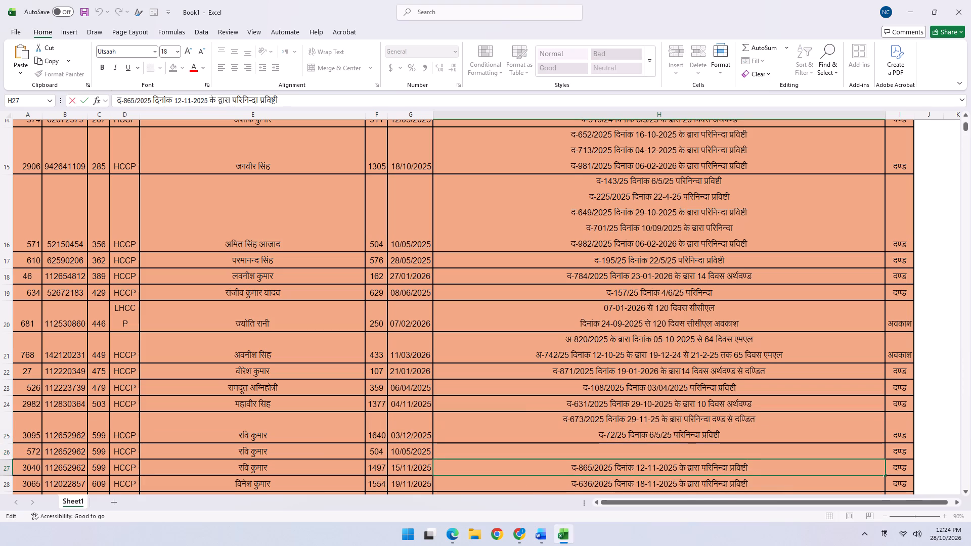
pyautogui.moveTo(781, 466); pyautogui.dragTo(460, 469)
pyautogui.hotkey('ctrl', 'x')
pyautogui.doubleClick(766, 436)
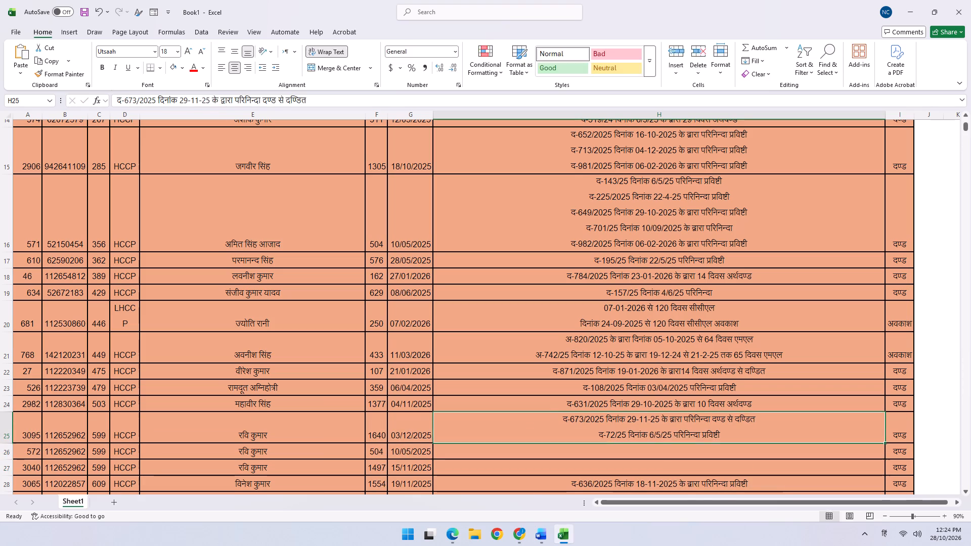
pyautogui.hotkey('alt', 'Return')
pyautogui.hotkey('ctrl', 'v')
pyautogui.press('Return')
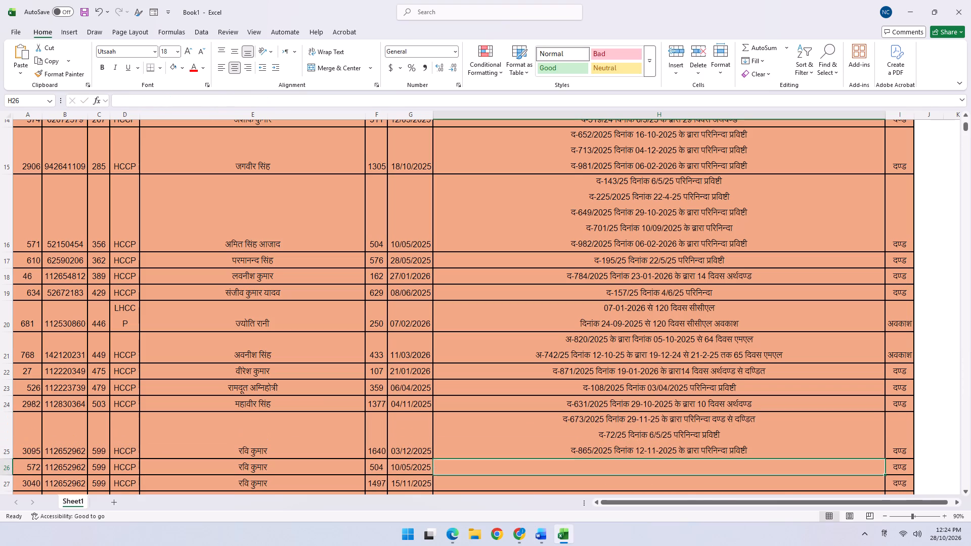
# Insert "के द्वारा" after the date 6/5/25 in the द-72/25 line of H25.
pyautogui.doubleClick(672, 433)
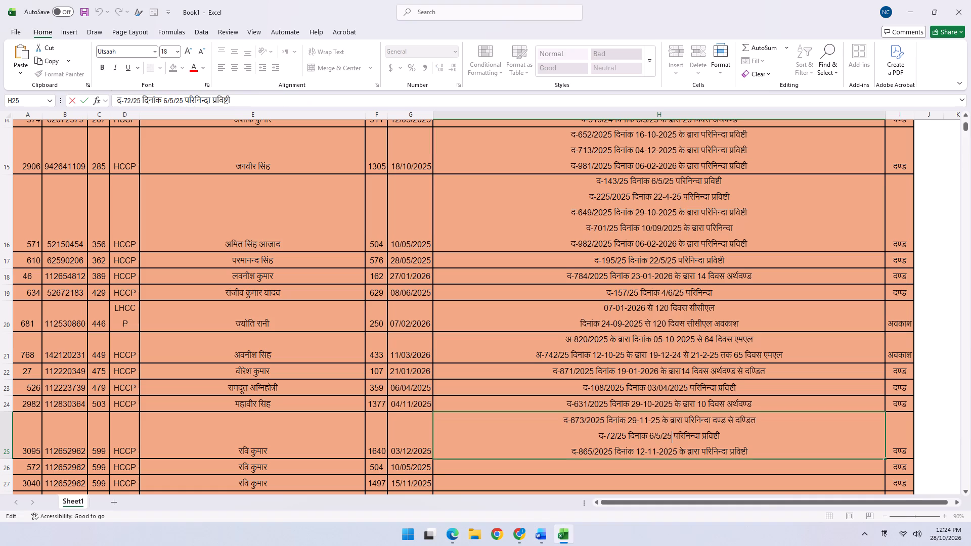
pyautogui.press('BackSpace')
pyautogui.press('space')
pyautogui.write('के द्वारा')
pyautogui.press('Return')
# Delete the two emptied duplicate rows 26 and 27.
pyautogui.scroll(-2, 735, 463)
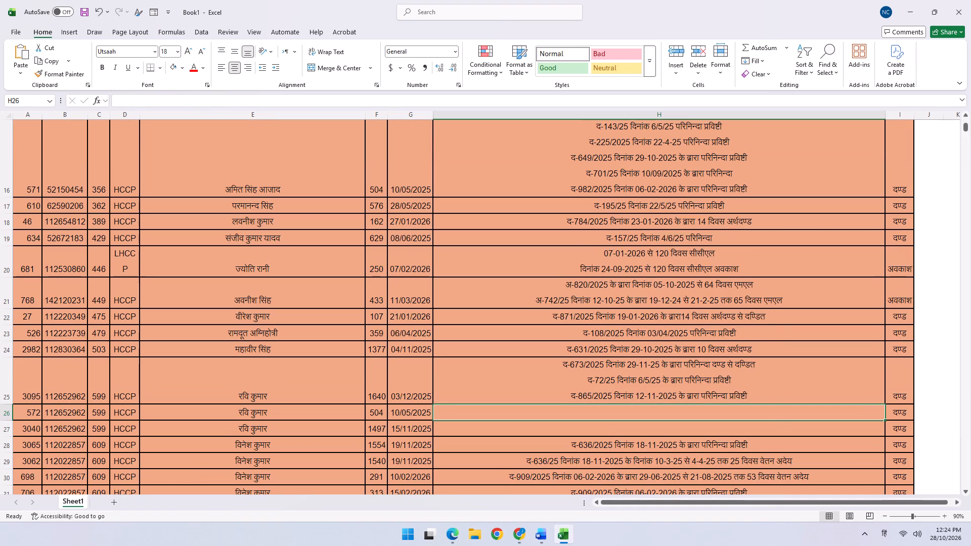
pyautogui.click(0, 415)
pyautogui.hotkey('ctrl', '-')
pyautogui.hotkey('ctrl', '-')
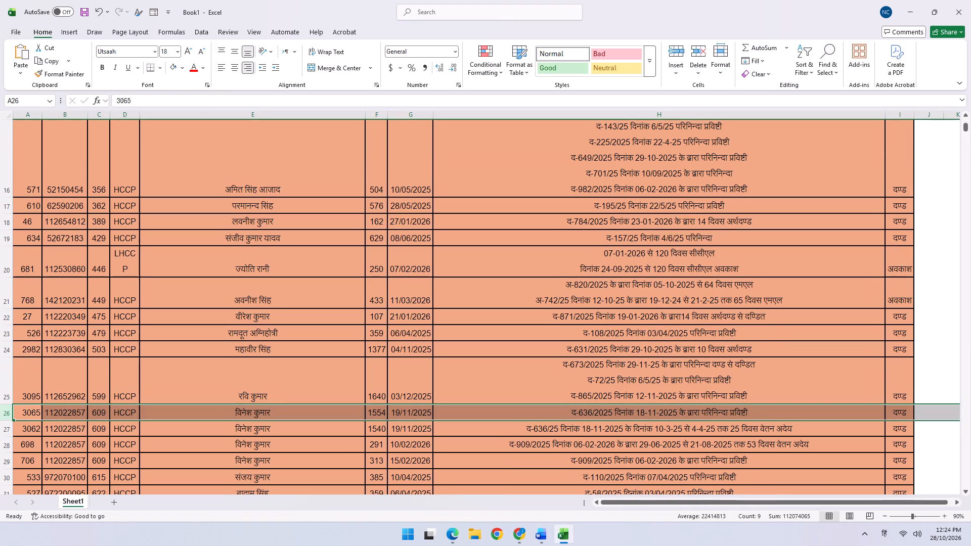
# Delete rows 27 and 28, the two वेतन अदेय entries for orders द-636/25 and द-909/2025.
pyautogui.doubleClick(807, 428)
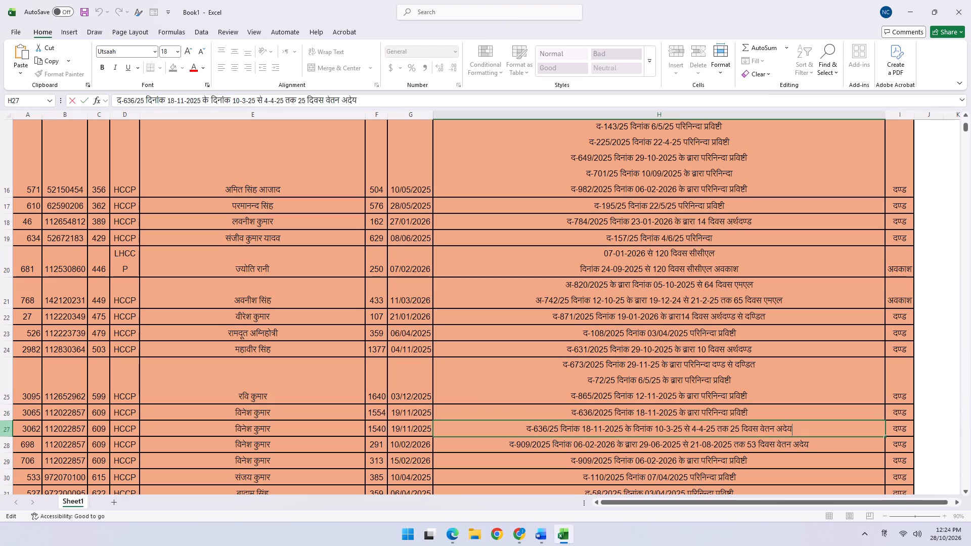
pyautogui.click(0, 427)
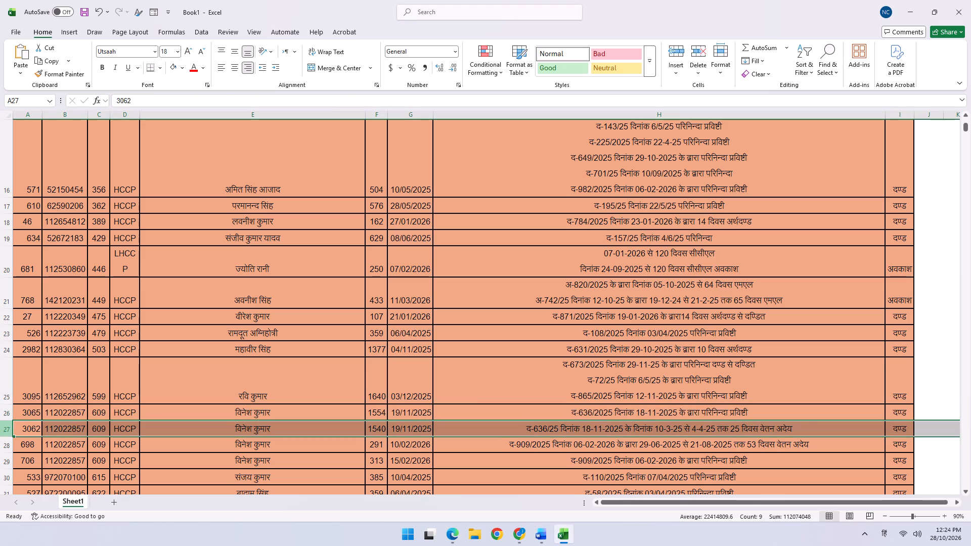
pyautogui.hotkey('ctrl', '-')
pyautogui.hotkey('ctrl', '-')
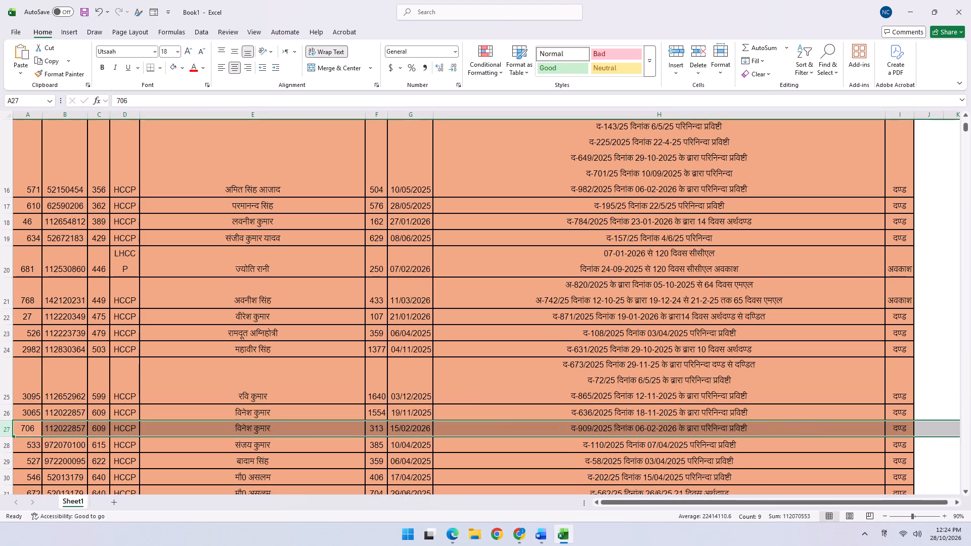
# Move the द-909/2025 order text from H27 to a new last line in H26 and delete the emptied row 27.
pyautogui.doubleClick(766, 428)
pyautogui.moveTo(767, 428); pyautogui.dragTo(481, 421)
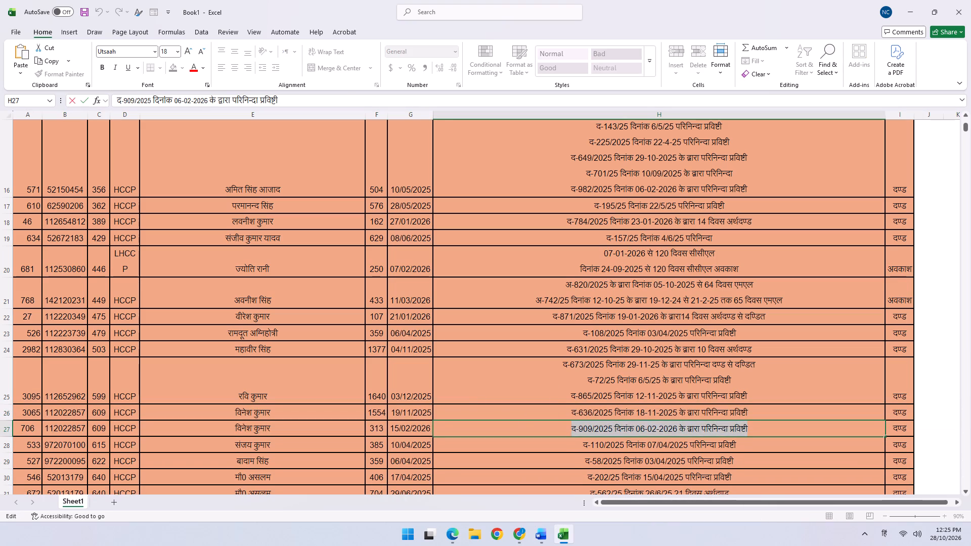
pyautogui.hotkey('ctrl', 'x')
pyautogui.doubleClick(765, 412)
pyautogui.hotkey('alt', 'Return')
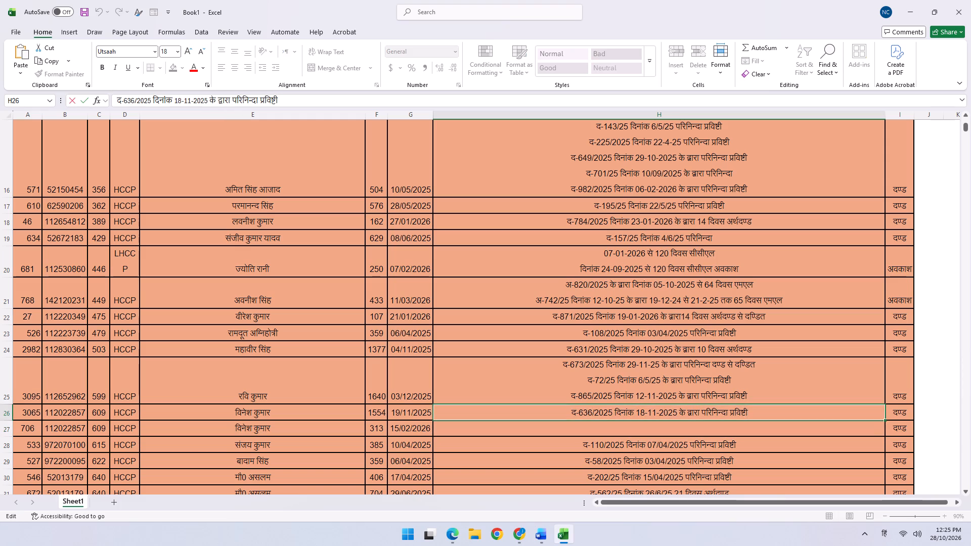
pyautogui.hotkey('ctrl', 'v')
pyautogui.press('Return')
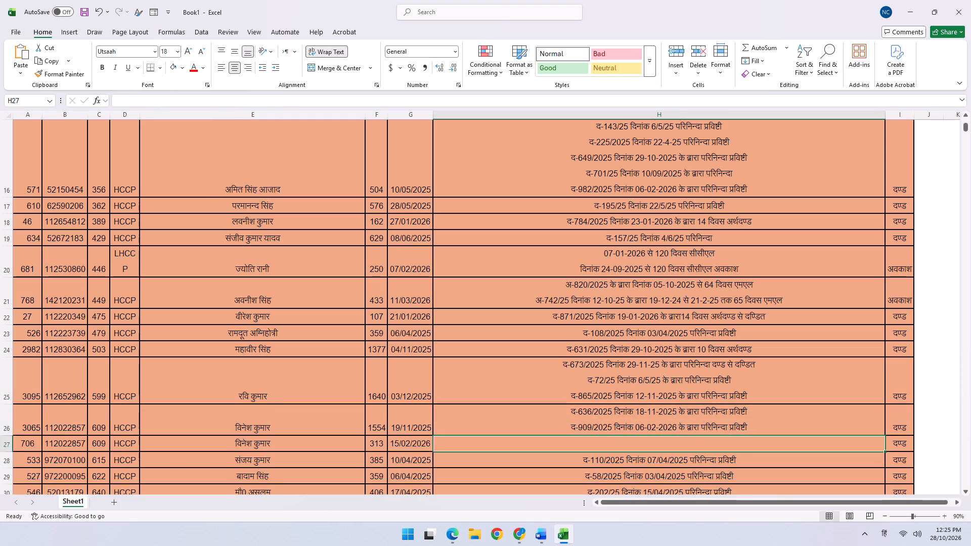
pyautogui.click(5, 444)
pyautogui.hotkey('ctrl', '-')
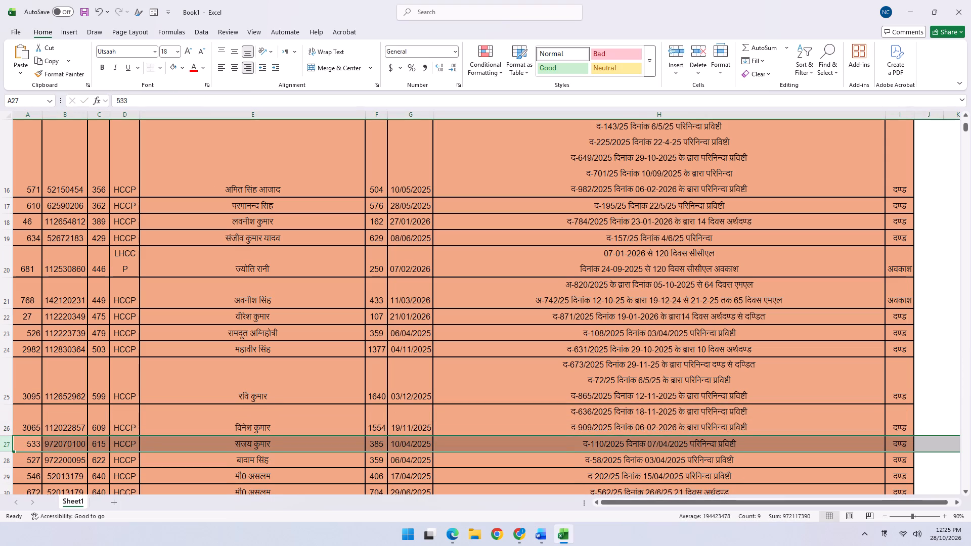
# Move the द-562/25 order text from H30 to a new last line in H29 and delete the emptied row 30.
pyautogui.click(711, 458)
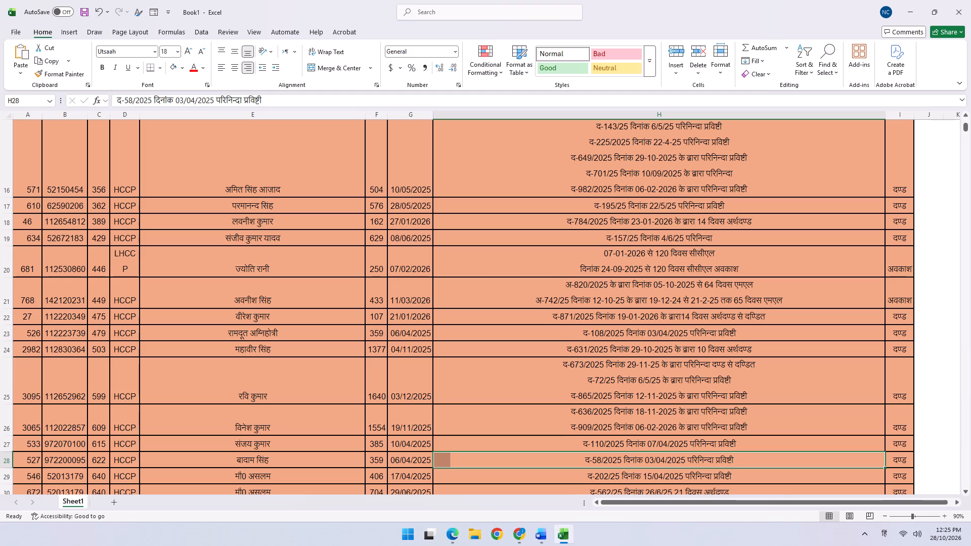
pyautogui.press('Down')
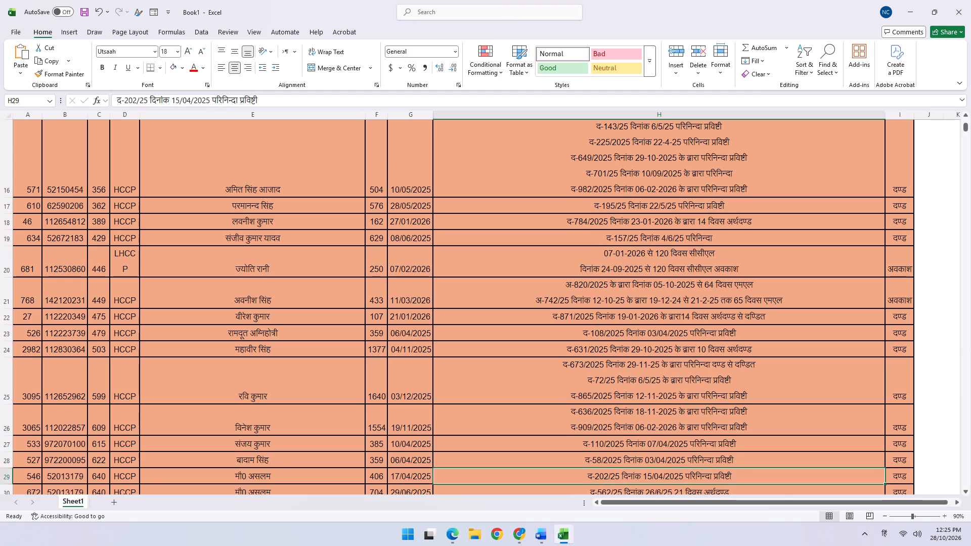
pyautogui.press('Down')
pyautogui.press('Up')
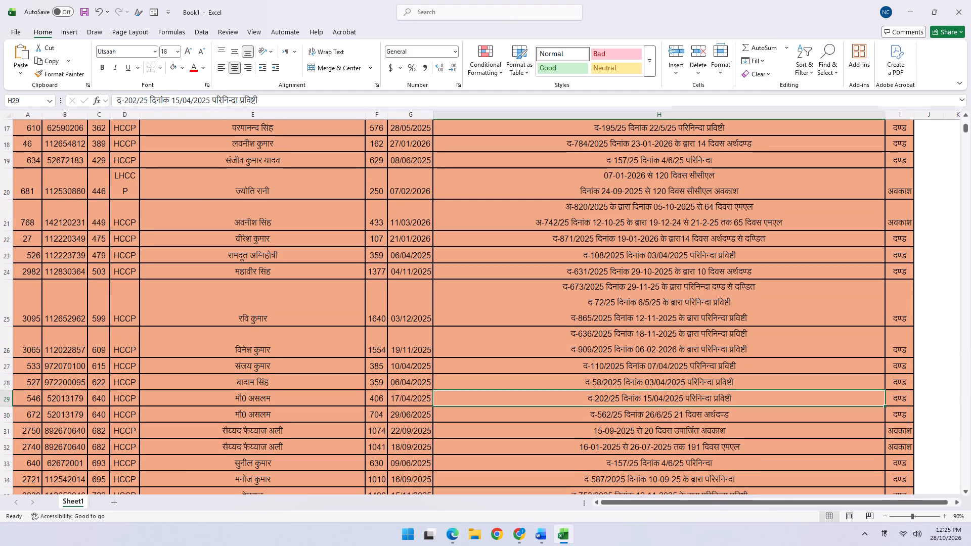
pyautogui.press('Down')
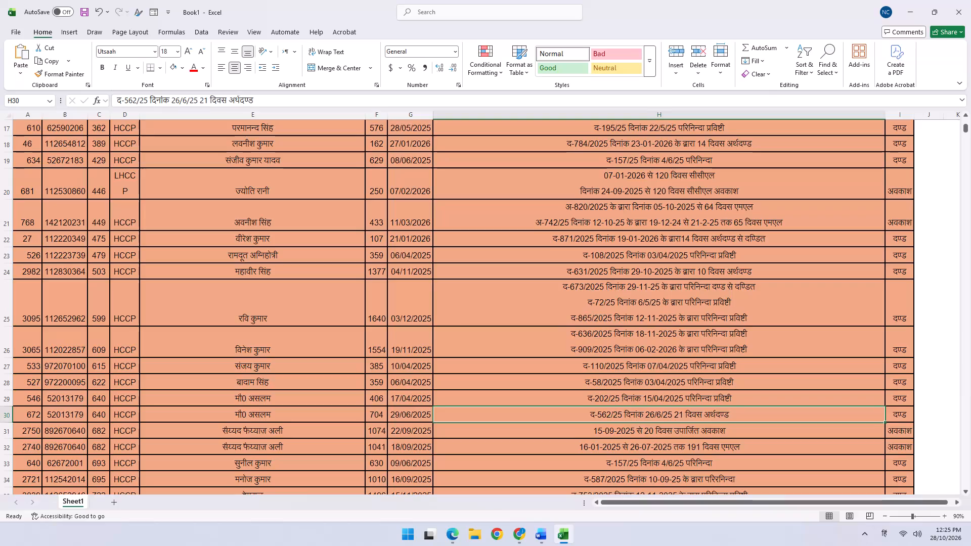
pyautogui.doubleClick(737, 417)
pyautogui.moveTo(758, 415); pyautogui.dragTo(391, 432)
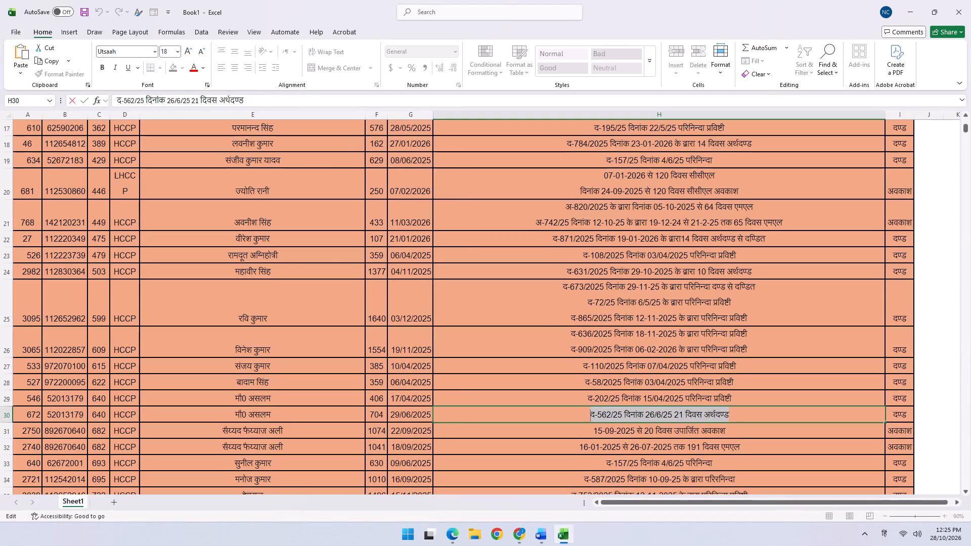
pyautogui.hotkey('ctrl', 'c')
pyautogui.hotkey('ctrl', 'x')
pyautogui.doubleClick(744, 398)
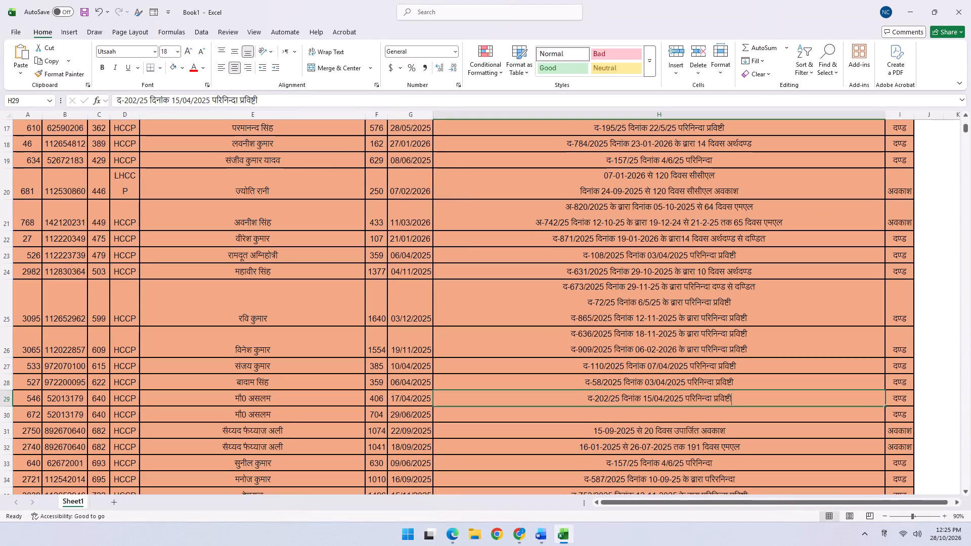
pyautogui.hotkey('alt', 'Return')
pyautogui.hotkey('ctrl', 'v')
pyautogui.press('Return')
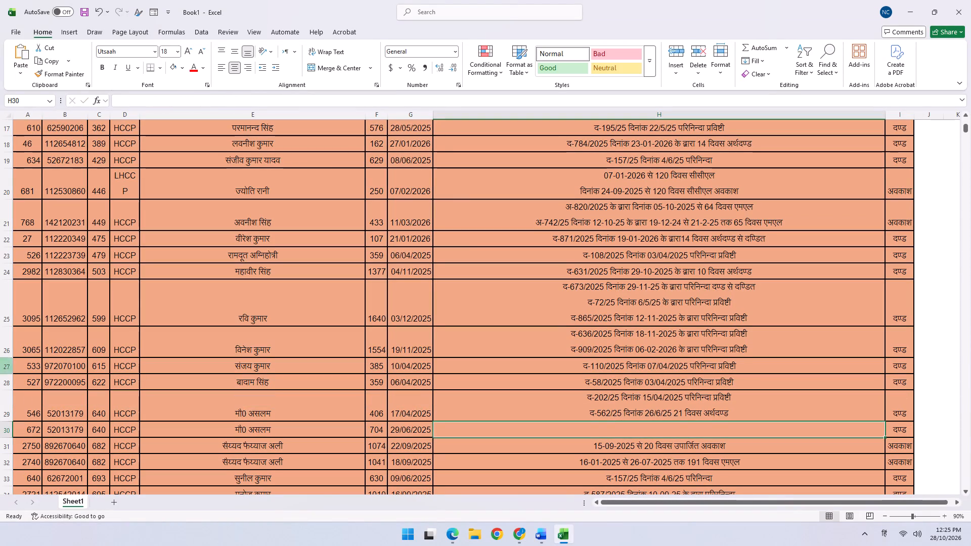
pyautogui.click(4, 429)
pyautogui.hotkey('ctrl', '-')
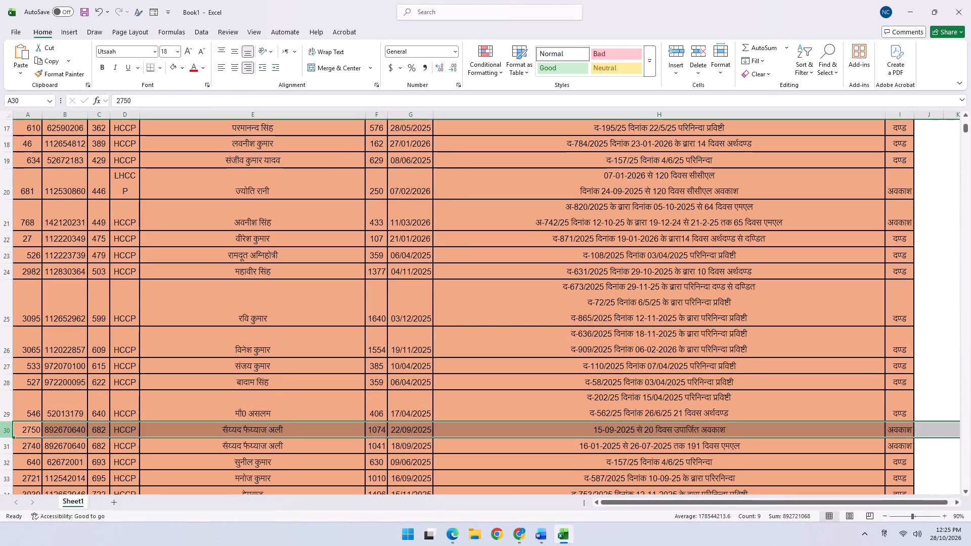
# Move the 191 दिवस एमएल leave text from H31 to a new last line in H30 and delete the emptied row 31.
pyautogui.doubleClick(757, 441)
pyautogui.moveTo(764, 445); pyautogui.dragTo(466, 449)
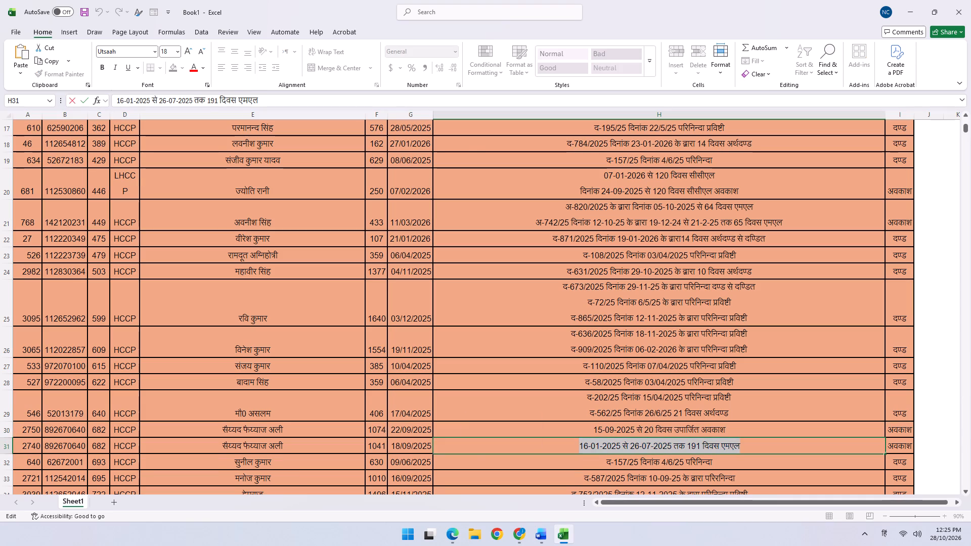
pyautogui.hotkey('ctrl', 'x')
pyautogui.doubleClick(775, 432)
pyautogui.hotkey('alt', 'Return')
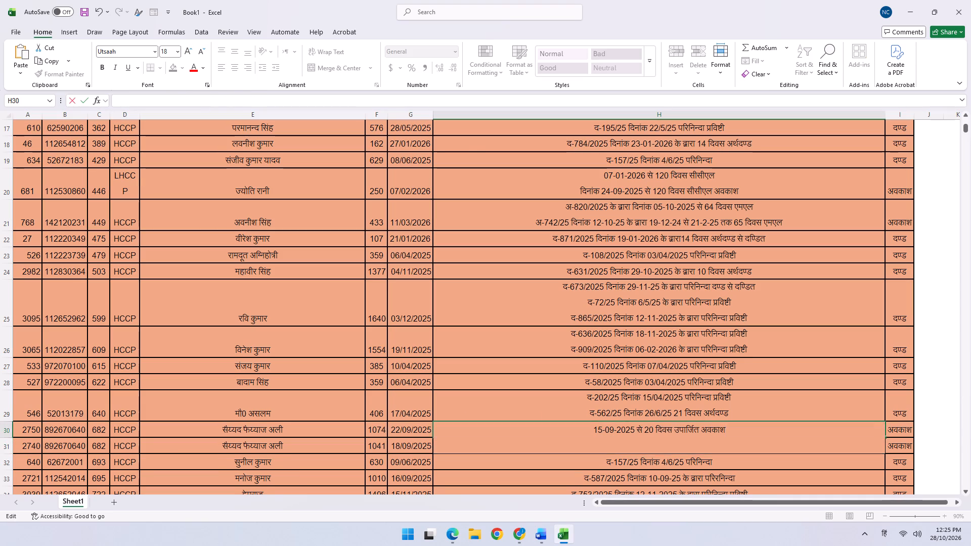
pyautogui.hotkey('ctrl', 'v')
pyautogui.press('Return')
pyautogui.click(0, 463)
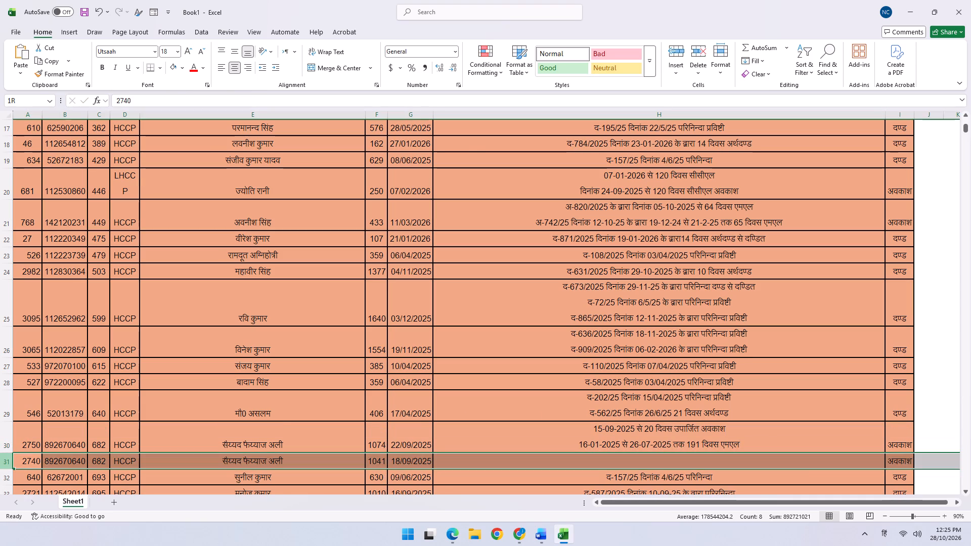
pyautogui.hotkey('ctrl', '-')
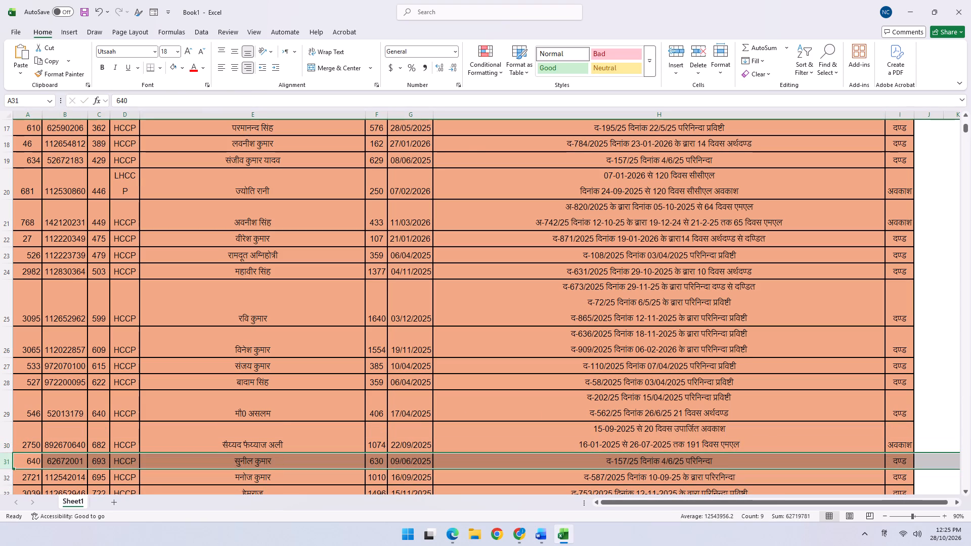
# Move the द-824/2025 order text from H34 to a new last line in H33 and delete the emptied row 34.
pyautogui.scroll(-1, 327, 481)
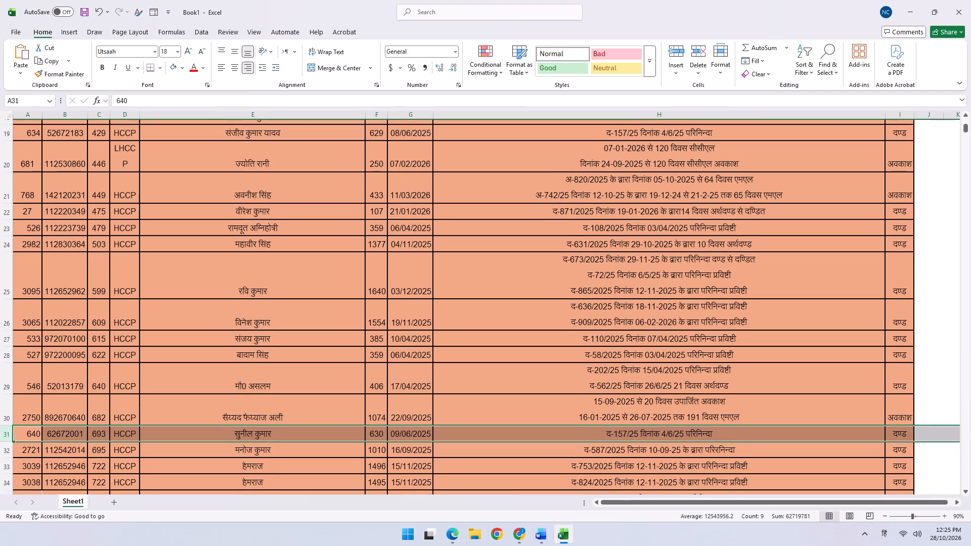
pyautogui.scroll(-1, 534, 463)
pyautogui.doubleClick(768, 447)
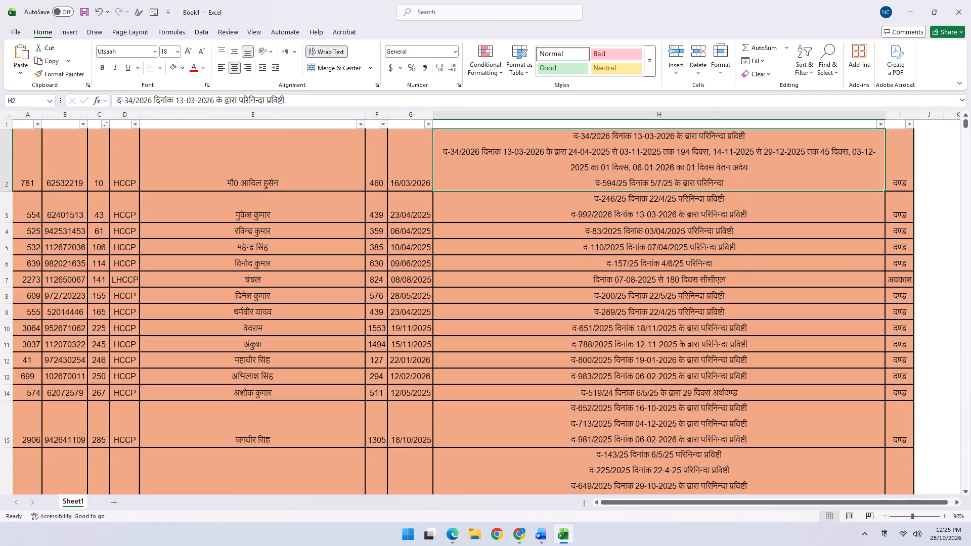
pyautogui.scroll(-5, 724, 278)
pyautogui.scroll(-10, 673, 295)
pyautogui.scroll(1, 663, 308)
pyautogui.scroll(-5, 661, 309)
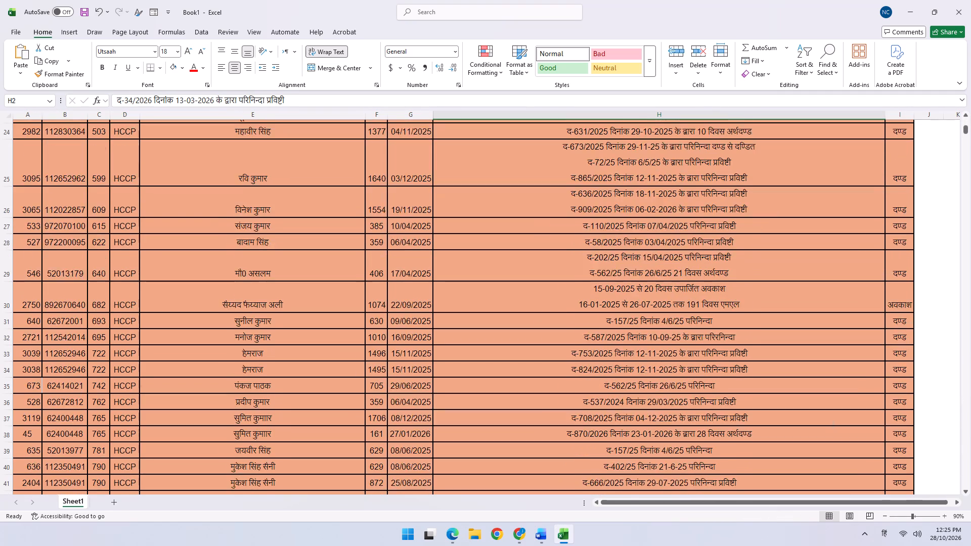
pyautogui.scroll(-3, 453, 329)
pyautogui.doubleClick(755, 314)
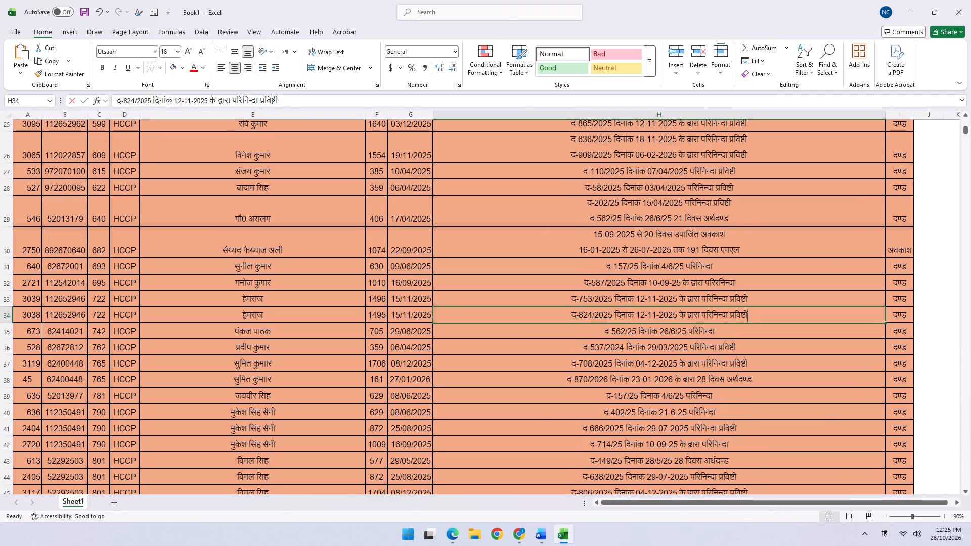
pyautogui.moveTo(763, 314); pyautogui.dragTo(510, 311)
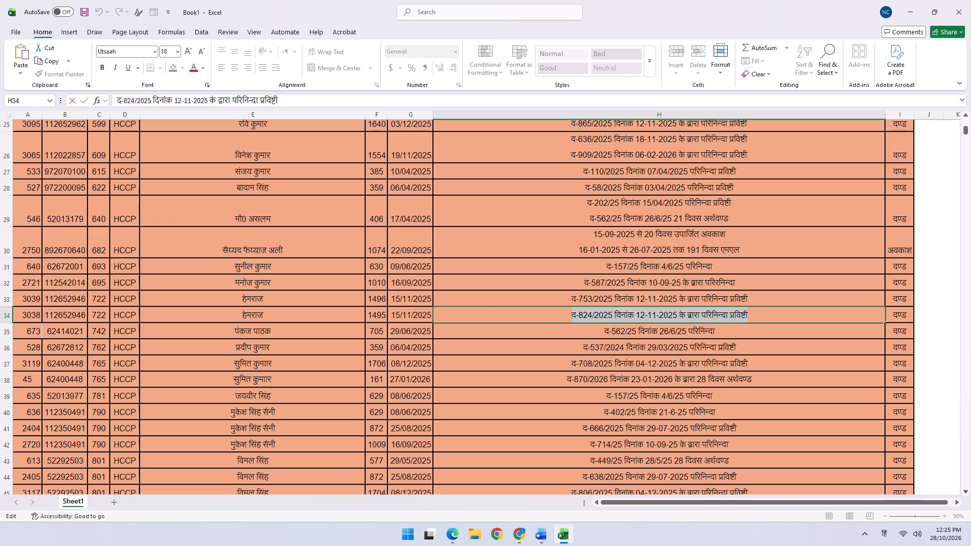
pyautogui.hotkey('ctrl', 'x')
pyautogui.doubleClick(775, 298)
pyautogui.hotkey('alt', 'Return')
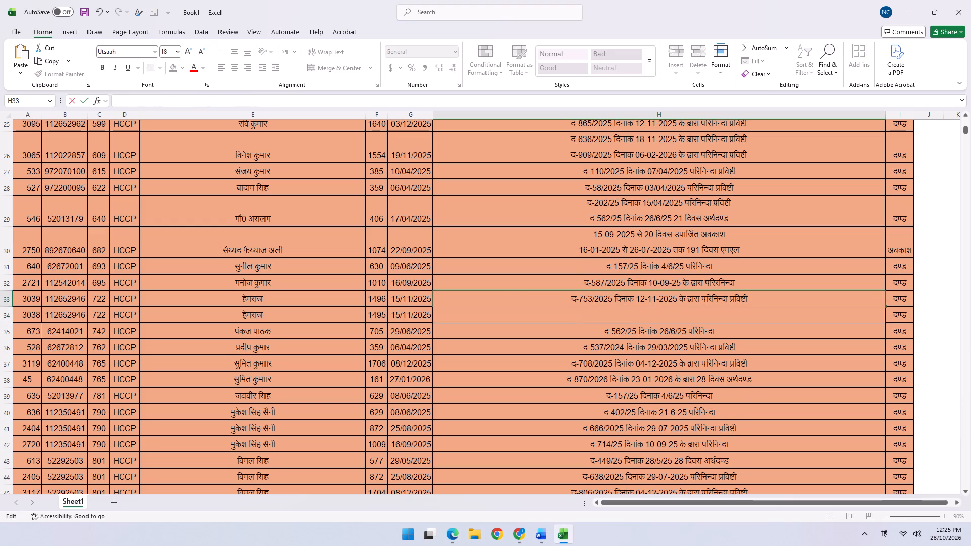
pyautogui.hotkey('ctrl', 'v')
pyautogui.press('Return')
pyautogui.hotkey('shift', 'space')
pyautogui.hotkey('ctrl', '-')
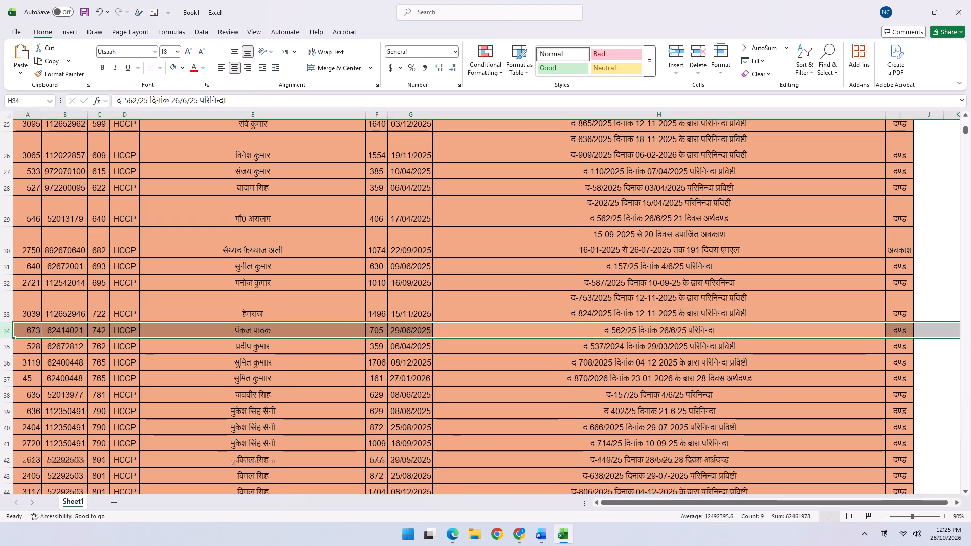
# Add an empty last line under the द-708/2025 text in H36 for the द-870/2026 order from H37.
pyautogui.press('Right')
pyautogui.press('Left')
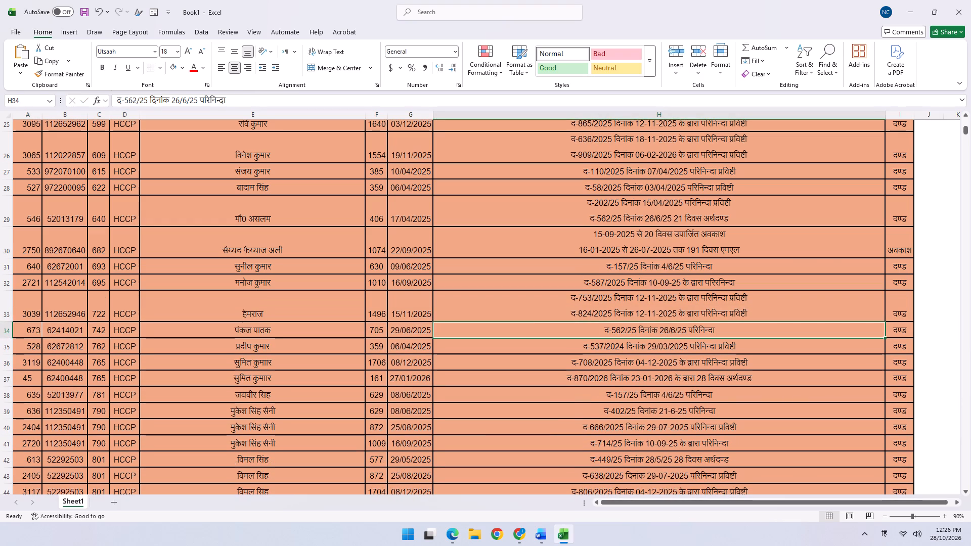
pyautogui.press('Down')
pyautogui.press('Down')
pyautogui.press('Down')
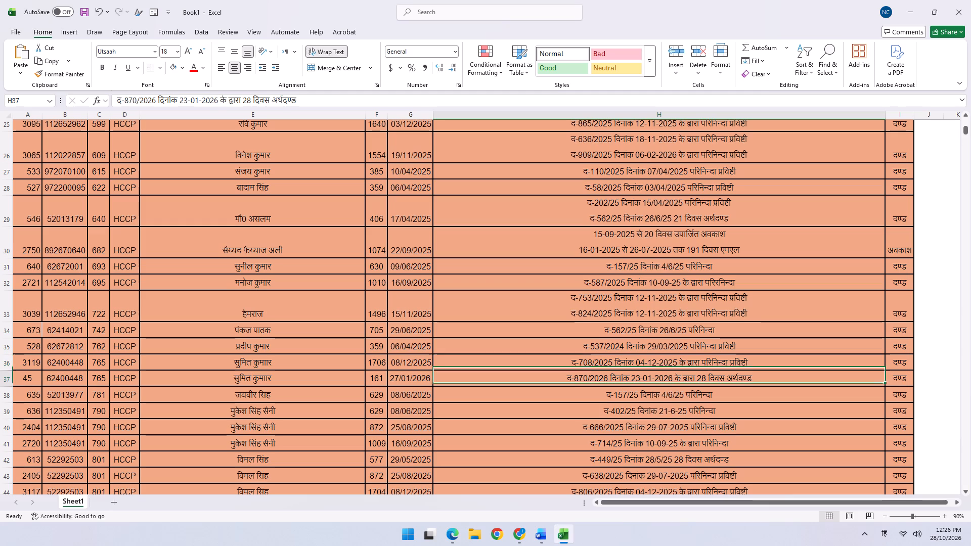
pyautogui.hotkey('ctrl', 'x')
pyautogui.press('Up')
pyautogui.press('F2')
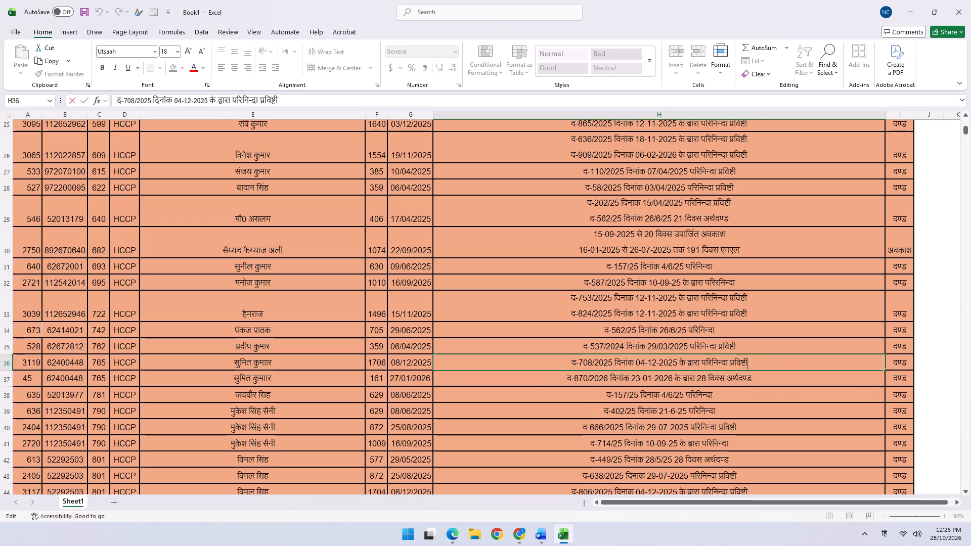
pyautogui.hotkey('alt', 'Return')
pyautogui.hotkey('ctrl', 'v')
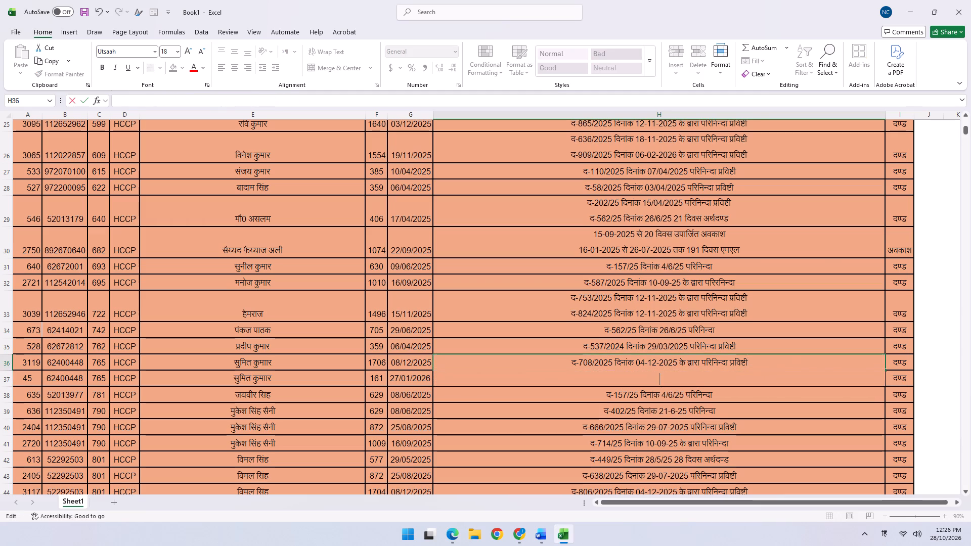
pyautogui.hotkey('ctrl', 'v')
pyautogui.press('Return')
# Move the द-870/2026 order text from H37 to the empty last line of H36 and delete the emptied row 37.
pyautogui.hotkey('ctrl', 'x')
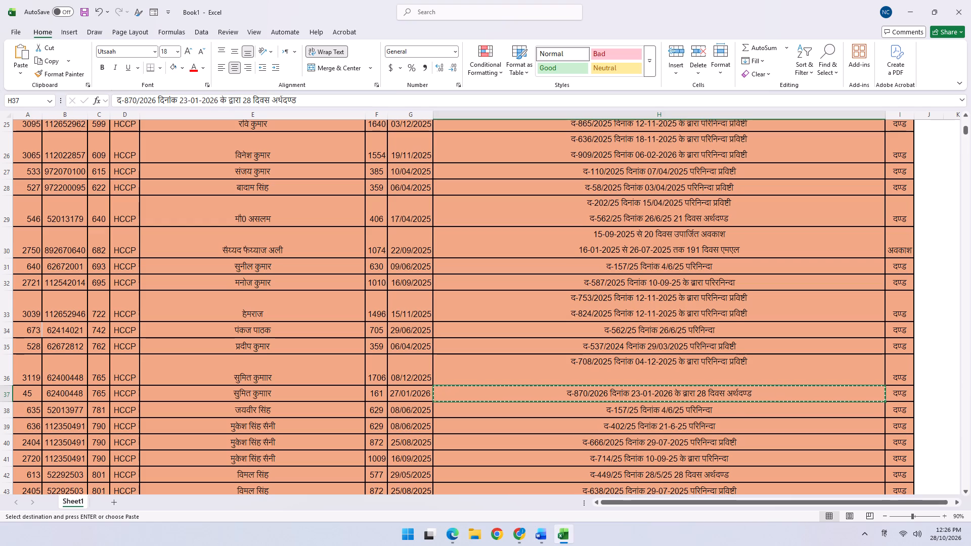
pyautogui.press('F2')
pyautogui.hotkey('ctrl', 'a')
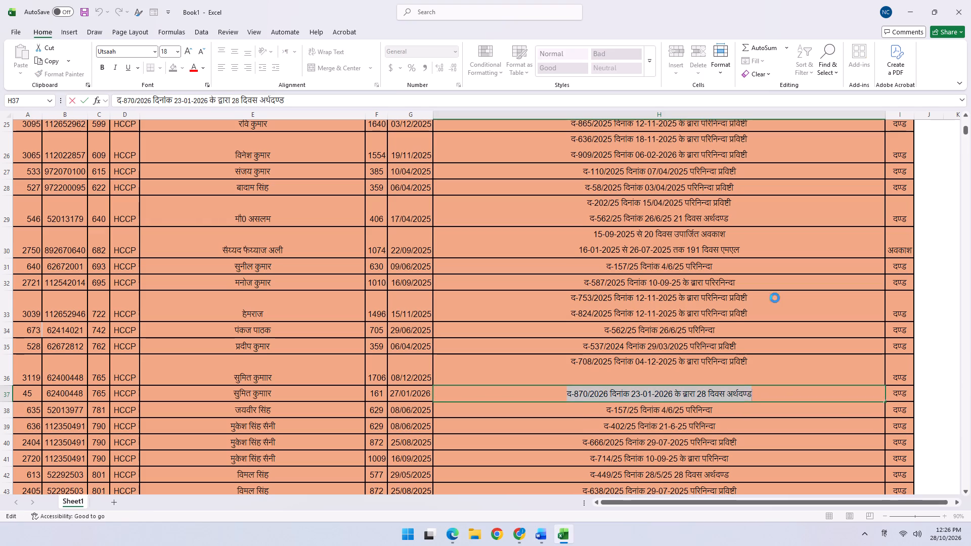
pyautogui.hotkey('ctrl', 'x')
pyautogui.press('Up')
pyautogui.press('Return')
pyautogui.press('Up')
pyautogui.press('Up')
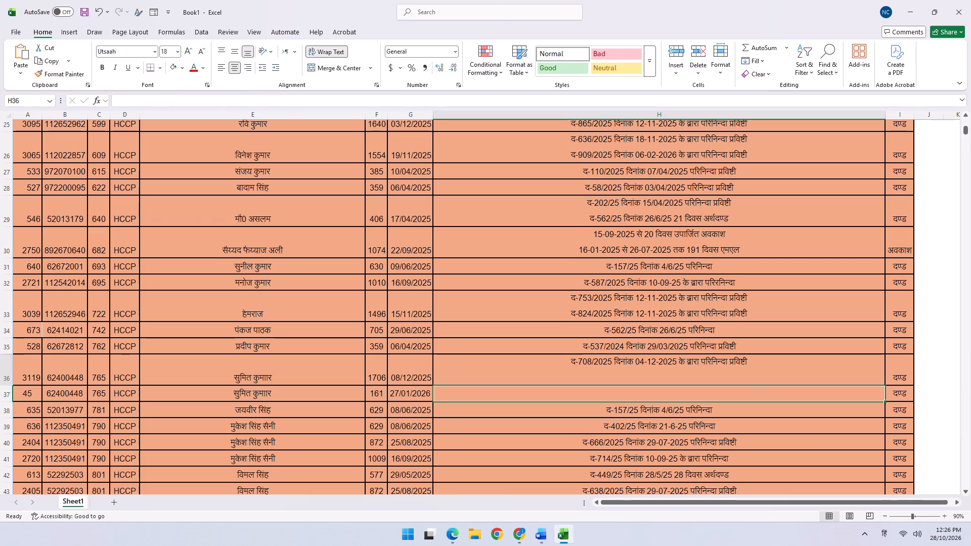
pyautogui.press('F2')
pyautogui.hotkey('ctrl', 'v')
pyautogui.press('Return')
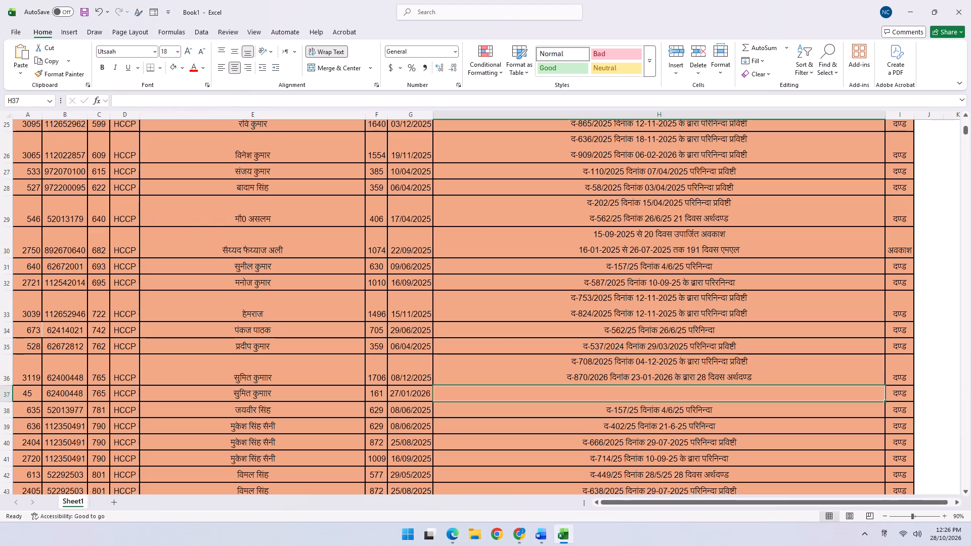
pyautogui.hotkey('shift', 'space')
pyautogui.hotkey('ctrl', '-')
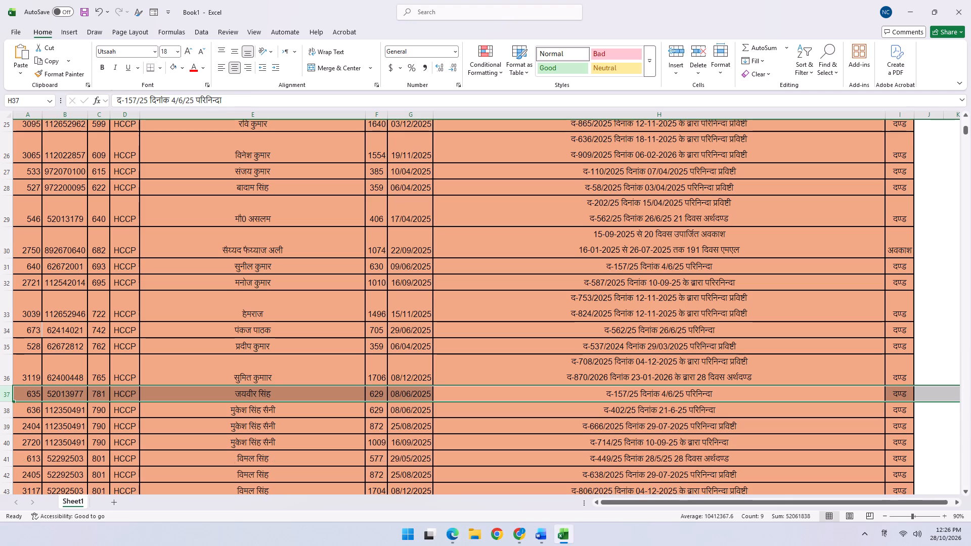
# Move the द-666/2025 order text from H39 to a new last line in H38.
pyautogui.press('Down')
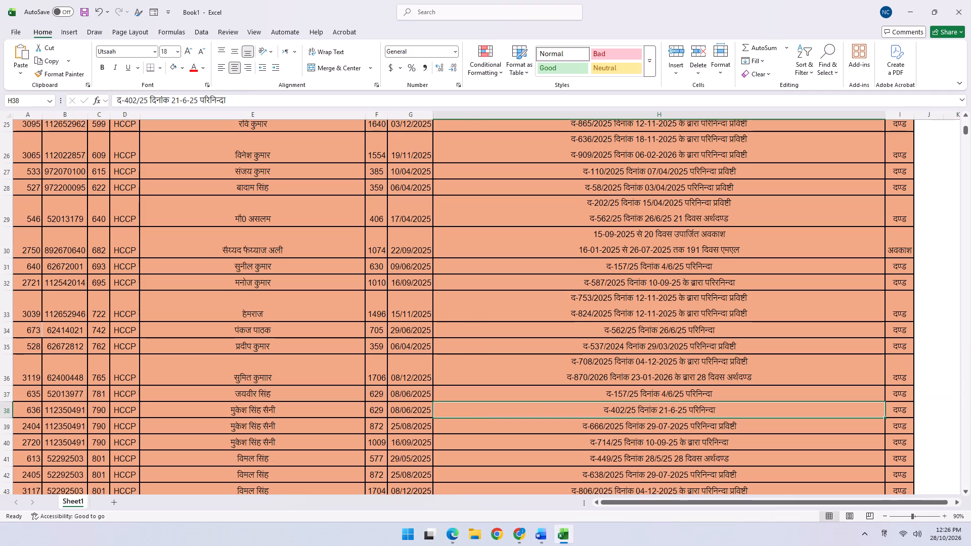
pyautogui.press('Down')
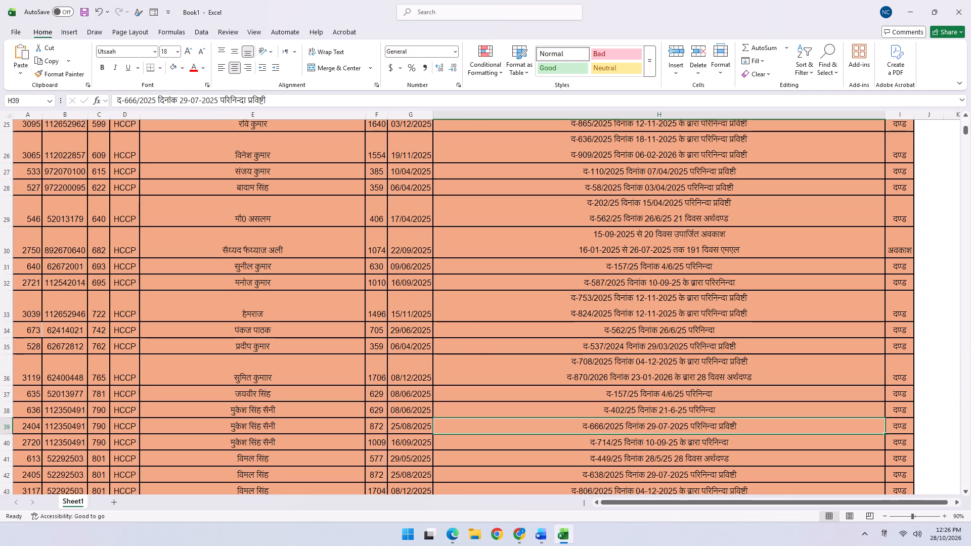
pyautogui.press('F2')
pyautogui.hotkey('ctrl', 'a')
pyautogui.hotkey('ctrl', 'x')
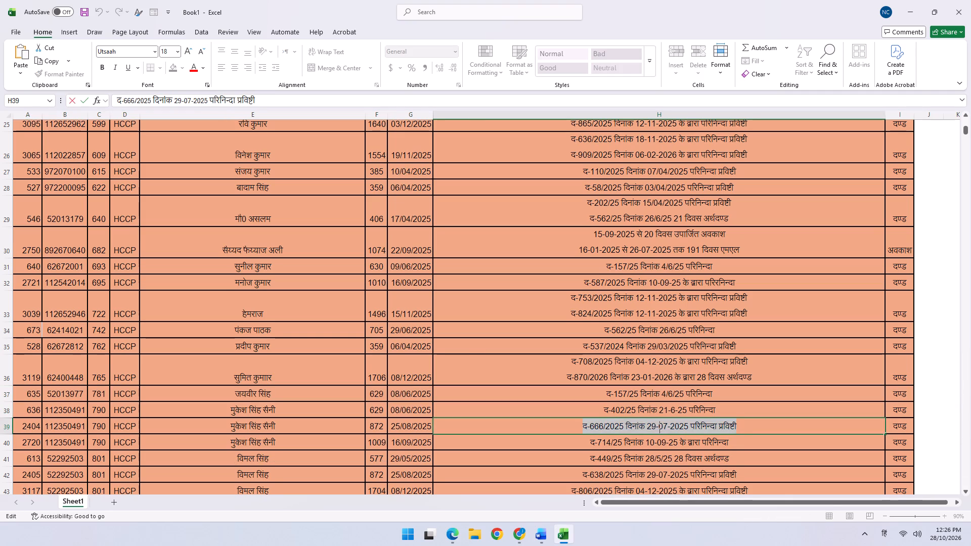
pyautogui.press('Up')
pyautogui.press('Return')
pyautogui.press('Up')
pyautogui.press('Up')
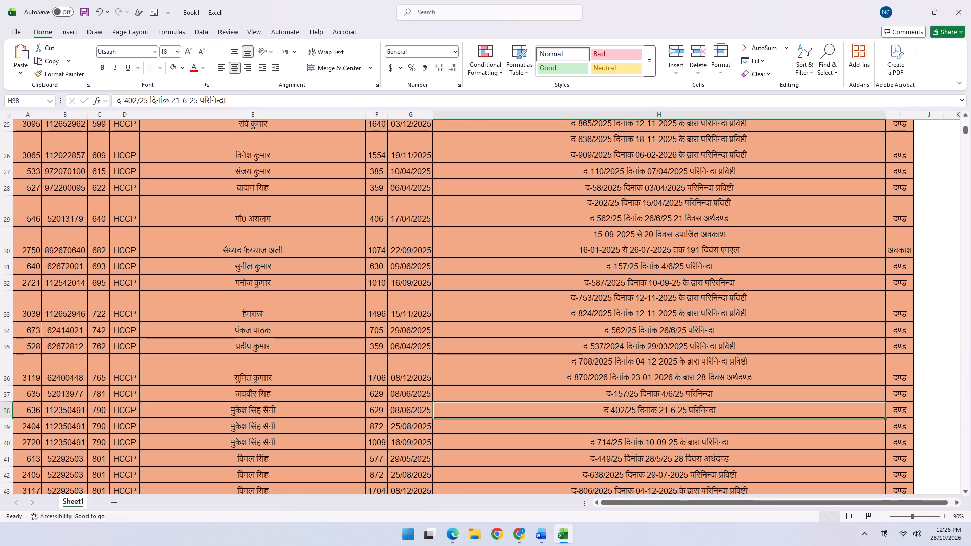
pyautogui.press('F2')
pyautogui.hotkey('alt', 'Return')
pyautogui.hotkey('ctrl', 'v')
pyautogui.press('Return')
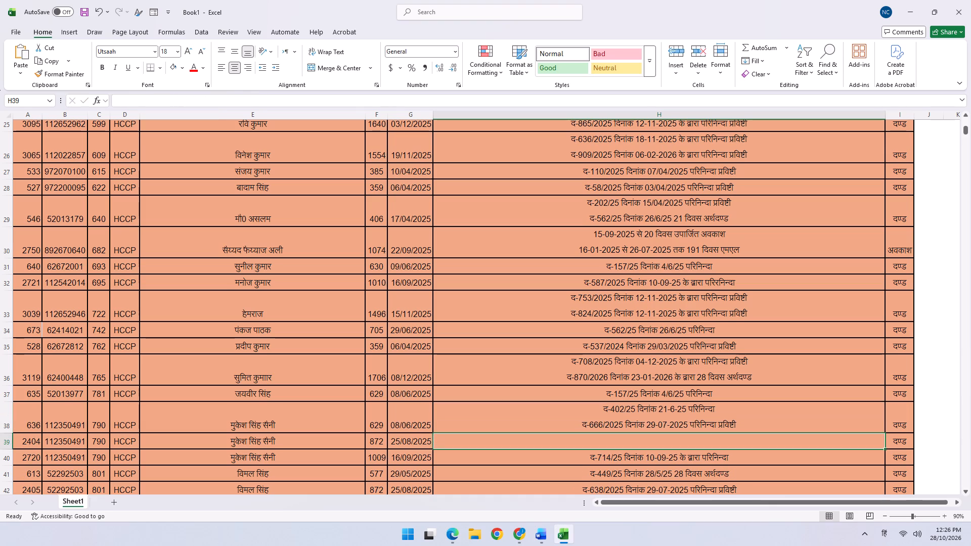
# Move the द-714/25 order text from H40 to a new last line in H38.
pyautogui.press('Down')
pyautogui.hotkey('ctrl', 'x')
pyautogui.press('F2')
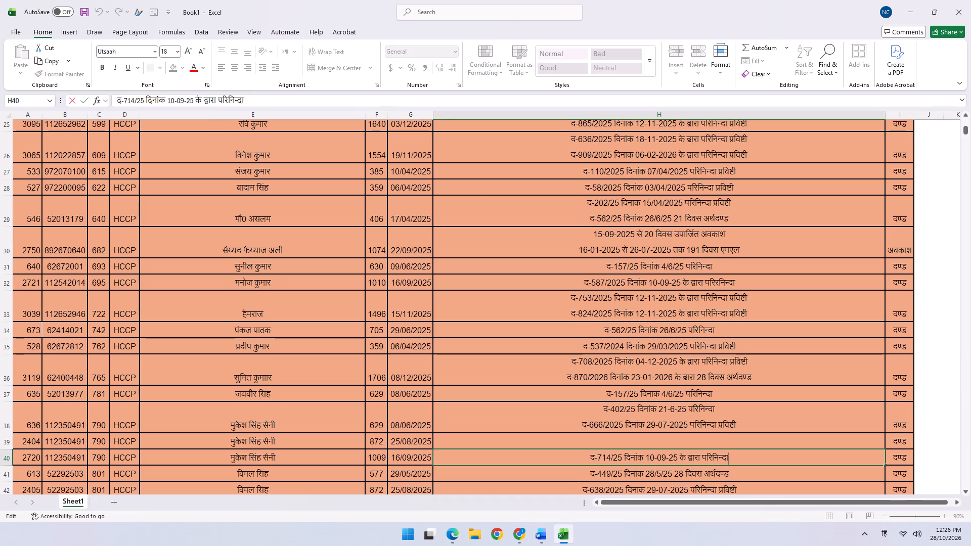
pyautogui.hotkey('ctrl', 'a')
pyautogui.hotkey('ctrl', 'x')
pyautogui.press('Up')
pyautogui.press('Up')
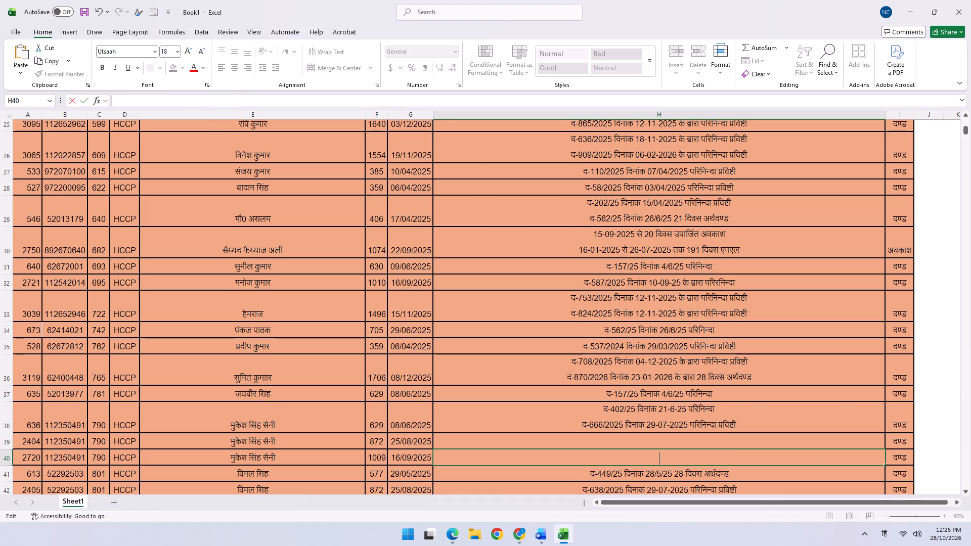
pyautogui.press('Return')
pyautogui.press('Up')
pyautogui.press('Up')
pyautogui.press('Up')
pyautogui.press('F2')
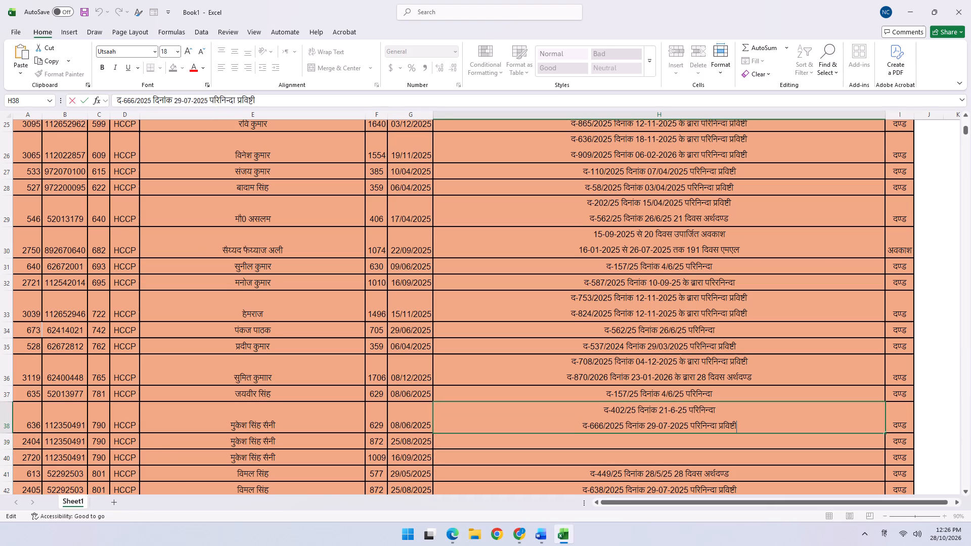
pyautogui.hotkey('alt', 'Return')
pyautogui.hotkey('ctrl', 'v')
pyautogui.press('Return')
# Delete the emptied rows 39 and 40.
pyautogui.press('Return')
pyautogui.press('Up')
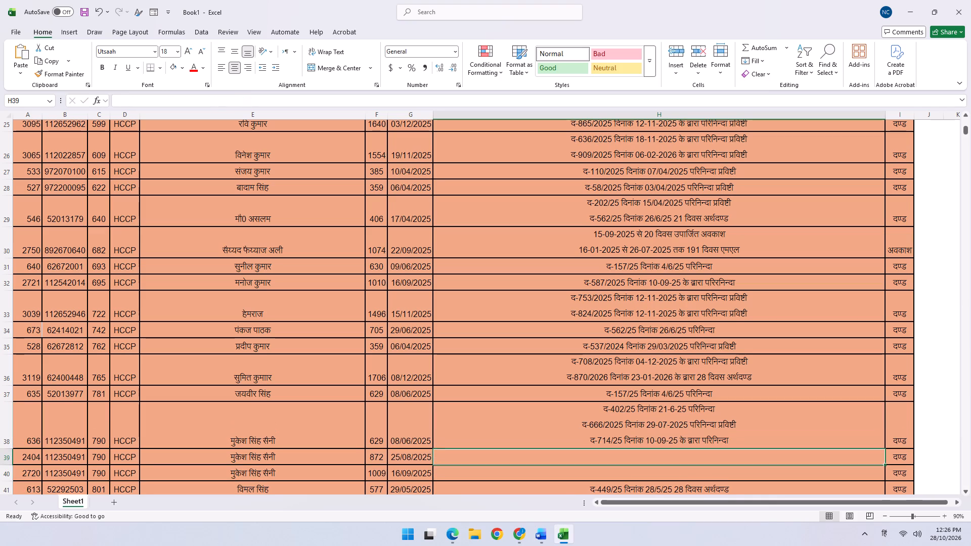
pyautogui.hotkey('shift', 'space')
pyautogui.hotkey('shift', 'Down')
pyautogui.hotkey('ctrl', '-')
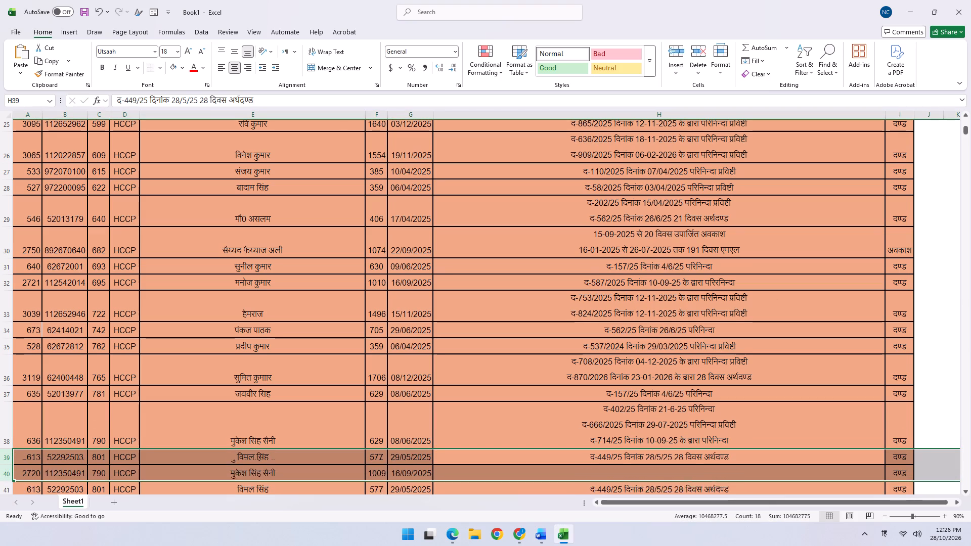
# Move the द-638/2025 order text from H40 to a new last line in H39.
pyautogui.press('Up')
pyautogui.press('Right')
pyautogui.press('Down')
pyautogui.press('Down')
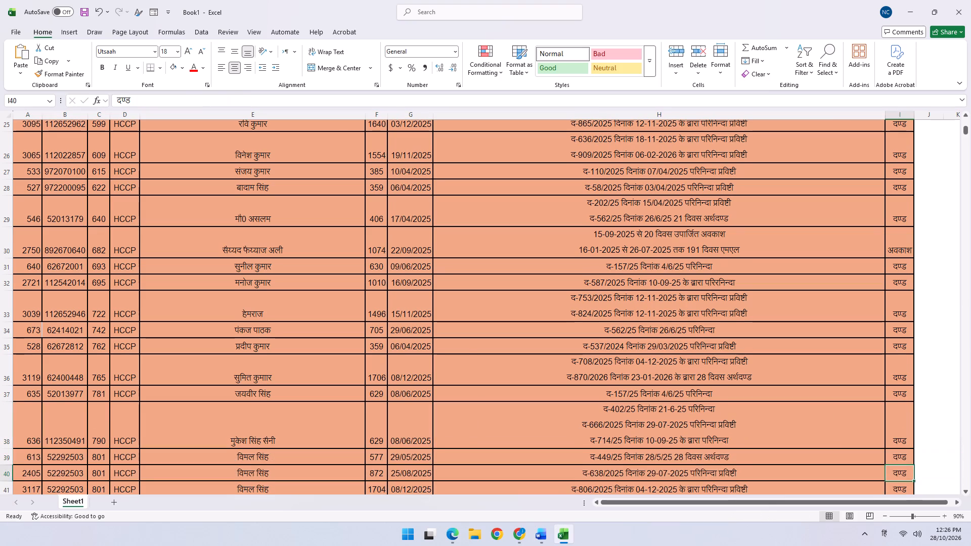
pyautogui.press('Return')
pyautogui.press('Up')
pyautogui.press('Down')
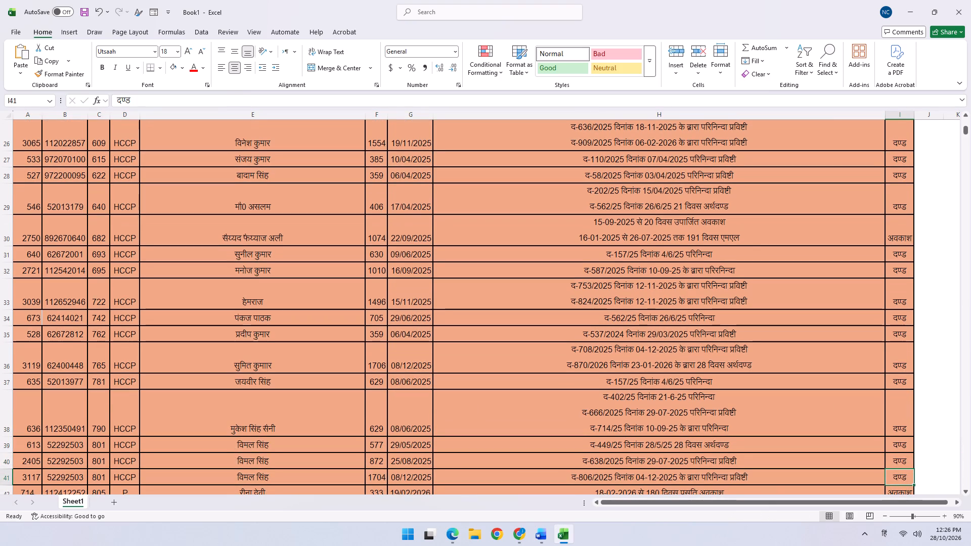
pyautogui.doubleClick(746, 458)
pyautogui.moveTo(761, 462); pyautogui.dragTo(455, 462)
pyautogui.hotkey('ctrl', 'x')
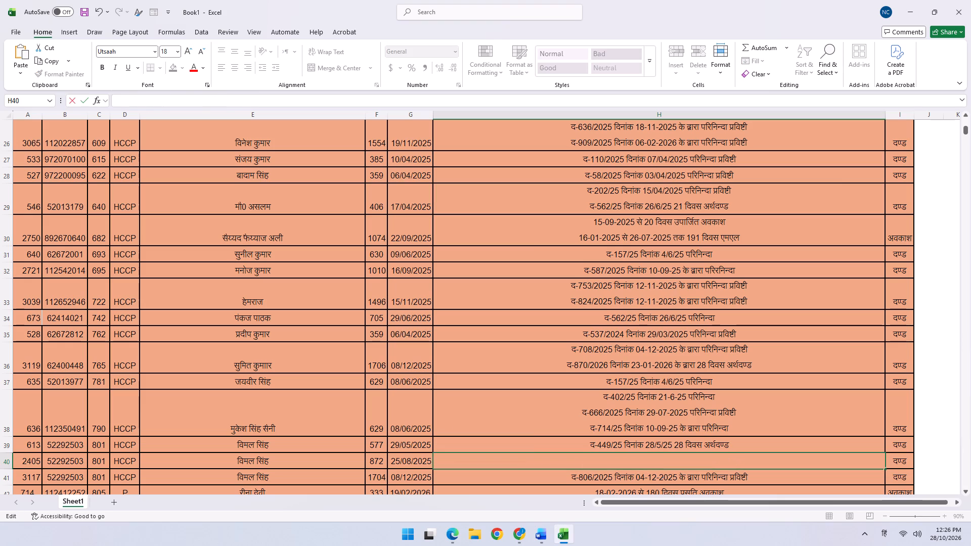
pyautogui.doubleClick(739, 442)
pyautogui.hotkey('alt', 'Return')
pyautogui.hotkey('ctrl', 'v')
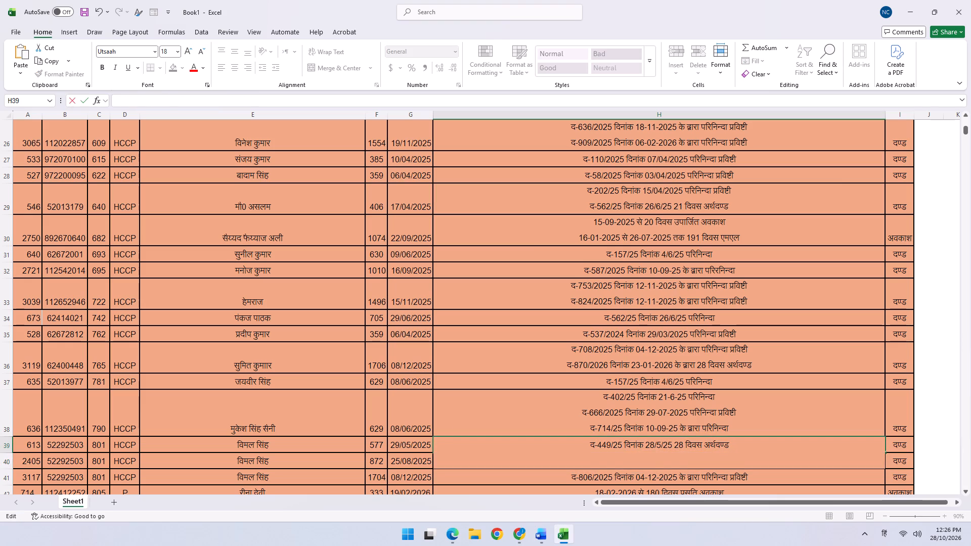
pyautogui.press('Return')
# Add an empty last line under the द-638/2025 text in H39 for the द-806/2025 order from H41.
pyautogui.press('Down')
pyautogui.hotkey('ctrl', 'c')
pyautogui.hotkey('ctrl', 'x')
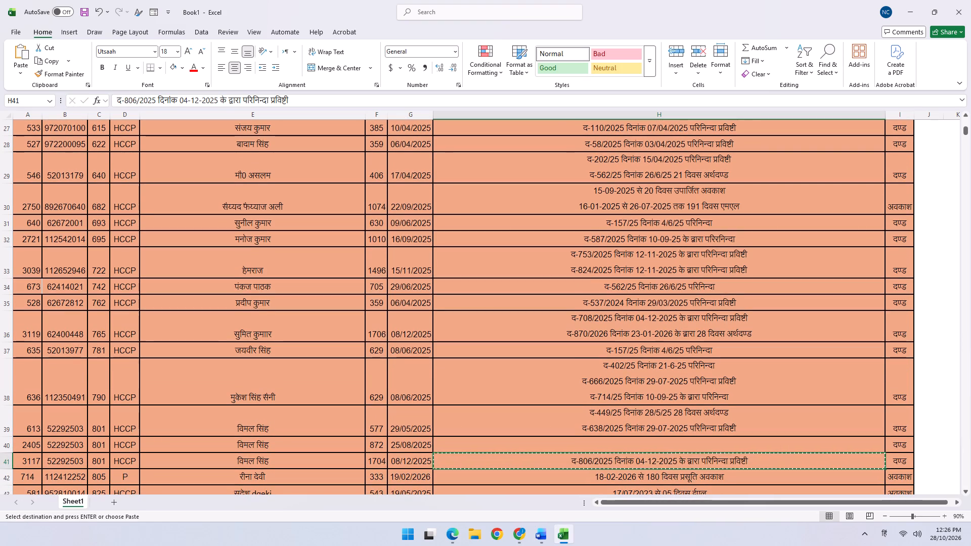
pyautogui.doubleClick(749, 431)
pyautogui.hotkey('alt', 'Return')
pyautogui.hotkey('ctrl', 'c')
pyautogui.hotkey('ctrl', 'v')
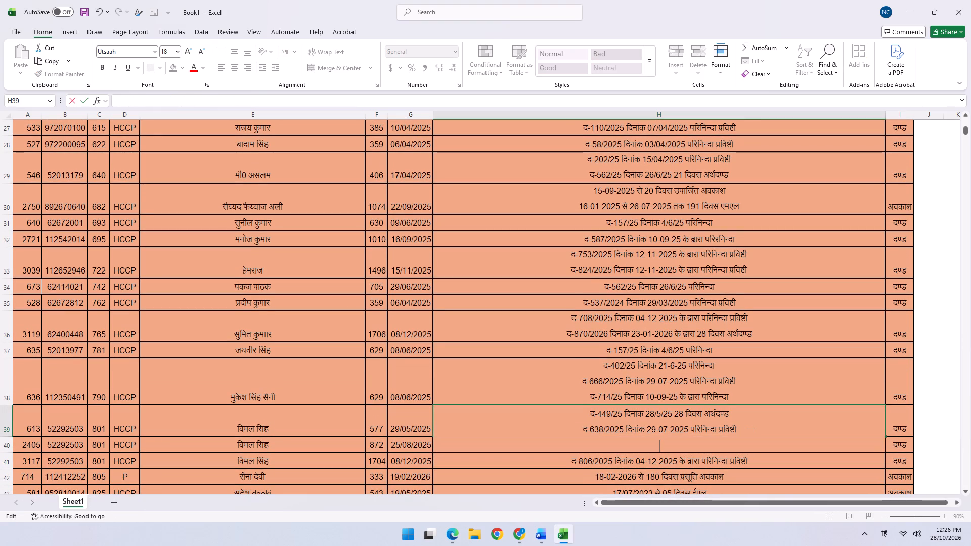
pyautogui.press('Return')
# Move the द-806/2025 order text from H41 to the empty last line of H39.
pyautogui.press('Down')
pyautogui.hotkey('ctrl', 'x')
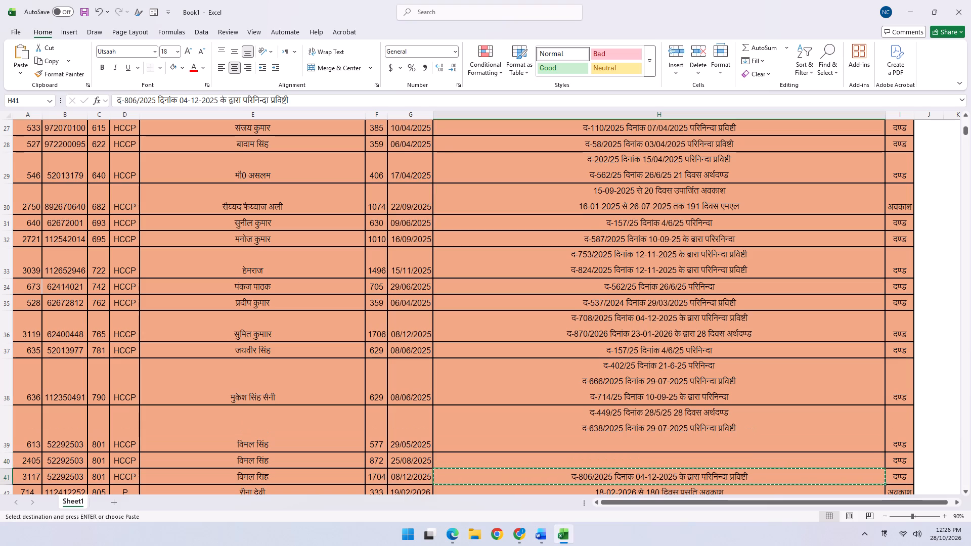
pyautogui.tripleClick(755, 477)
pyautogui.click(752, 475)
pyautogui.moveTo(752, 475); pyautogui.dragTo(457, 476)
pyautogui.hotkey('ctrl', 'x')
pyautogui.doubleClick(776, 430)
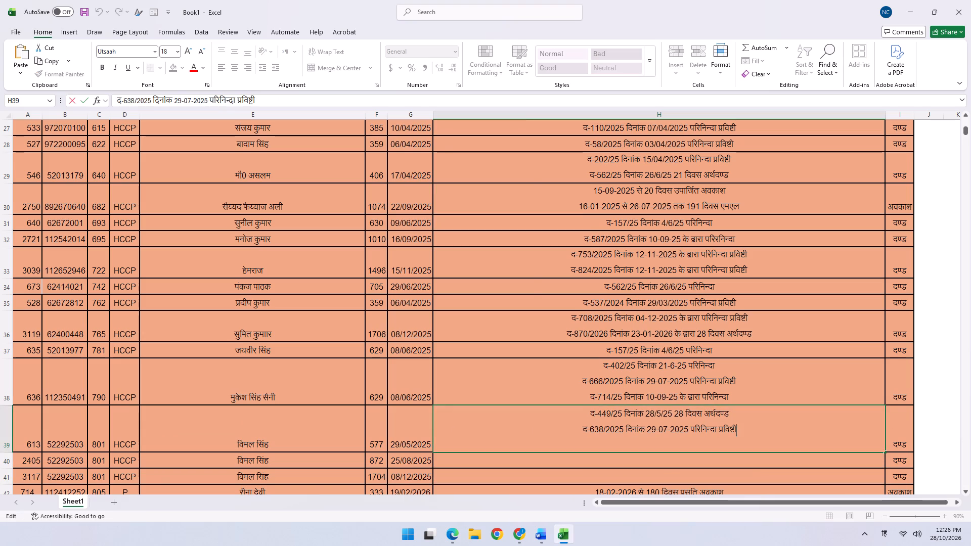
pyautogui.press('Return')
pyautogui.press('Up')
pyautogui.press('F2')
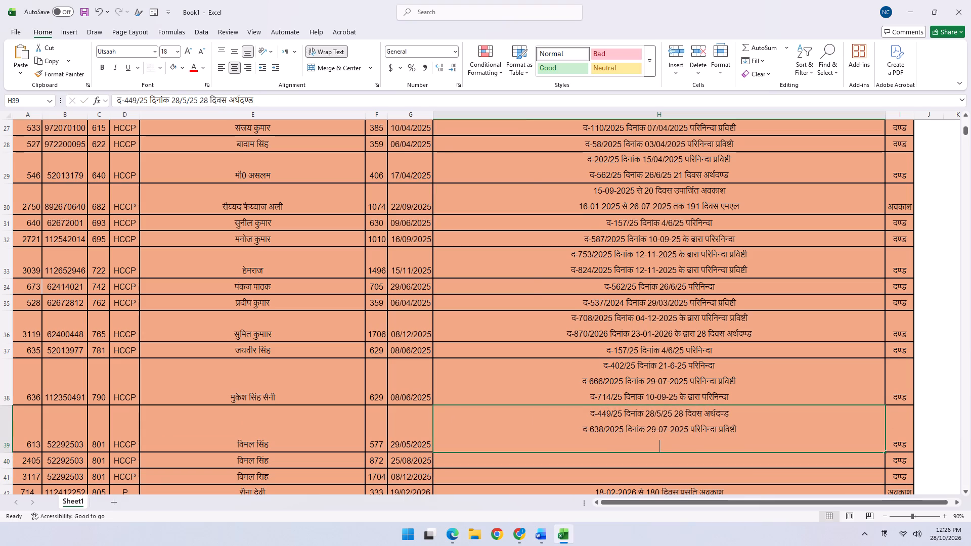
pyautogui.hotkey('ctrl', 'v')
pyautogui.press('Return')
# Delete the emptied rows 40 and 41.
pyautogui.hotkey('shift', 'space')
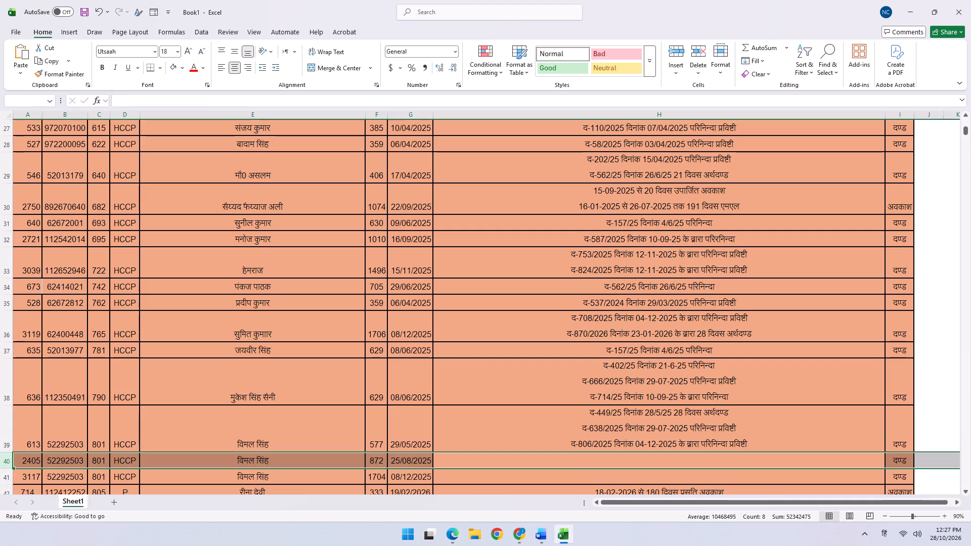
pyautogui.hotkey('ctrl', '-')
pyautogui.hotkey('ctrl', '-')
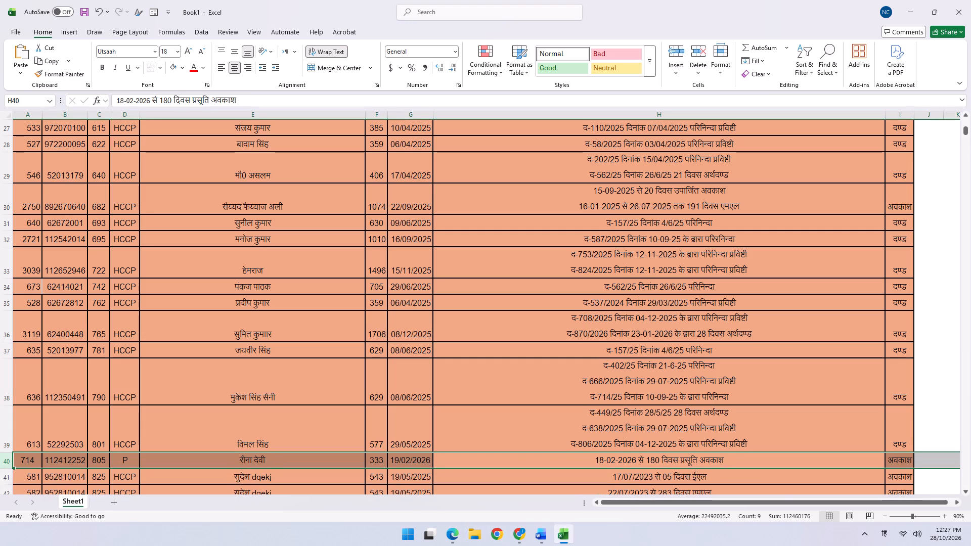
# Move the 283 दिवस एमएल leave text from H42 to a new last line in H41 and delete the emptied row 42.
pyautogui.scroll(-1, 730, 469)
pyautogui.doubleClick(724, 466)
pyautogui.moveTo(733, 466); pyautogui.dragTo(570, 465)
pyautogui.hotkey('ctrl', 'x')
pyautogui.doubleClick(751, 450)
pyautogui.hotkey('alt', 'Return')
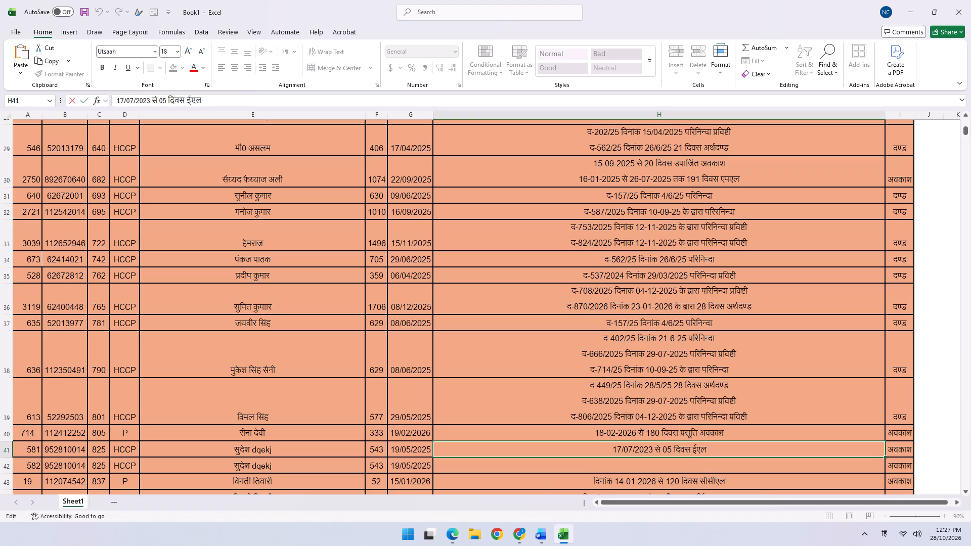
pyautogui.hotkey('ctrl', 'v')
pyautogui.press('Return')
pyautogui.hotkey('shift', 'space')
pyautogui.hotkey('ctrl', '-')
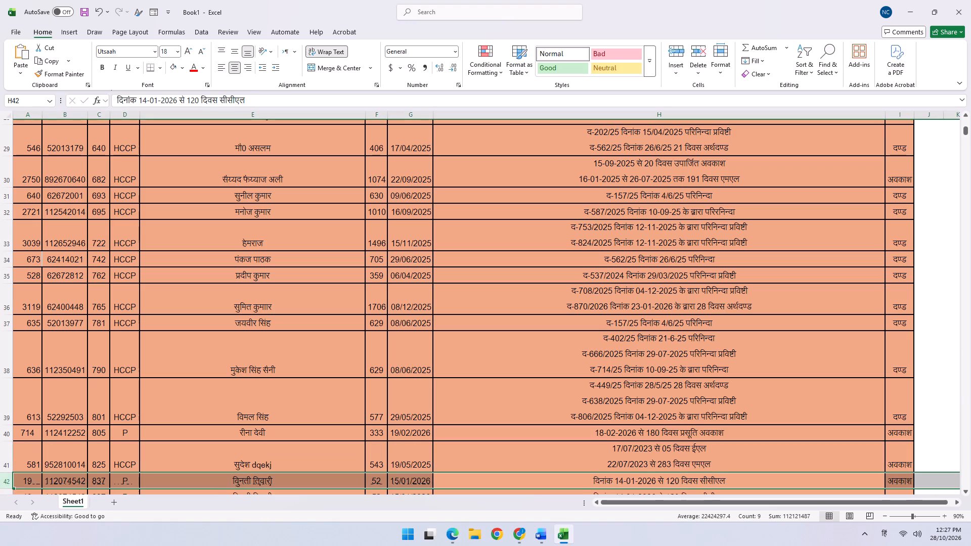
# Move the 20 दिवस उपार्जित अवकाश leave text from H43 to a new last line in H42 and delete the emptied row 43.
pyautogui.scroll(-1, 737, 430)
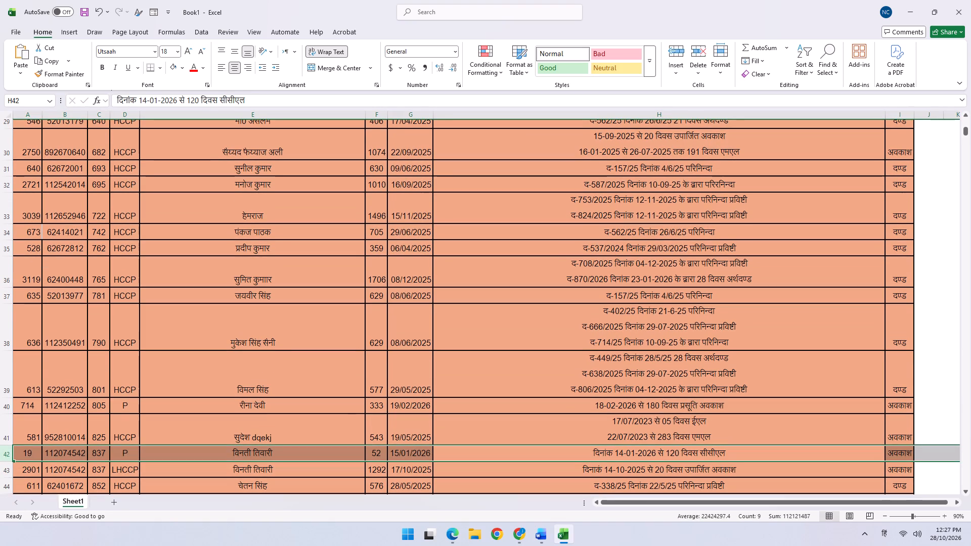
pyautogui.doubleClick(749, 469)
pyautogui.moveTo(768, 467); pyautogui.dragTo(533, 473)
pyautogui.hotkey('ctrl', 'x')
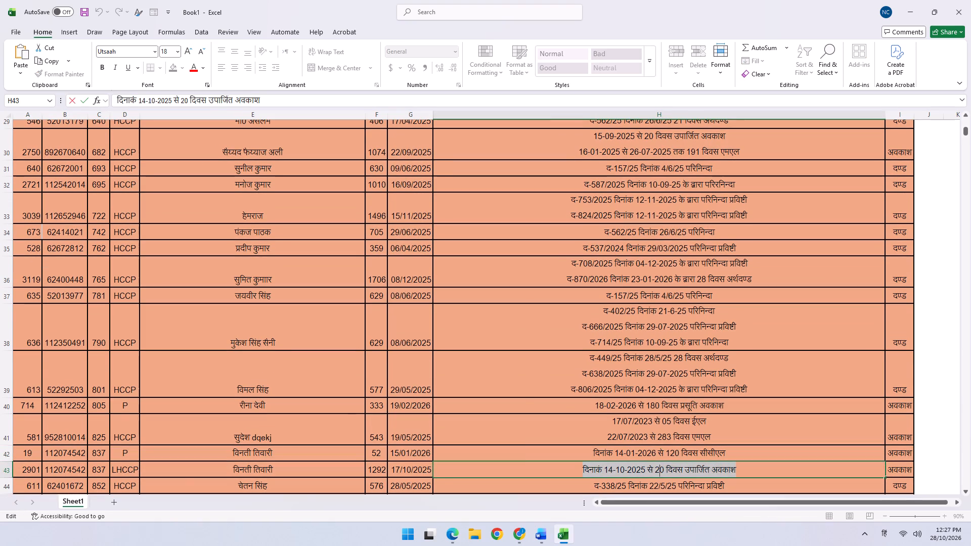
pyautogui.doubleClick(737, 451)
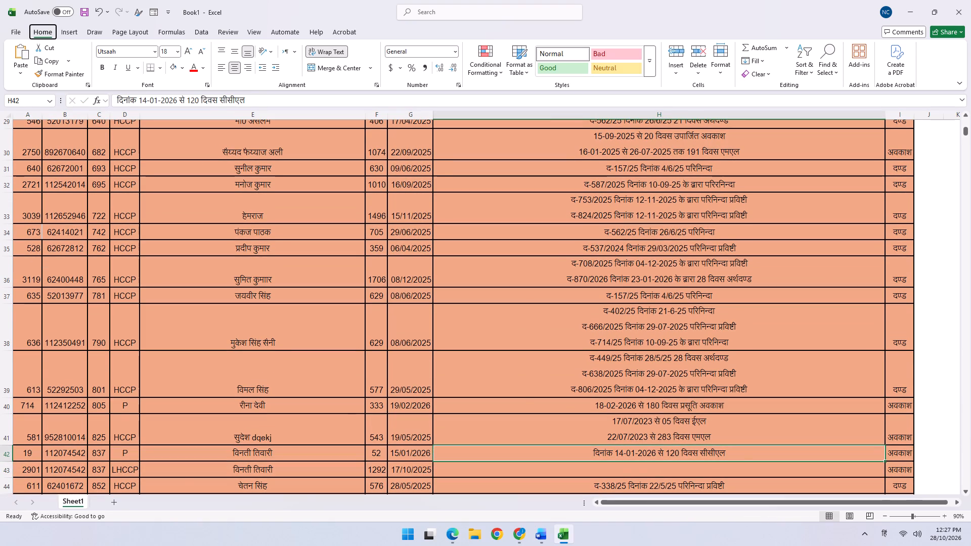
pyautogui.tripleClick(735, 455)
pyautogui.hotkey('alt', 'Return')
pyautogui.hotkey('ctrl', 'v')
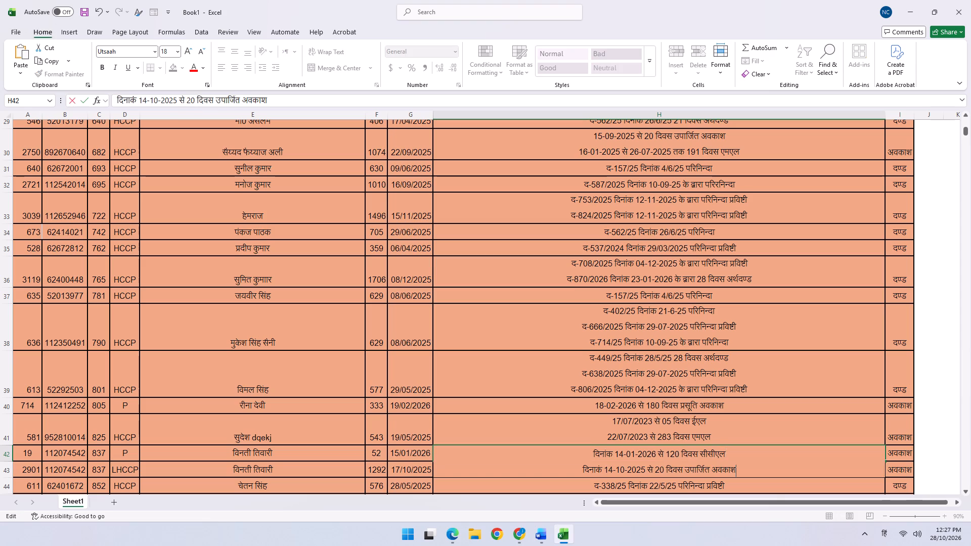
pyautogui.press('Return')
pyautogui.press('Down')
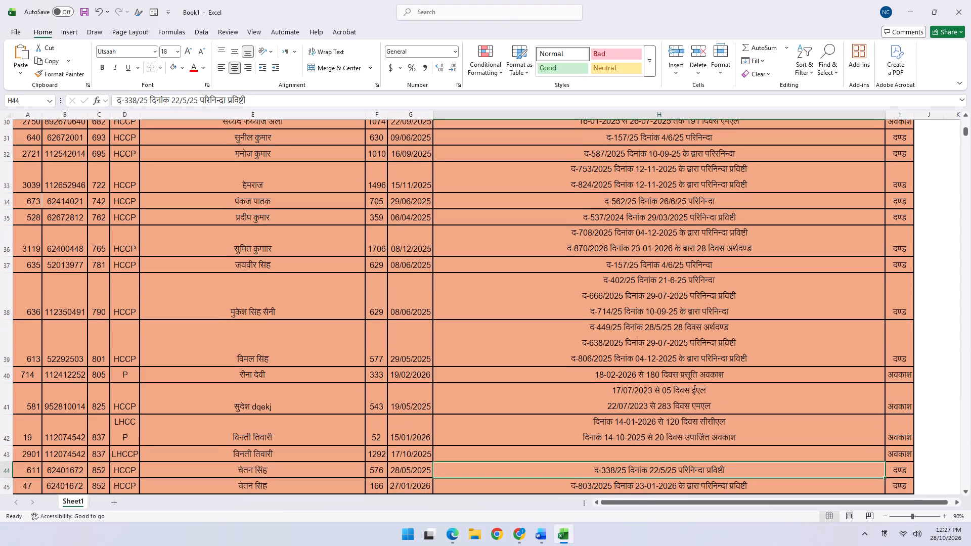
pyautogui.click(631, 445)
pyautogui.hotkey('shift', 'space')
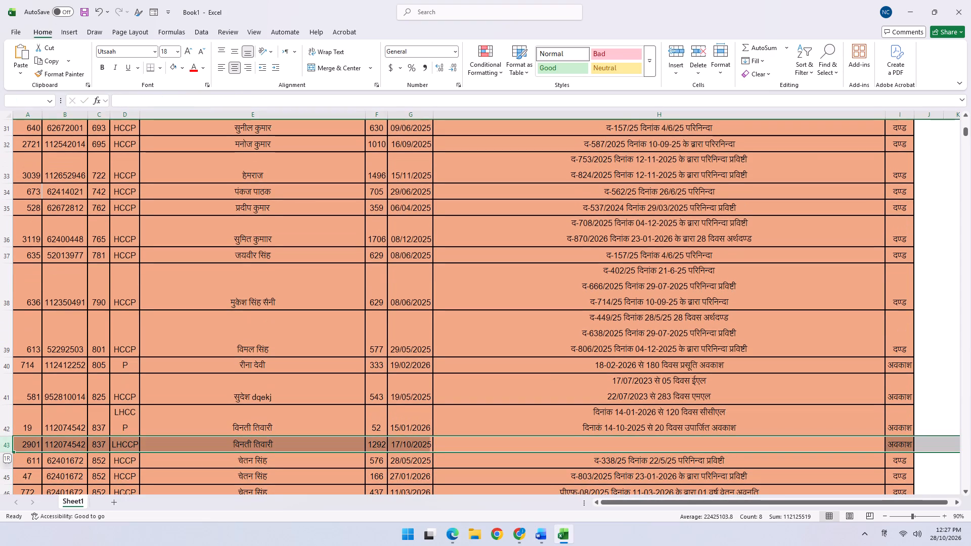
pyautogui.hotkey('ctrl', '-')
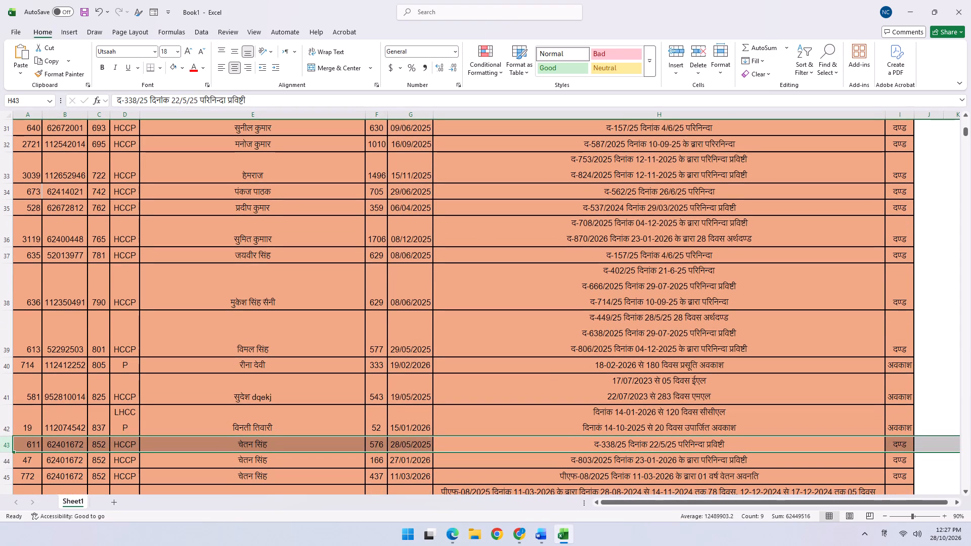
# Move the द-803/2025 order text from H44 to a new last line in H43.
pyautogui.doubleClick(770, 454)
pyautogui.moveTo(772, 456); pyautogui.dragTo(439, 455)
pyautogui.hotkey('ctrl', 'x')
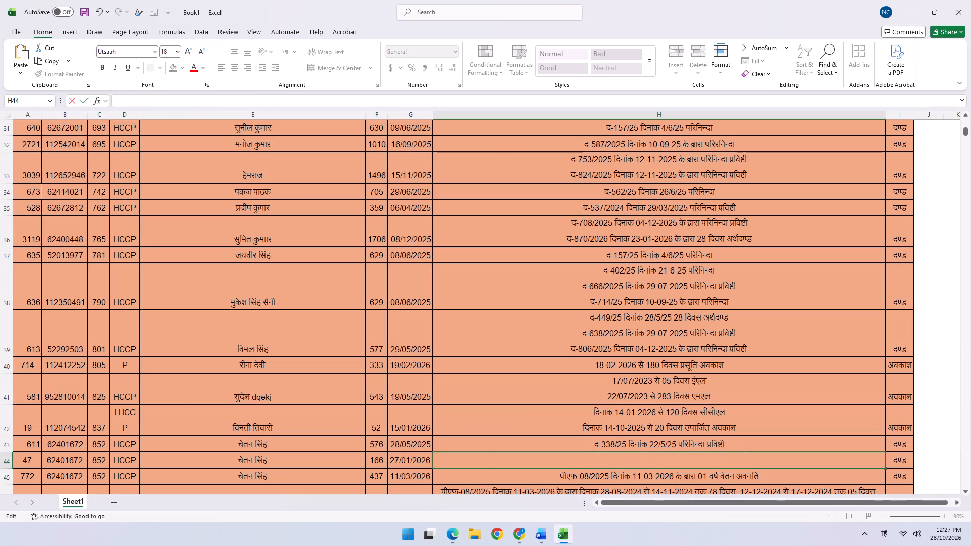
pyautogui.doubleClick(739, 445)
pyautogui.hotkey('alt', 'Return')
pyautogui.hotkey('ctrl', 'v')
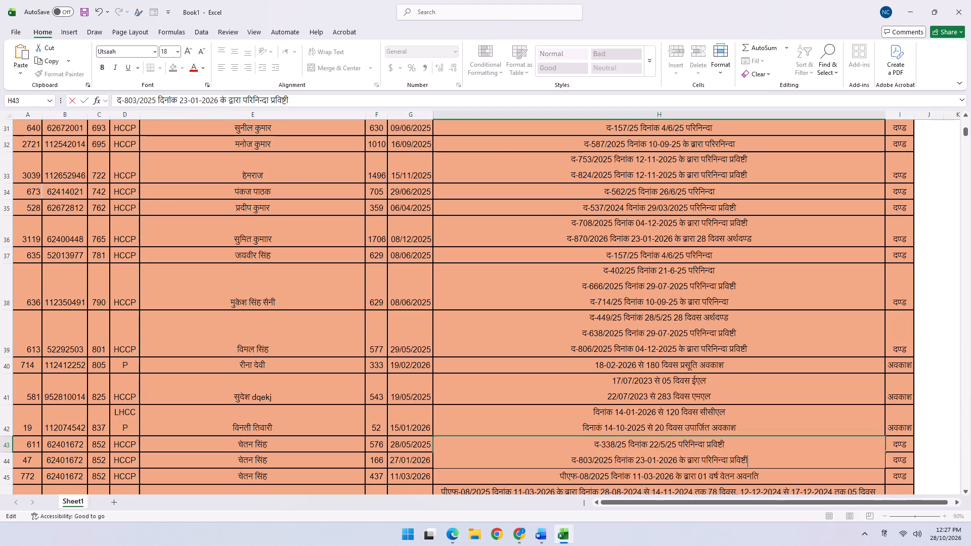
pyautogui.press('Return')
# Move the पीएफ-08/2025 order text for 01 वर्ष वेतन अवनति from H45 to a new last line in H43.
pyautogui.press('Down')
pyautogui.press('F2')
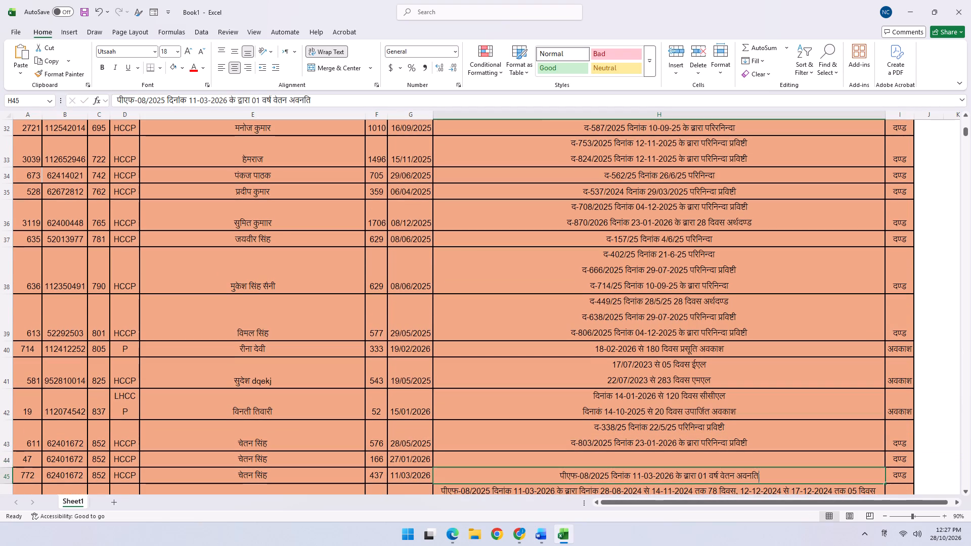
pyautogui.hotkey('ctrl', 'a')
pyautogui.hotkey('ctrl', 'x')
pyautogui.press('Up')
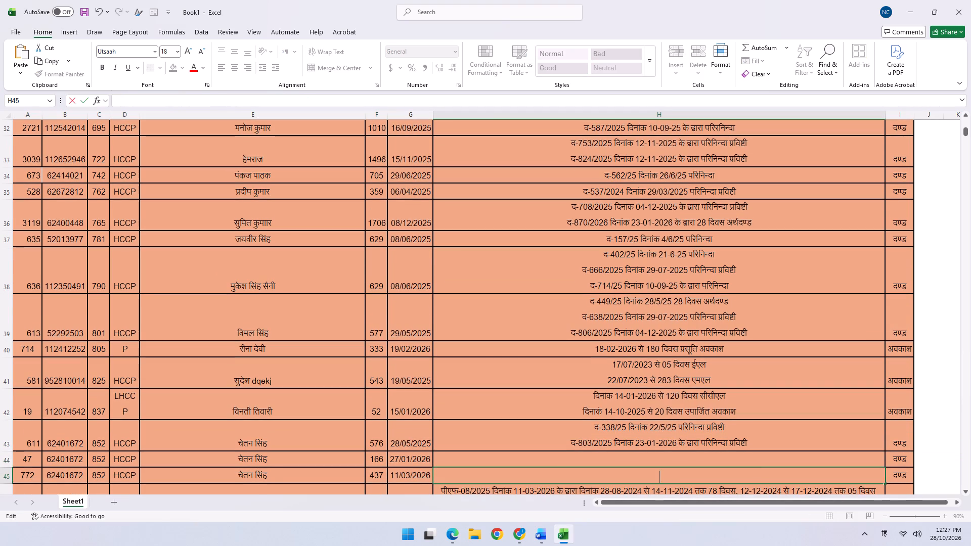
pyautogui.press('Escape')
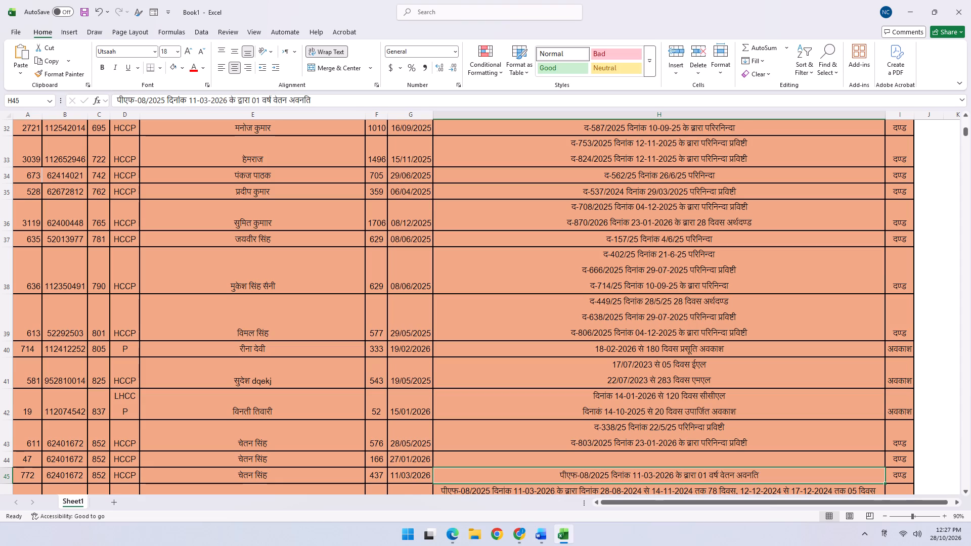
pyautogui.press('F2')
pyautogui.hotkey('ctrl', 'a')
pyautogui.hotkey('ctrl', 'x')
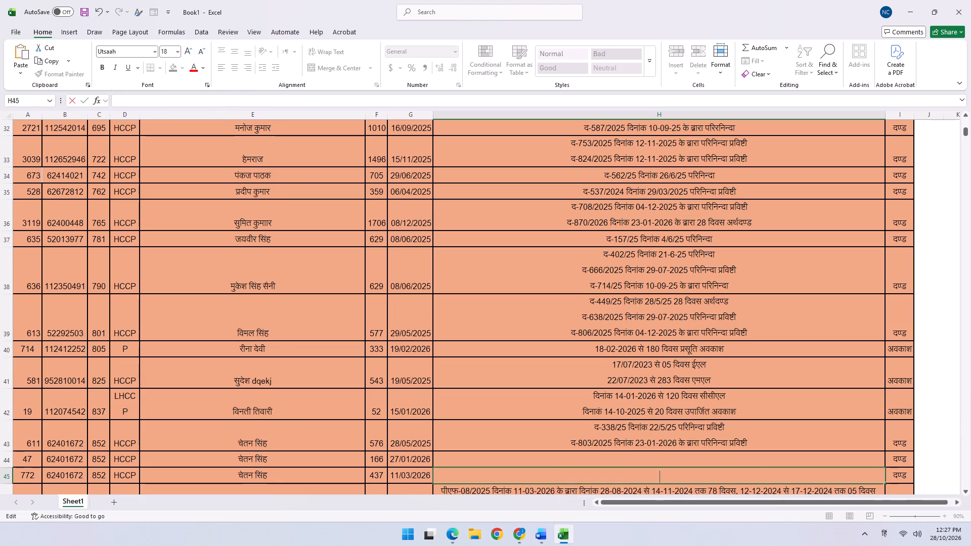
pyautogui.doubleClick(783, 439)
pyautogui.hotkey('alt', 'Return')
pyautogui.hotkey('ctrl', 'v')
pyautogui.press('Return')
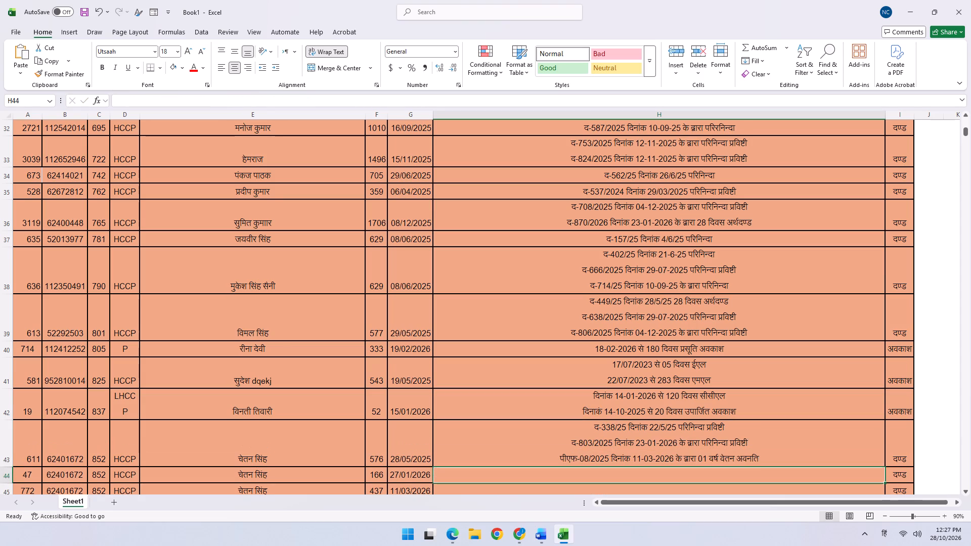
# Delete the emptied rows 44 and 45.
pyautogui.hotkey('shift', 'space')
pyautogui.hotkey('ctrl', '-')
pyautogui.hotkey('ctrl', '*')
pyautogui.hotkey('ctrl', '-')
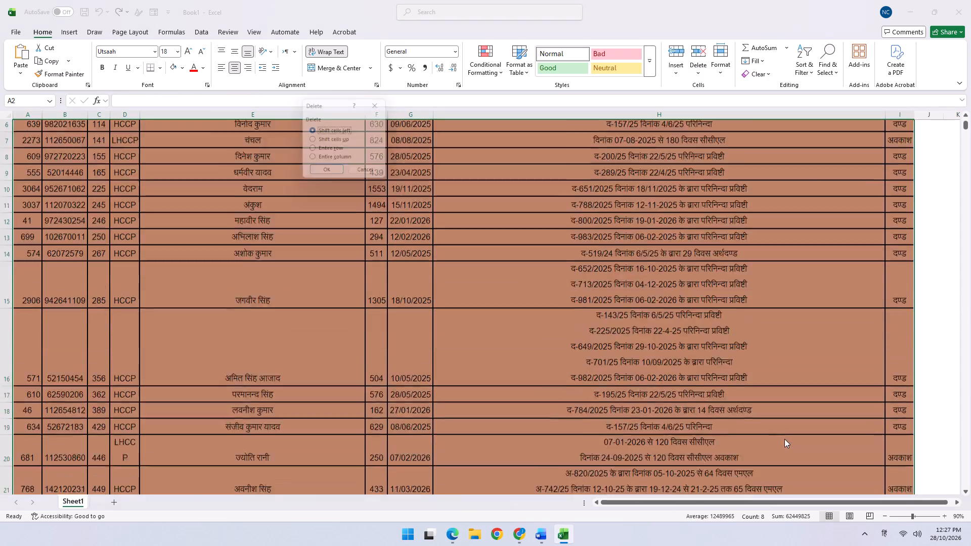
pyautogui.press('Escape')
pyautogui.scroll(-3, 612, 330)
pyautogui.click(612, 330)
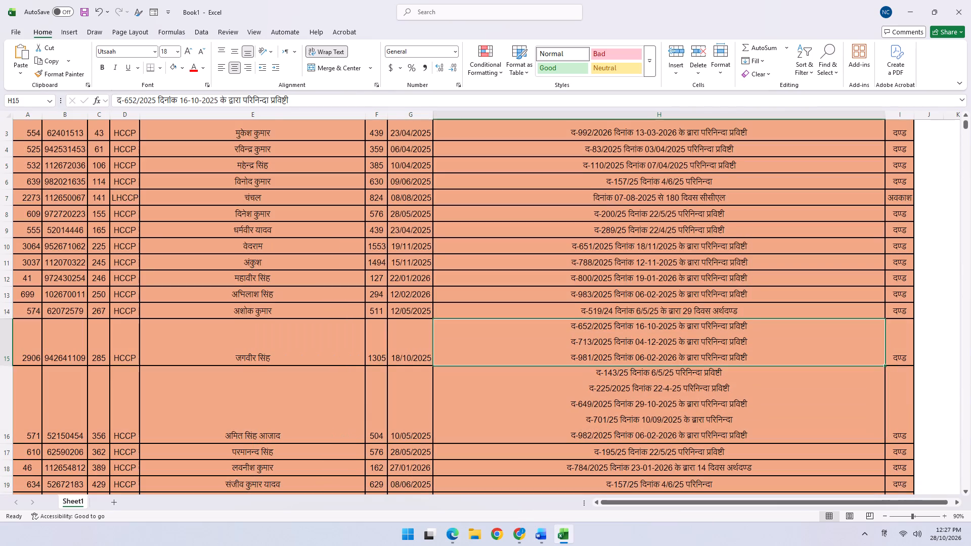
pyautogui.hotkey('ctrl', 'shift', 'Down')
pyautogui.scroll(-3, 597, 330)
pyautogui.click(667, 406)
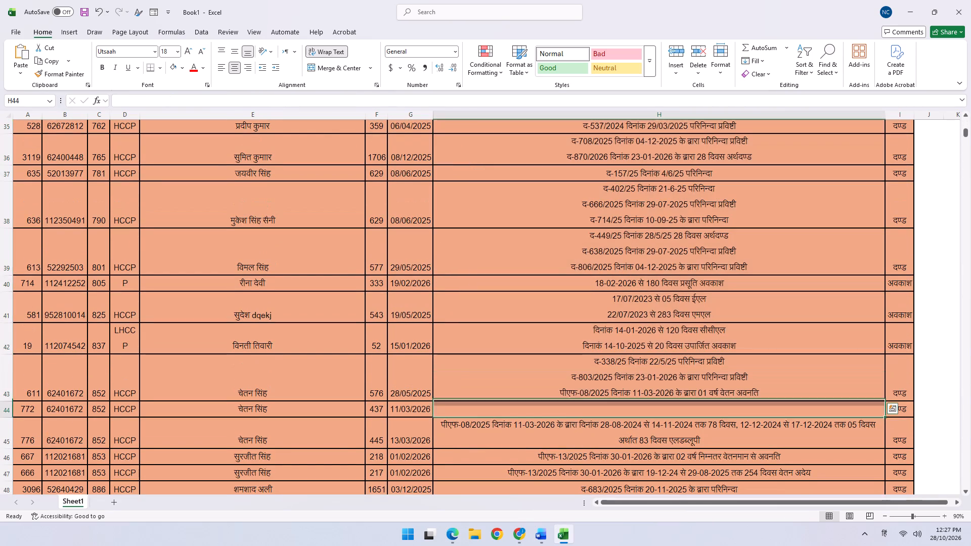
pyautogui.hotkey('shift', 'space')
pyautogui.hotkey('ctrl', '-')
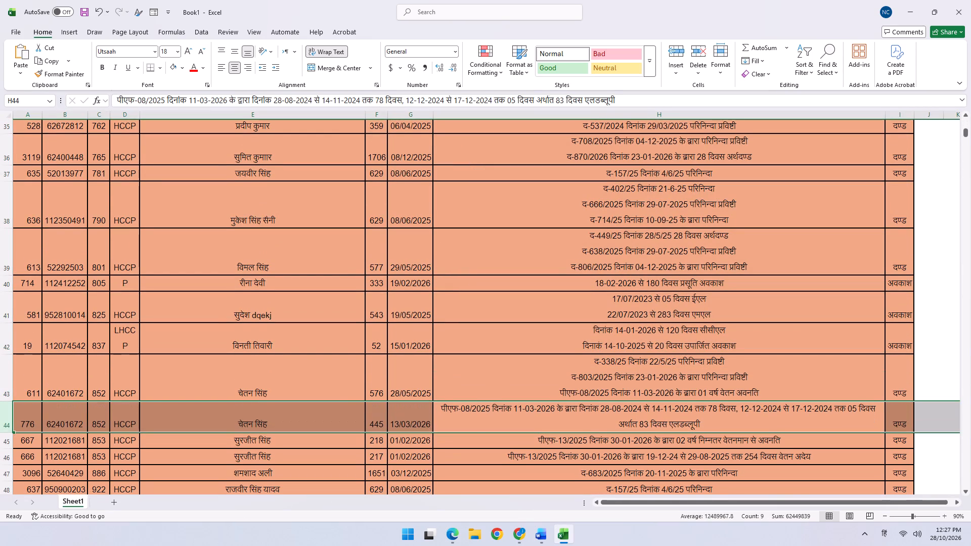
# Move the पीएफ-08/2025 order text for 83 दिवस एलडब्लूपी from H44 to a new last line in H43.
pyautogui.doubleClick(711, 428)
pyautogui.moveTo(719, 428); pyautogui.dragTo(404, 405)
pyautogui.hotkey('ctrl', 'x')
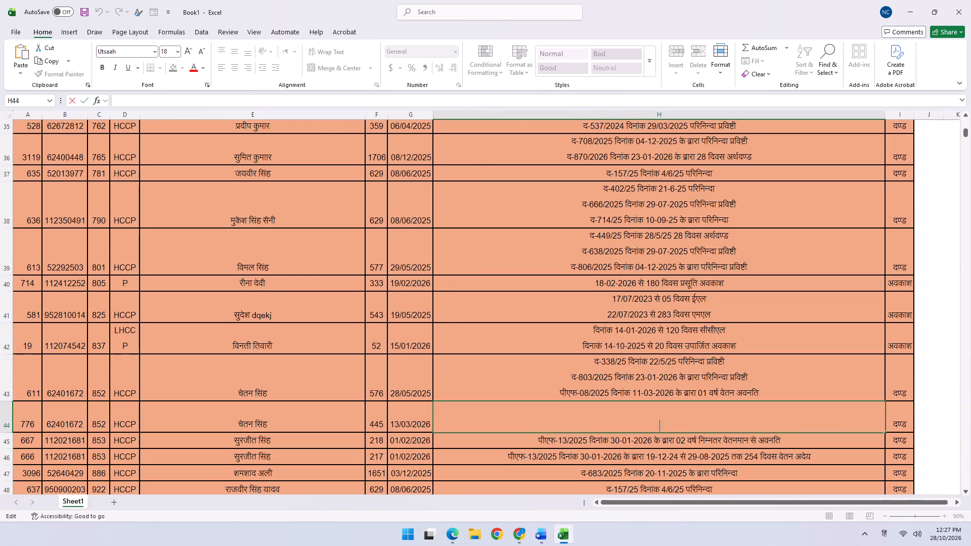
pyautogui.doubleClick(769, 391)
pyautogui.hotkey('alt', 'Return')
pyautogui.hotkey('ctrl', 'v')
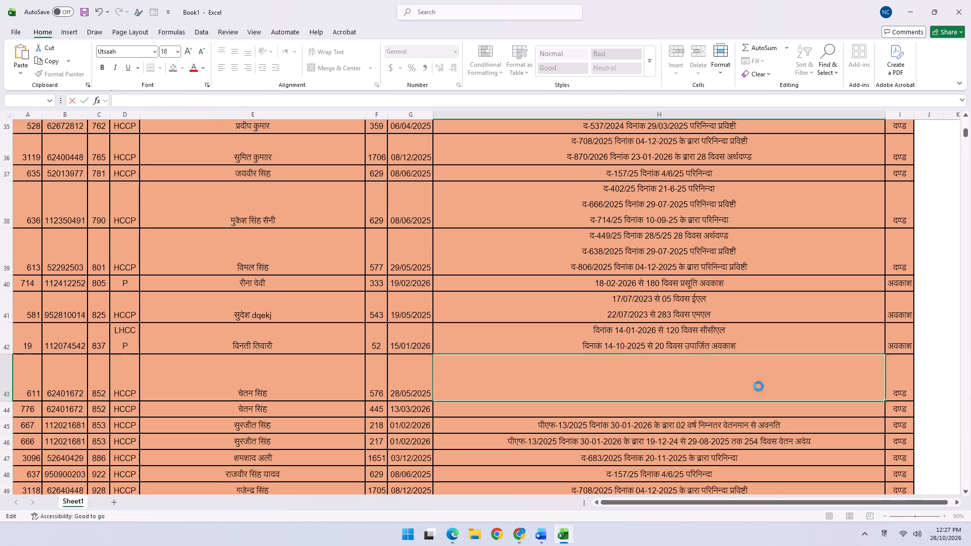
pyautogui.press('Return')
# Review the merged entries from the beginning of the list down to row 44.
pyautogui.scroll(7, 667, 368)
pyautogui.scroll(3, 539, 348)
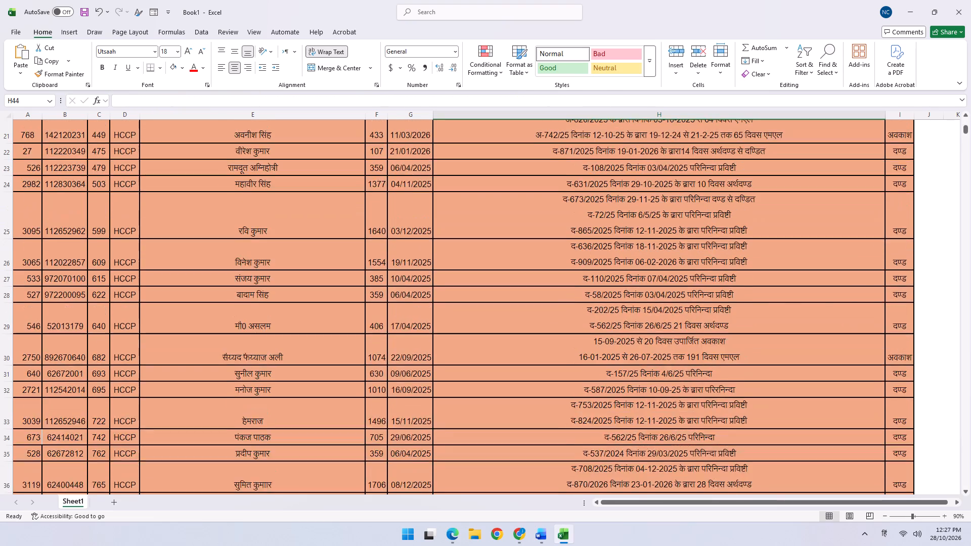
pyautogui.scroll(16, 538, 348)
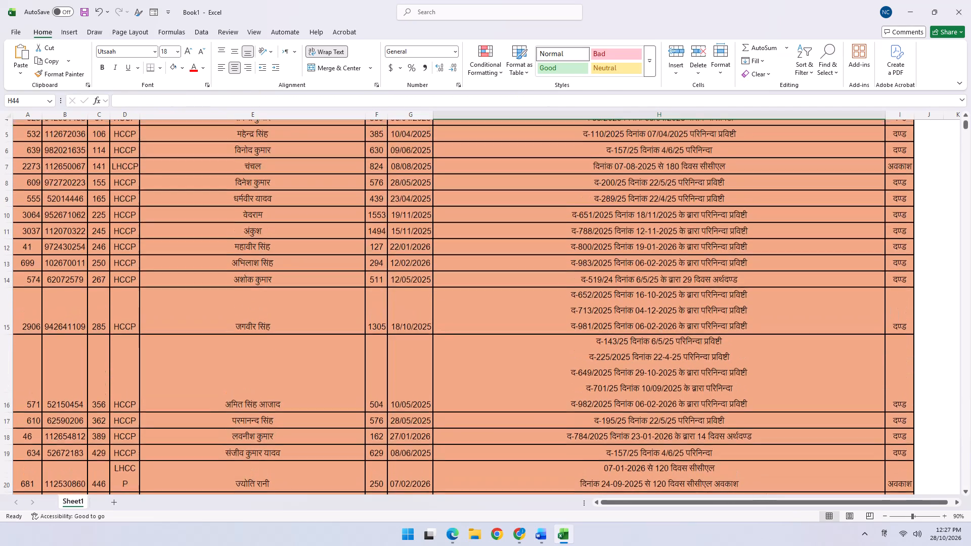
pyautogui.scroll(8, 534, 346)
pyautogui.scroll(-10, 533, 345)
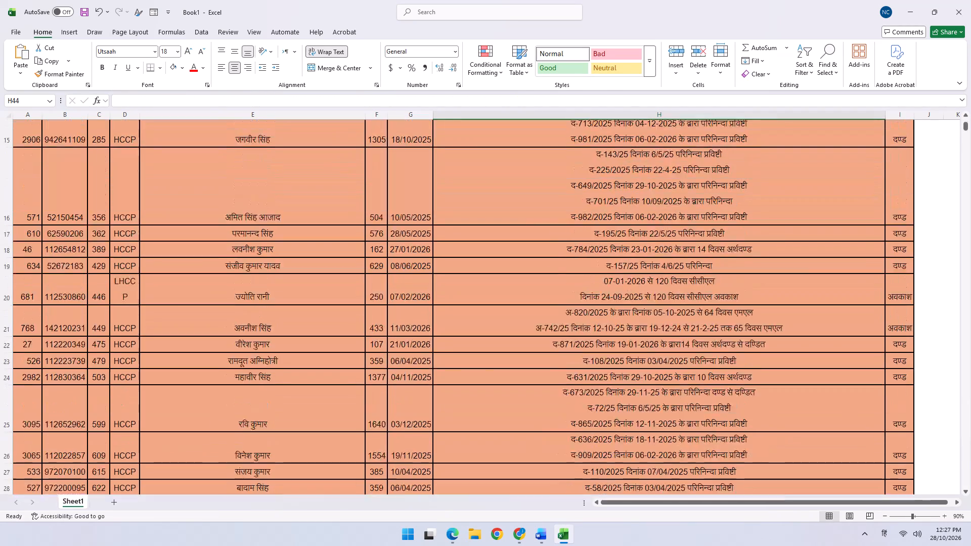
pyautogui.scroll(-6, 533, 345)
pyautogui.scroll(1, 533, 345)
pyautogui.scroll(-19, 533, 345)
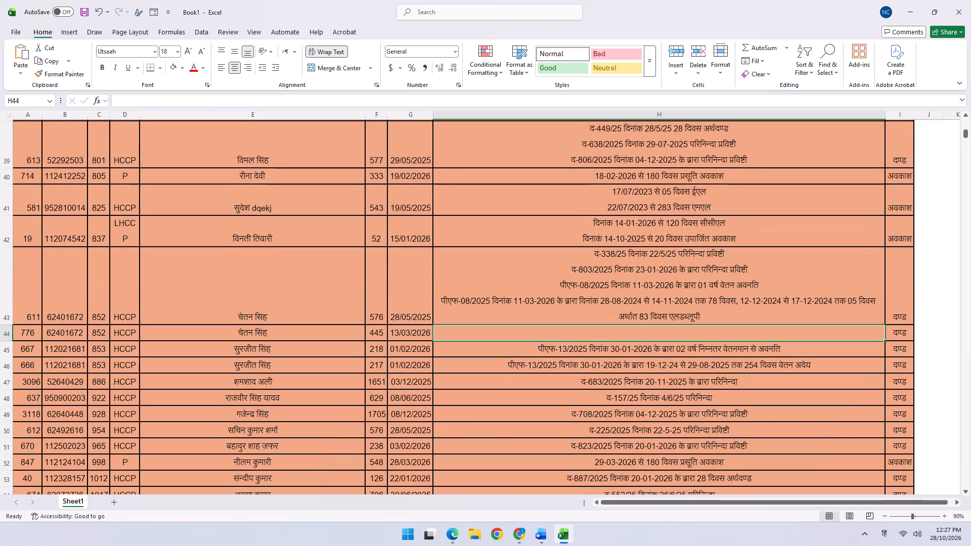
# Delete the emptied row 44.
pyautogui.click(1, 335)
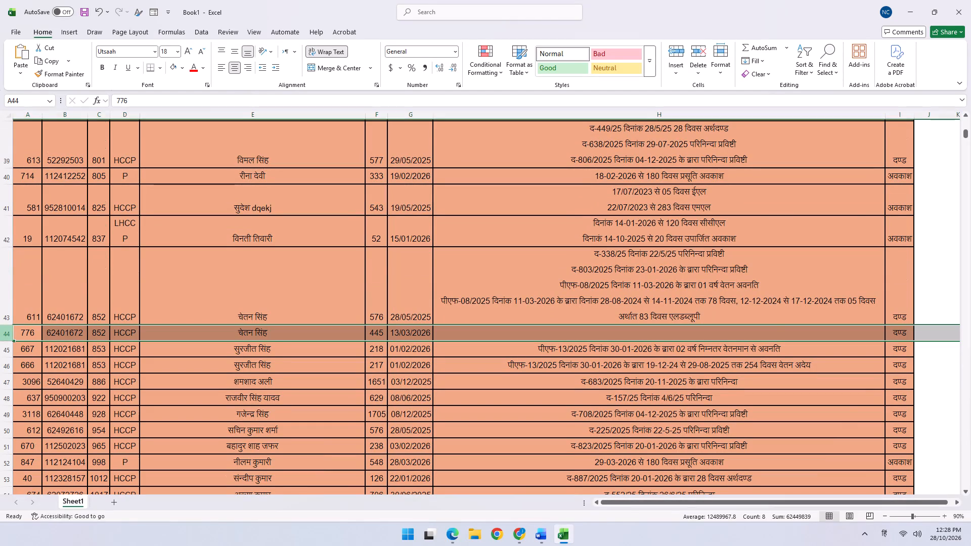
pyautogui.hotkey('ctrl', '-')
# Move the पीएफ-13/2025 text for 254 दिवस वेतन अदेय from H45 to a new last line in H44 and delete the emptied row 45.
pyautogui.doubleClick(831, 346)
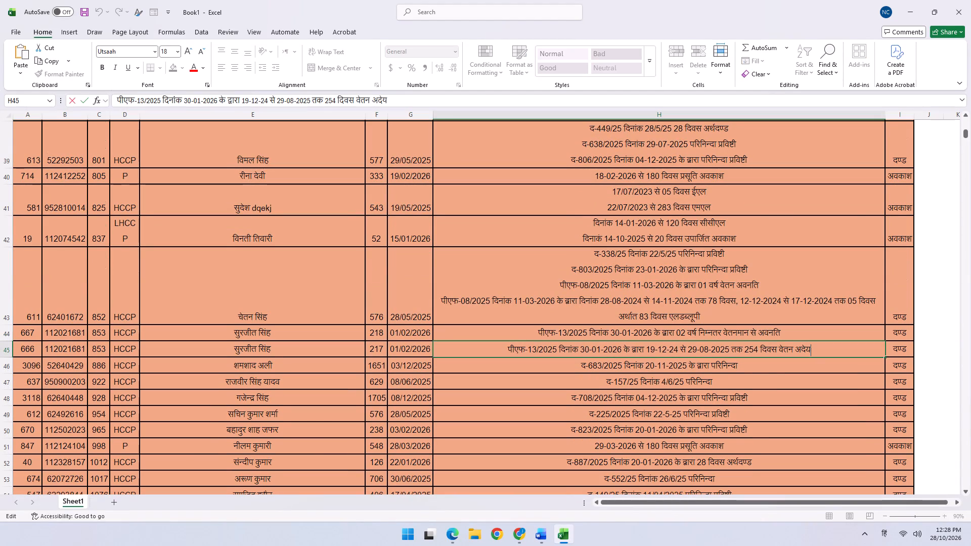
pyautogui.moveTo(826, 346); pyautogui.dragTo(423, 338)
pyautogui.hotkey('ctrl', 'x')
pyautogui.doubleClick(800, 332)
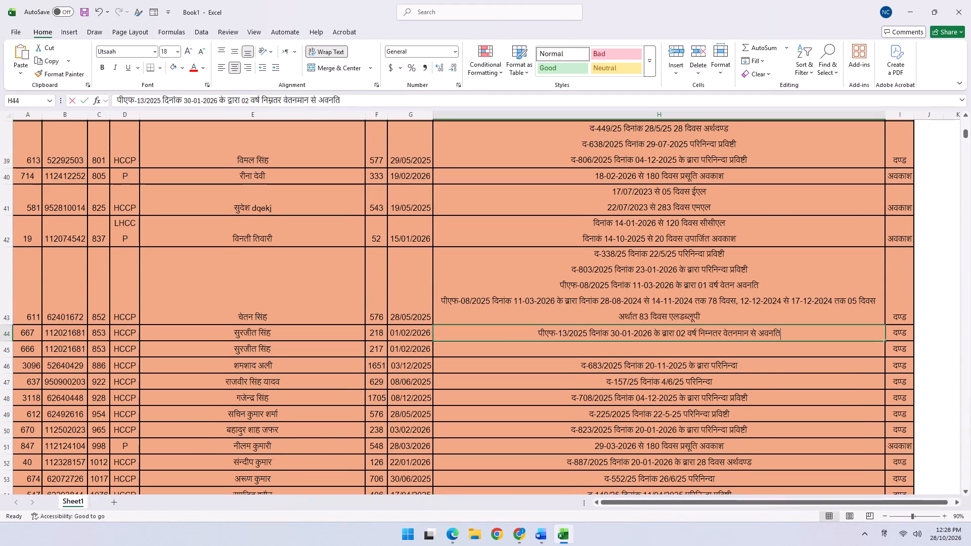
pyautogui.hotkey('alt', 'Return')
pyautogui.hotkey('ctrl', 'v')
pyautogui.press('Return')
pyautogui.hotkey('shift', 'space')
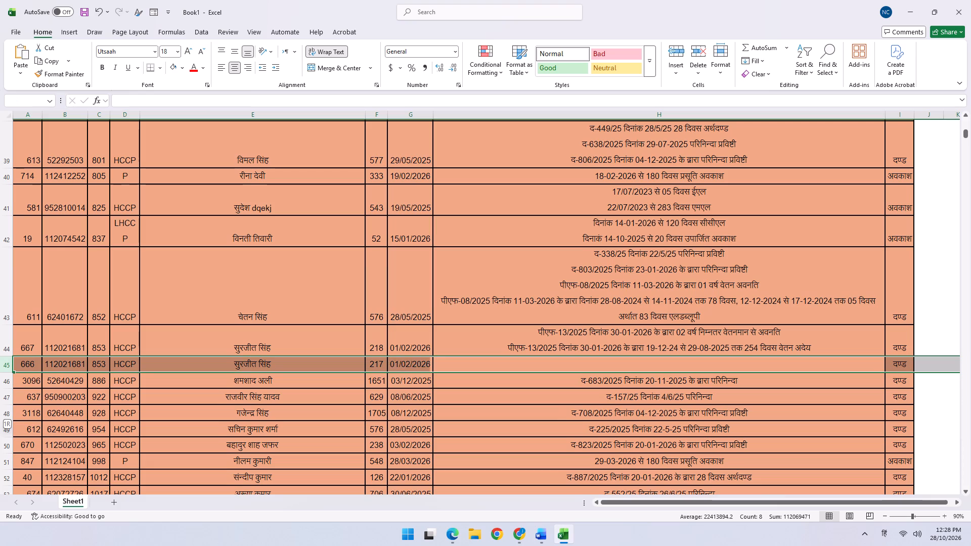
pyautogui.hotkey('ctrl', '-')
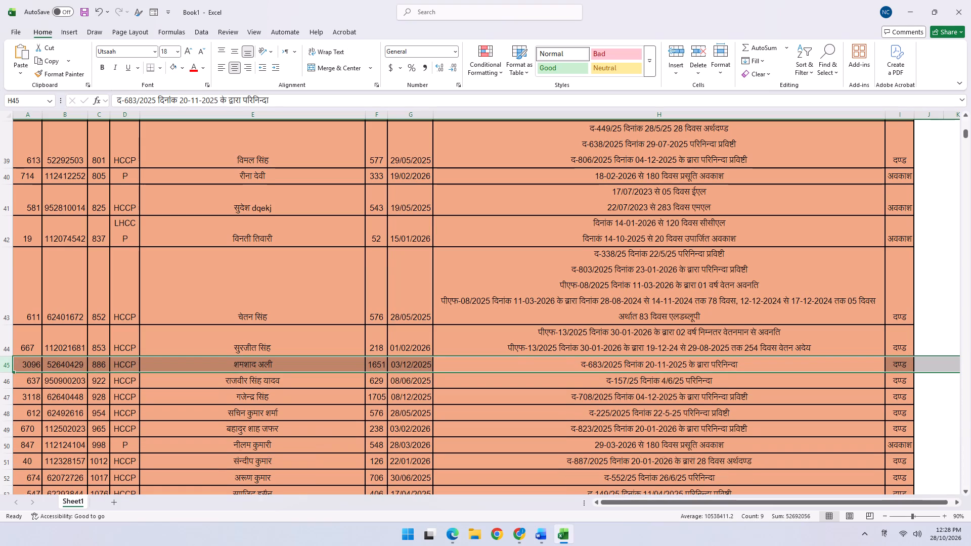
# Go through the column H orders from row 46 to row 56, checking for people with more than one row.
pyautogui.click(728, 383)
pyautogui.press('Down')
pyautogui.press('Down')
pyautogui.press('Down')
pyautogui.press('Down')
pyautogui.press('Down')
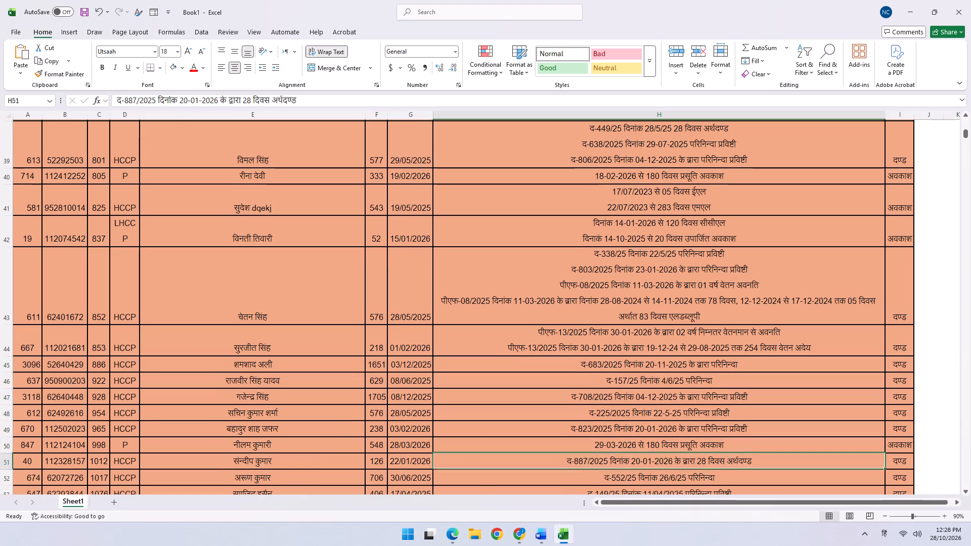
pyautogui.press('Down')
pyautogui.press('Down')
pyautogui.press('Down')
pyautogui.press('Down')
pyautogui.press('Down')
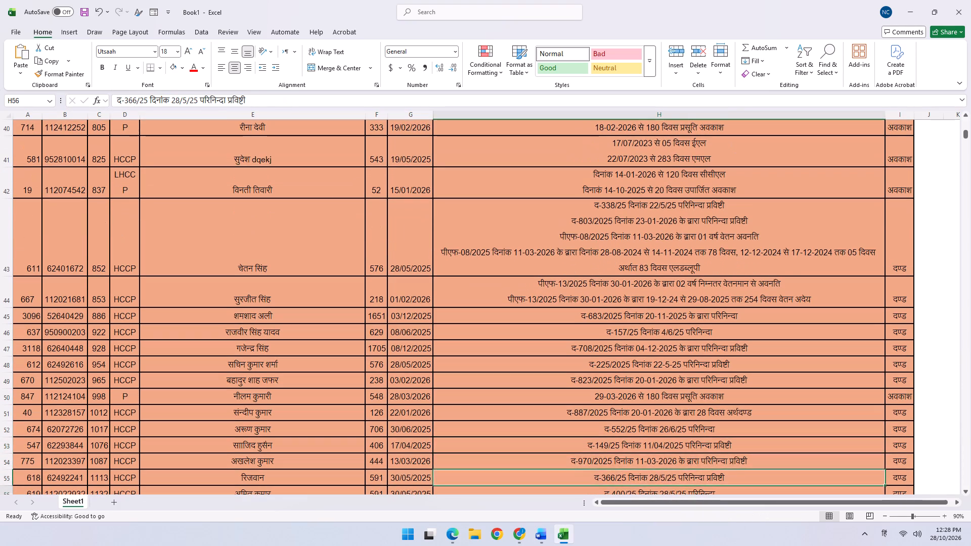
pyautogui.press('Up')
pyautogui.press('Up')
pyautogui.press('Down')
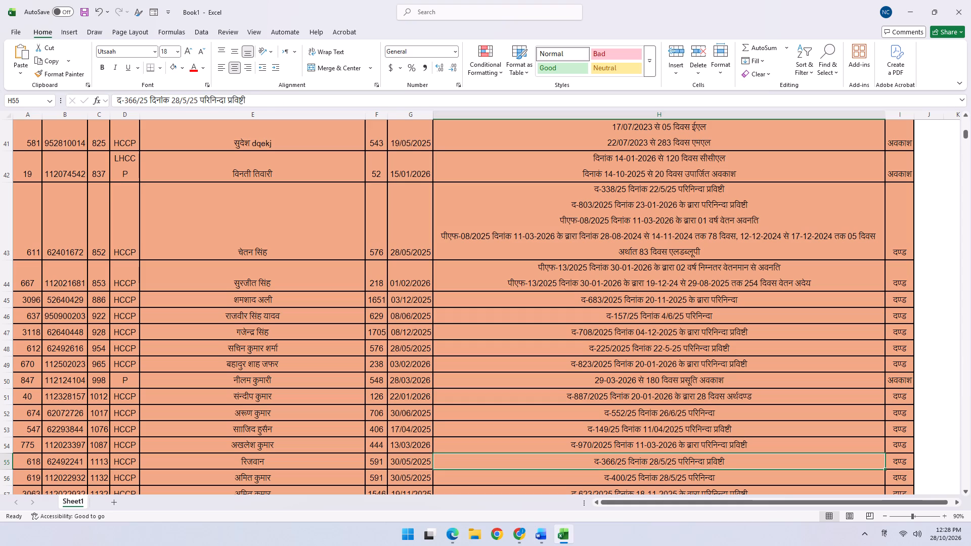
# Switch to the NEW NR 2025 sheet in Edge, search for row 55's name and examine the first match's record through its punishment columns.
pyautogui.click(458, 534)
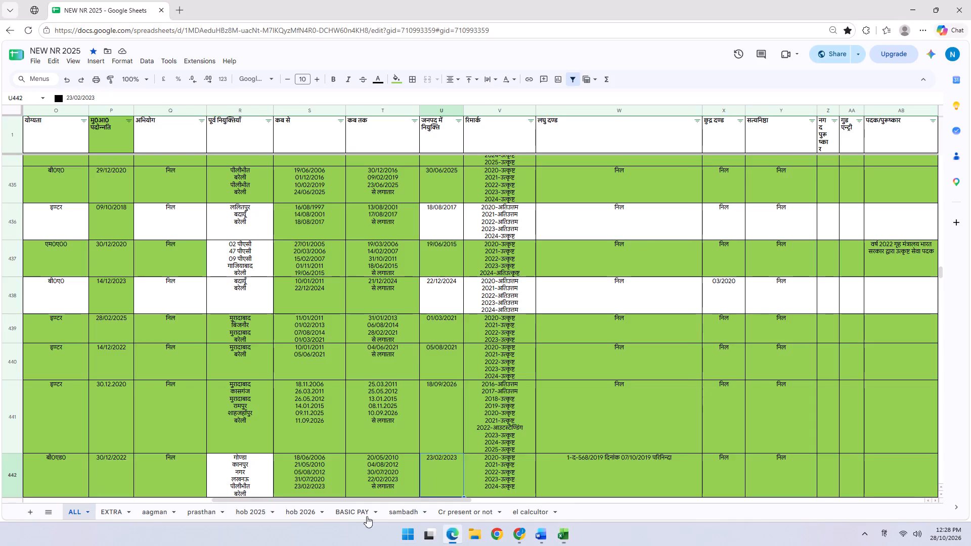
pyautogui.hotkey('ctrl', 'f')
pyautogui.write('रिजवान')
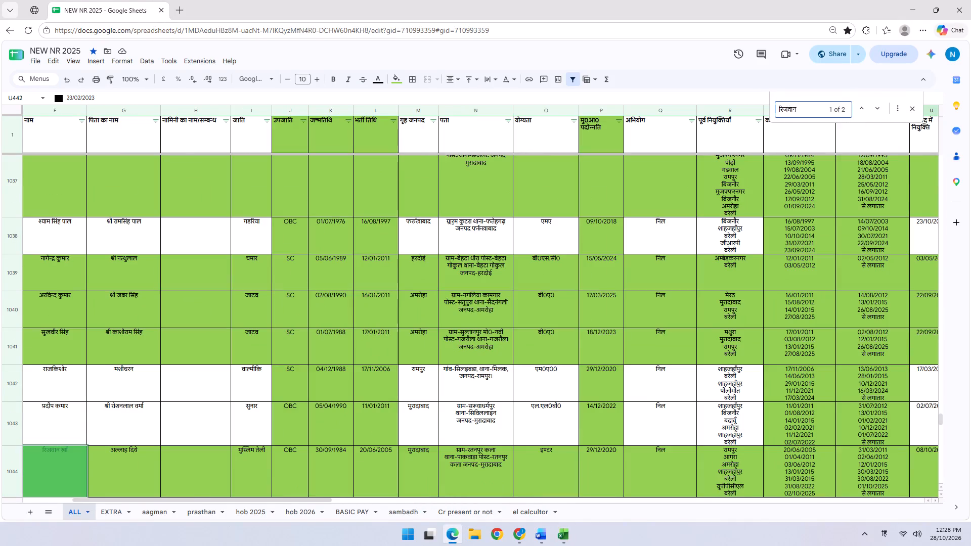
pyautogui.click(640, 471)
pyautogui.press('Tab')
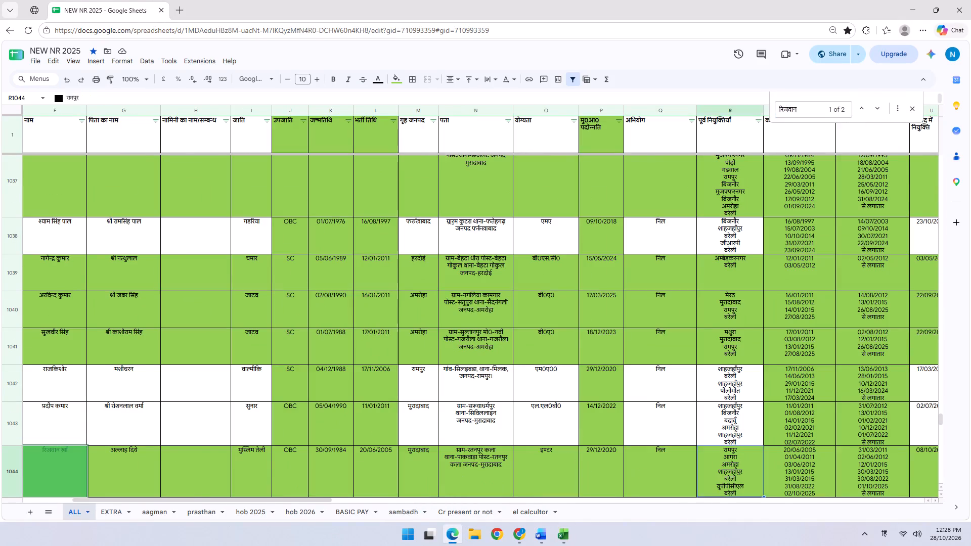
pyautogui.press('Tab')
pyautogui.press('Tab')
pyautogui.press('Tab')
pyautogui.press('Tab')
pyautogui.press('Tab')
pyautogui.press('Tab')
pyautogui.press('Tab')
pyautogui.press('Tab')
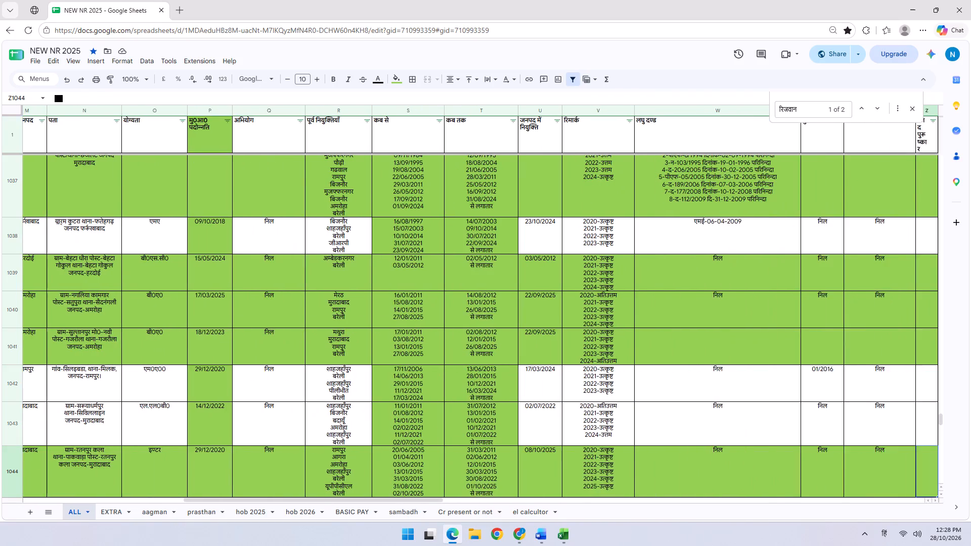
pyautogui.press('Tab')
pyautogui.press('Tab')
pyautogui.press('Tab')
# Go to the next match for the same name and examine its लघु दण्ड and क्षुद्र दण्ड entries.
pyautogui.hotkey('ctrl', 'f')
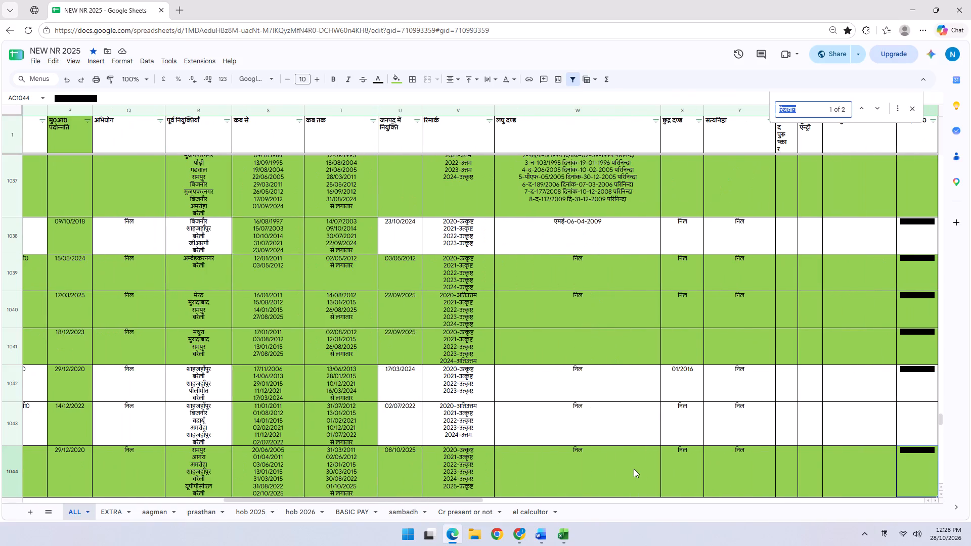
pyautogui.press('Return')
pyautogui.press('Escape')
pyautogui.click(722, 467)
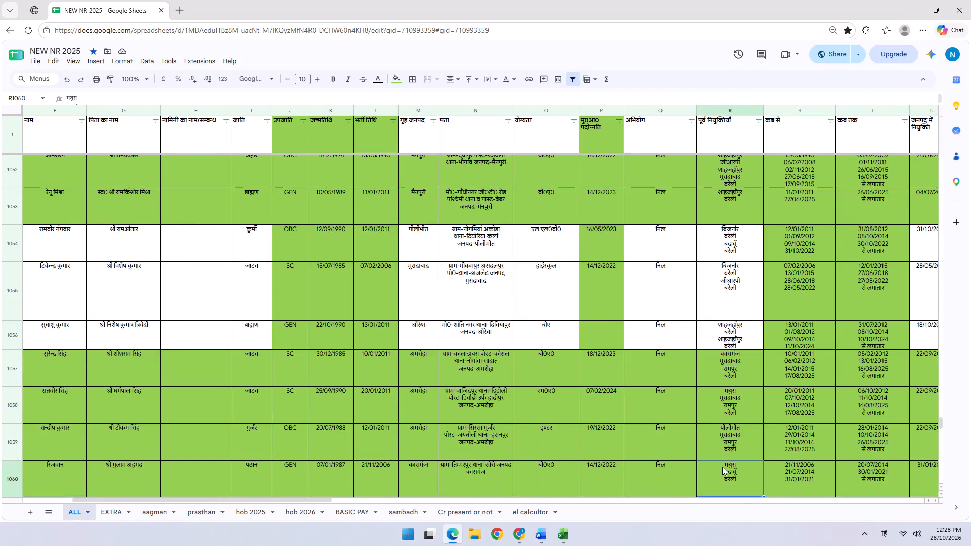
pyautogui.press('Tab')
pyautogui.press('Tab')
pyautogui.press('Tab')
pyautogui.press('Tab')
pyautogui.press('Tab')
pyautogui.press('Tab')
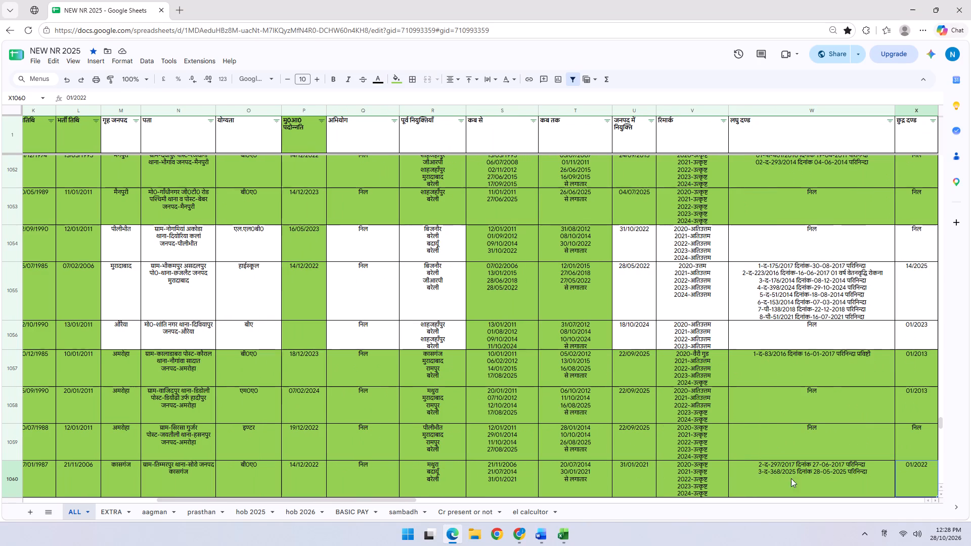
# Switch back to Book1 in Excel and delete row 55 with the द-366/25 order.
pyautogui.hotkey('alt', 'Tab')
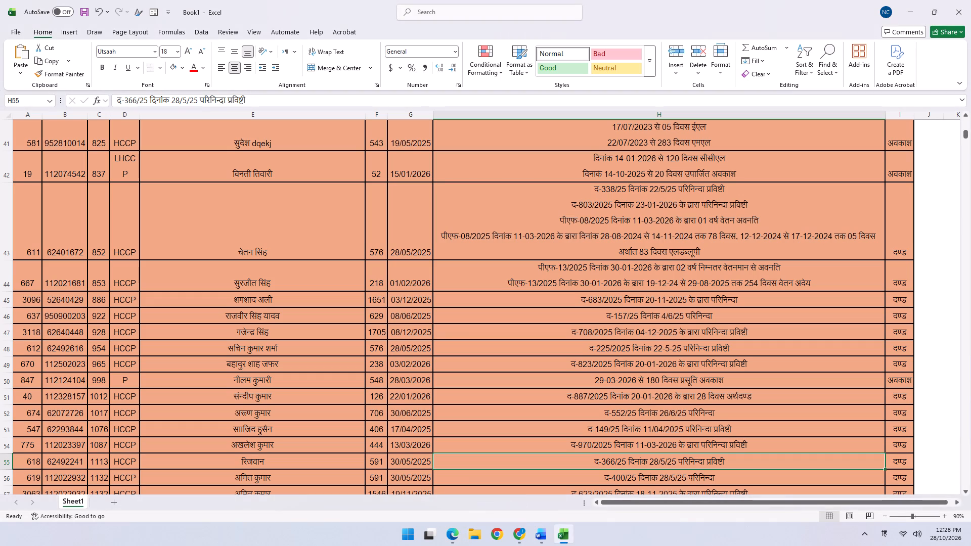
pyautogui.click(0, 462)
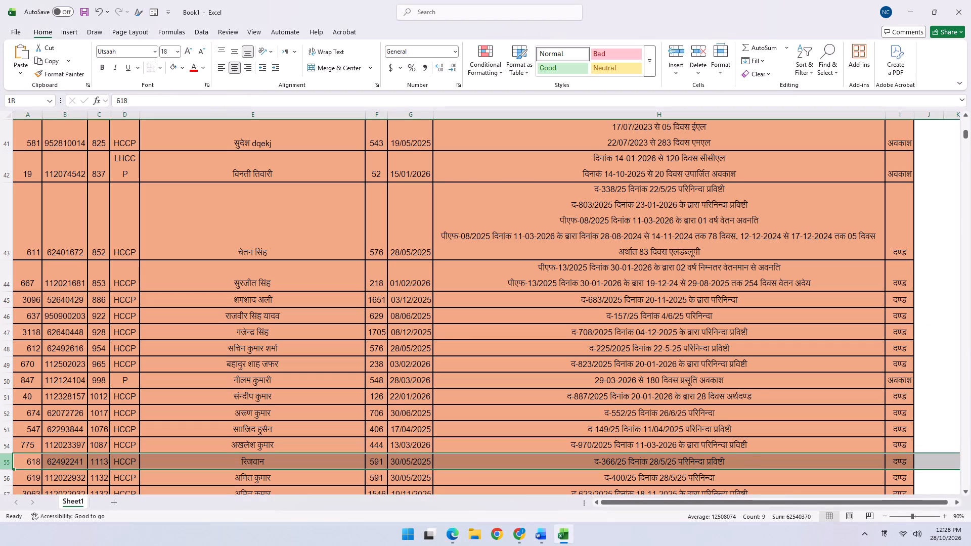
pyautogui.hotkey('ctrl', '-')
# Move the द-623/2025 order from H56 to a new line below द-400/25 in H55, then delete the emptied row 56.
pyautogui.click(668, 459)
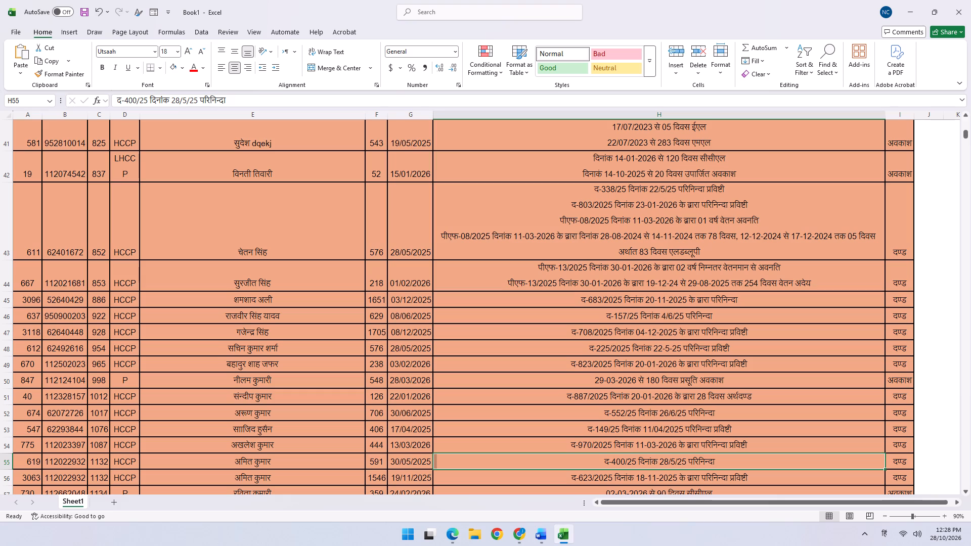
pyautogui.click(653, 479)
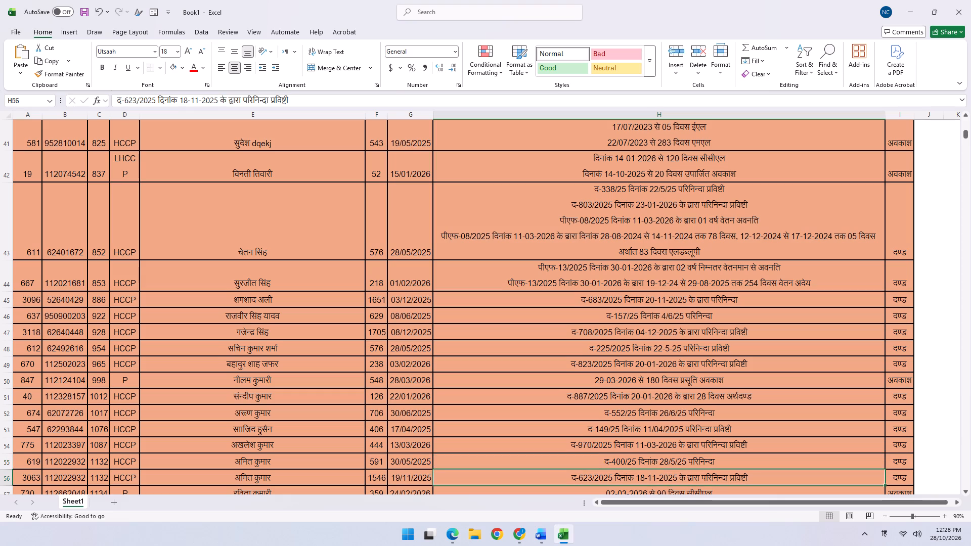
pyautogui.click(658, 465)
pyautogui.click(671, 485)
pyautogui.click(661, 466)
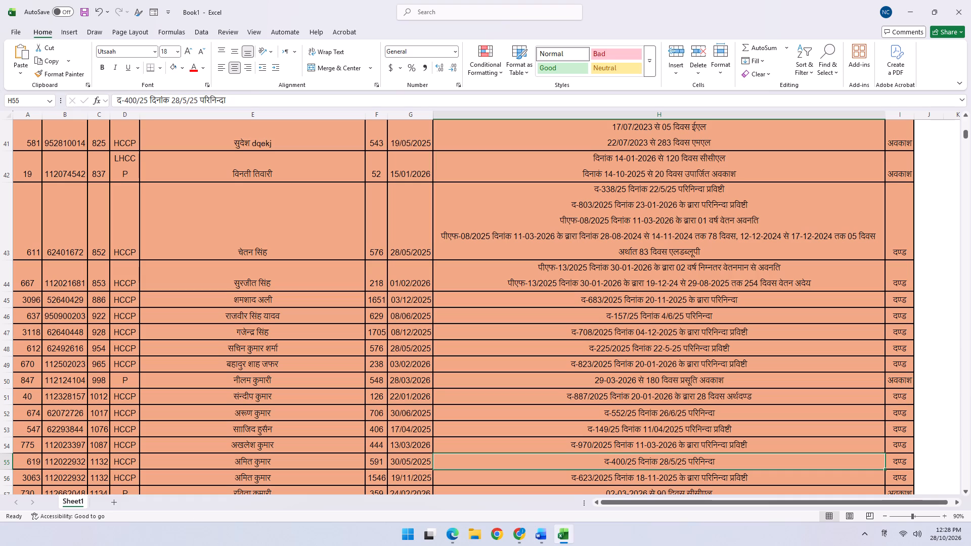
pyautogui.doubleClick(787, 477)
pyautogui.moveTo(788, 476); pyautogui.dragTo(495, 474)
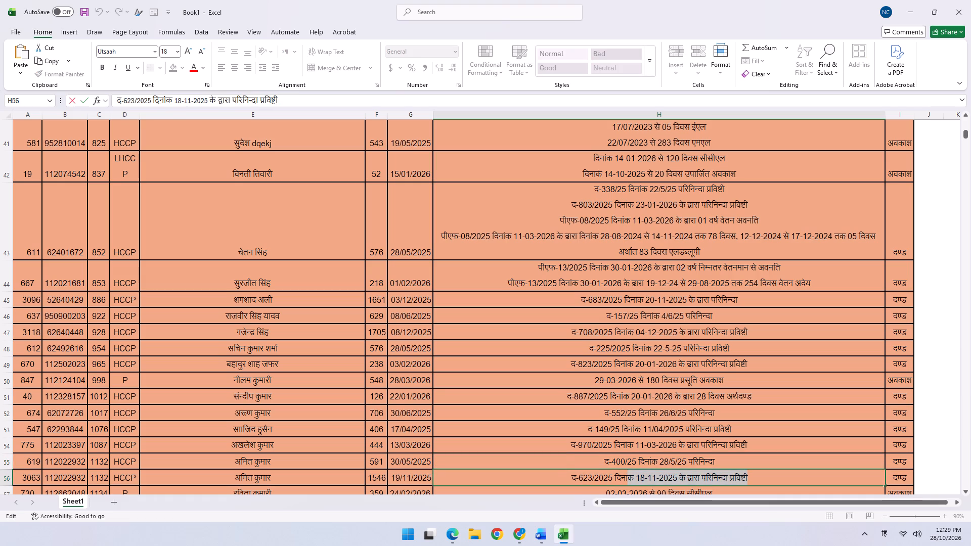
pyautogui.moveTo(495, 474); pyautogui.dragTo(495, 474)
pyautogui.hotkey('ctrl', 'x')
pyautogui.doubleClick(757, 459)
pyautogui.hotkey('alt', 'Return')
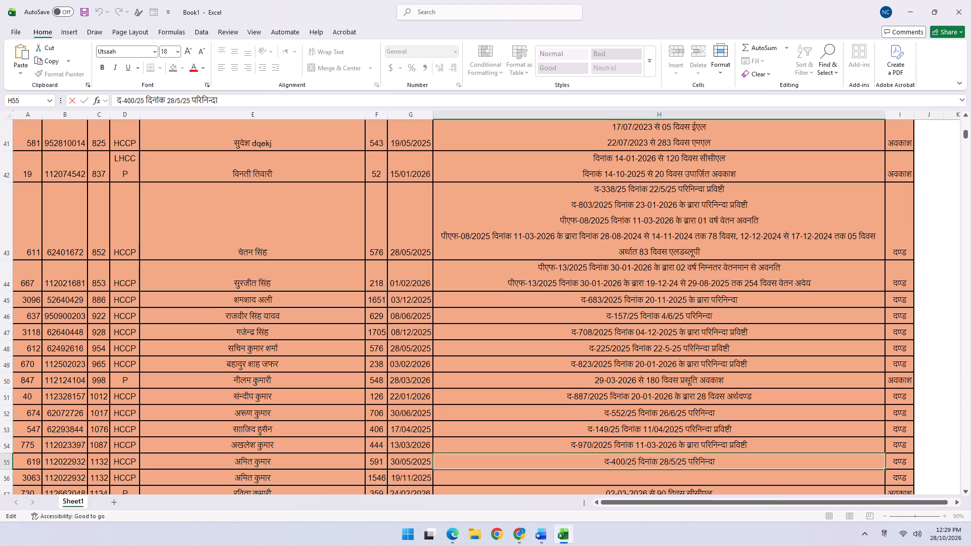
pyautogui.hotkey('ctrl', 'v')
pyautogui.press('Return')
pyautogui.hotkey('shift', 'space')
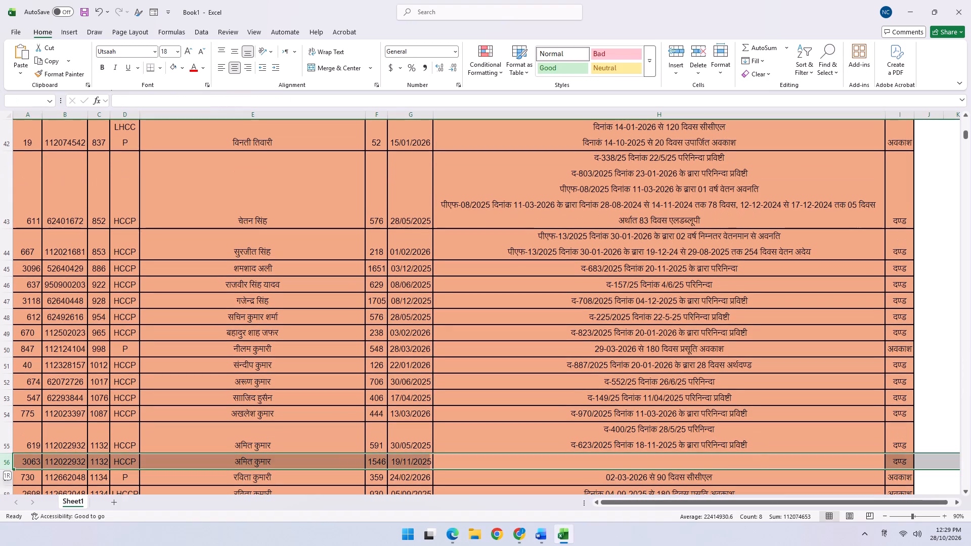
pyautogui.hotkey('ctrl', '-')
# Move the 180-day maternity leave starting 04-09-2025 from H57 to a new line in H56 and delete the emptied row 57.
pyautogui.press('Down')
pyautogui.doubleClick(753, 478)
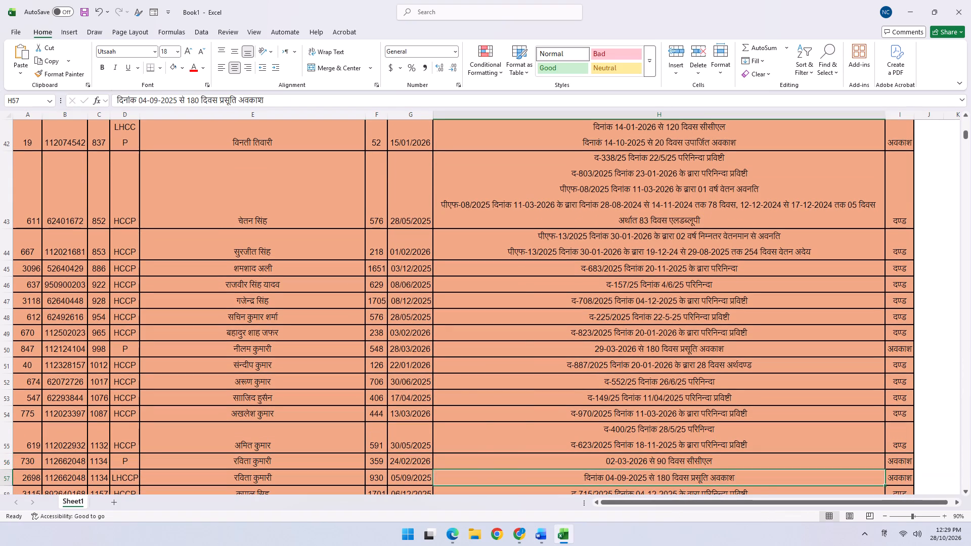
pyautogui.moveTo(753, 478); pyautogui.dragTo(456, 487)
pyautogui.hotkey('ctrl', 'x')
pyautogui.doubleClick(741, 463)
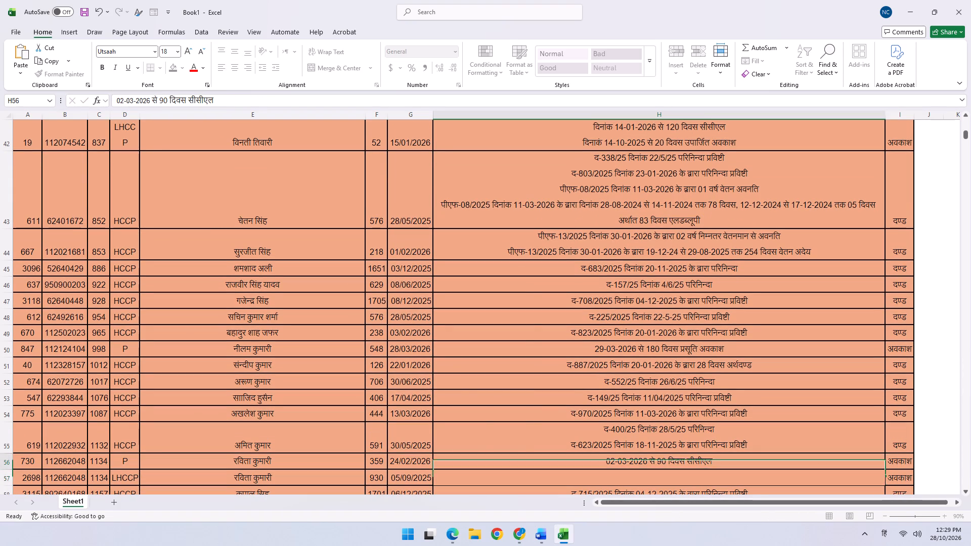
pyautogui.hotkey('alt', 'Return')
pyautogui.hotkey('ctrl', 'v')
pyautogui.press('Return')
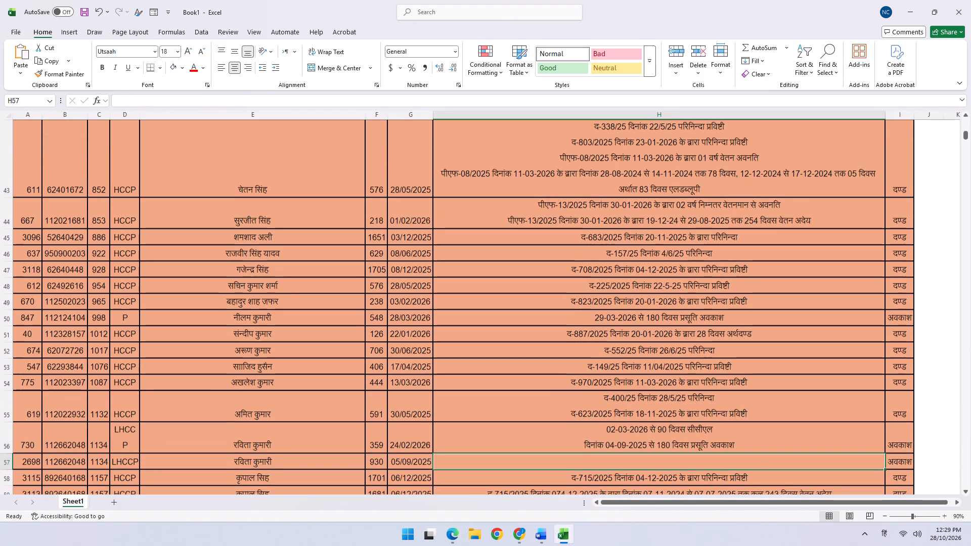
pyautogui.click(0, 461)
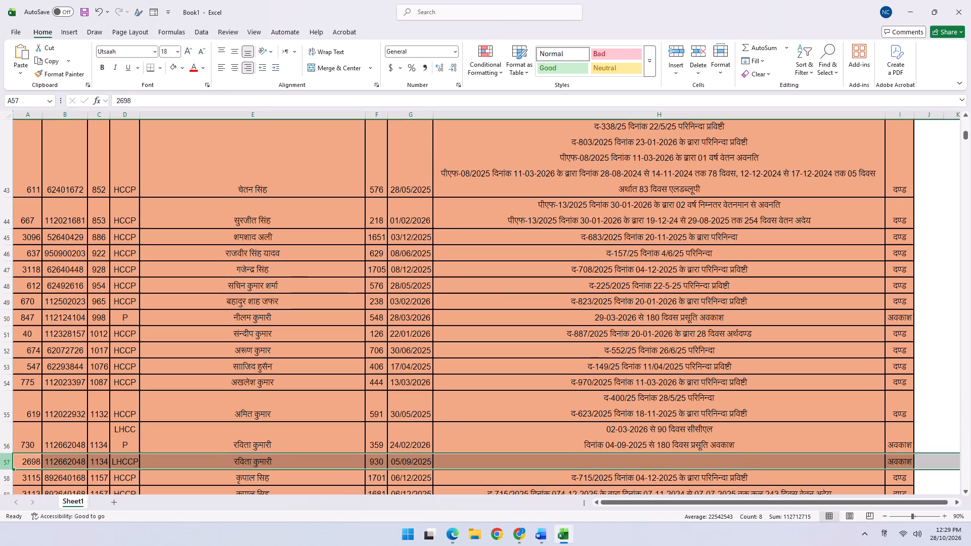
pyautogui.hotkey('ctrl', '-')
# Move the द-715/2025 order for 243 days' pay from H58 to a new line in H57 and delete the emptied row 58.
pyautogui.scroll(-1, 442, 428)
pyautogui.doubleClick(843, 450)
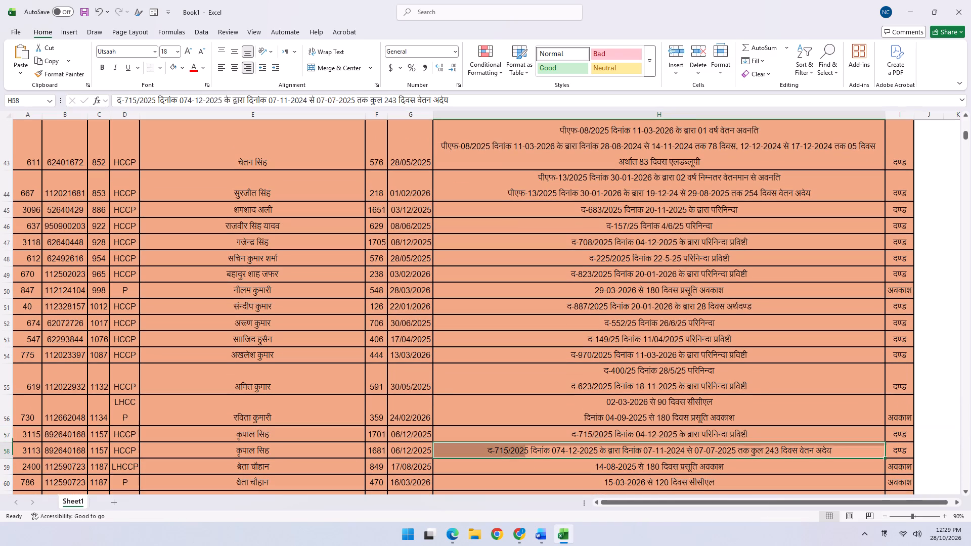
pyautogui.moveTo(851, 449); pyautogui.dragTo(365, 466)
pyautogui.hotkey('ctrl', 'x')
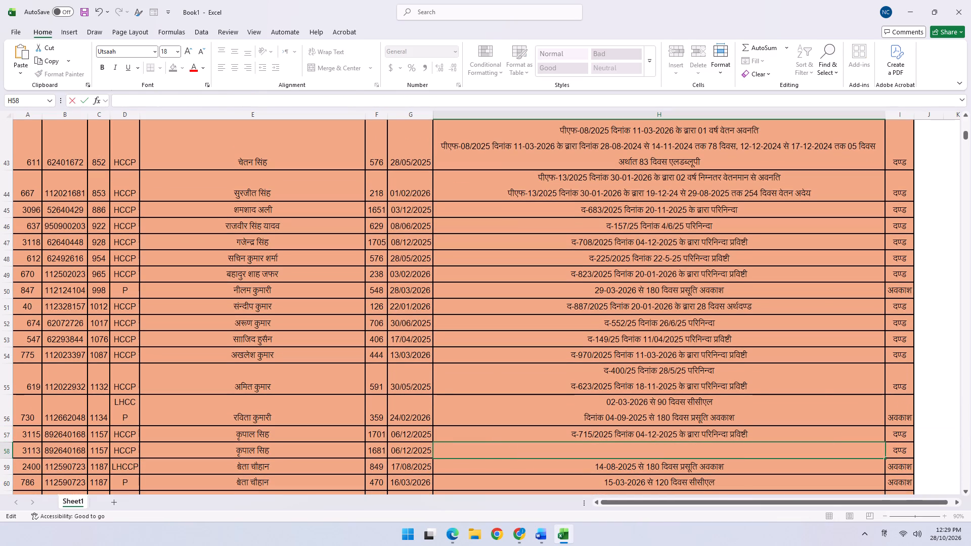
pyautogui.doubleClick(772, 434)
pyautogui.hotkey('alt', 'Return')
pyautogui.hotkey('ctrl', 'v')
pyautogui.press('Return')
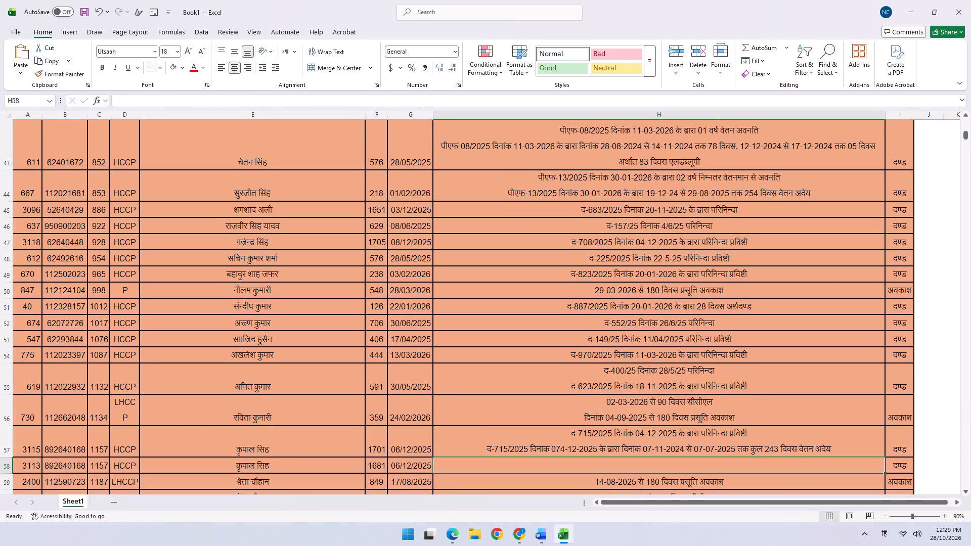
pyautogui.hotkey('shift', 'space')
pyautogui.hotkey('ctrl', '-')
# Move the 120-day CCL entry starting 15-03-2026 from H59 to a new line in H58 and delete the emptied row 59.
pyautogui.scroll(-1, 763, 432)
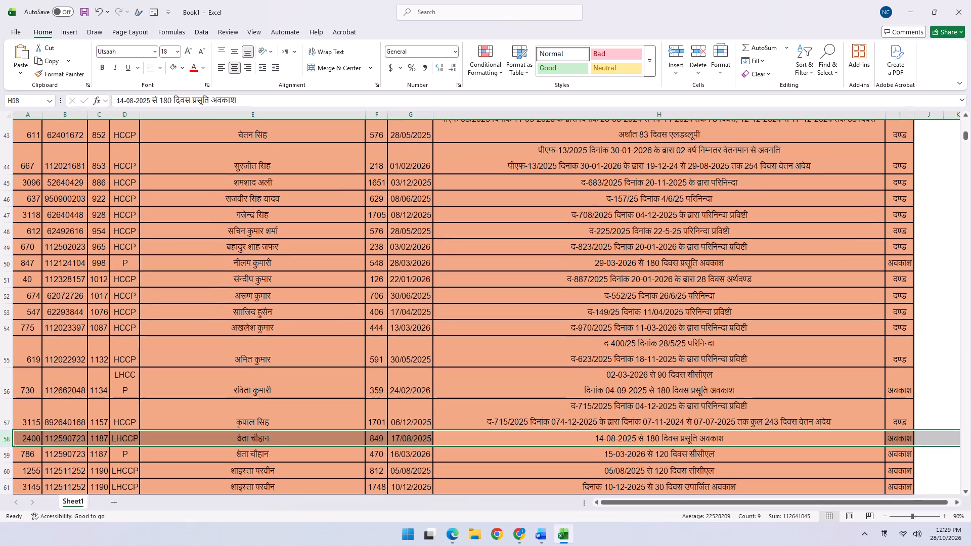
pyautogui.doubleClick(735, 456)
pyautogui.moveTo(747, 457); pyautogui.dragTo(532, 462)
pyautogui.hotkey('ctrl', 'x')
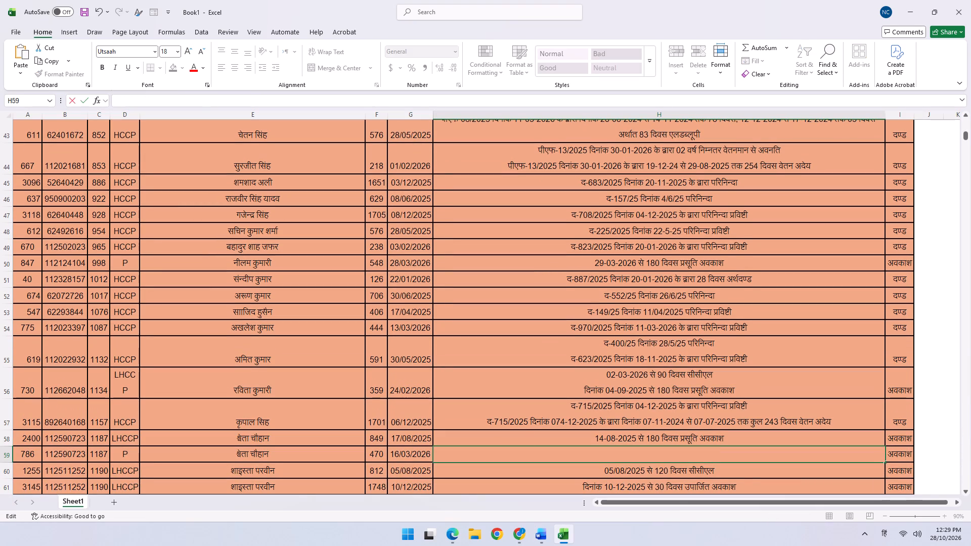
pyautogui.doubleClick(731, 439)
pyautogui.hotkey('alt', 'Return')
pyautogui.hotkey('ctrl', 'v')
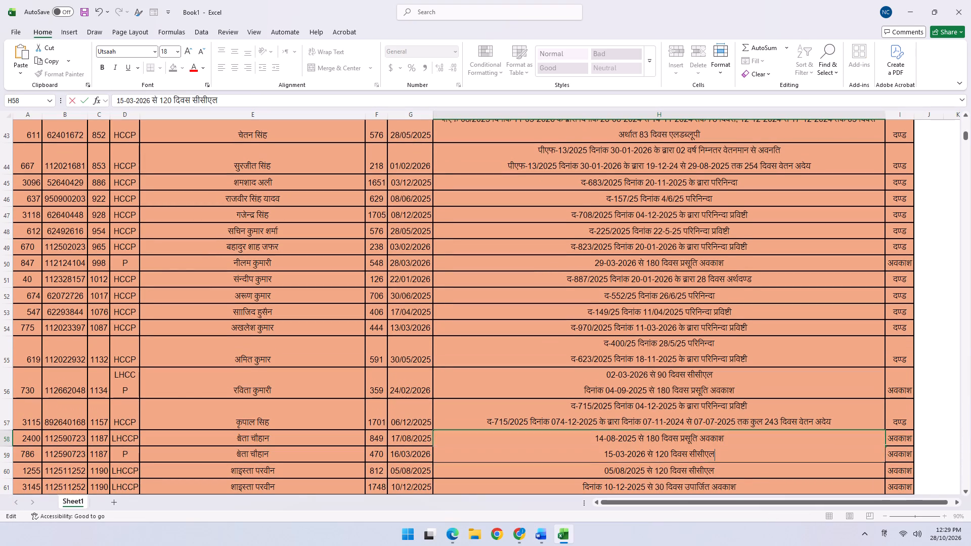
pyautogui.press('Return')
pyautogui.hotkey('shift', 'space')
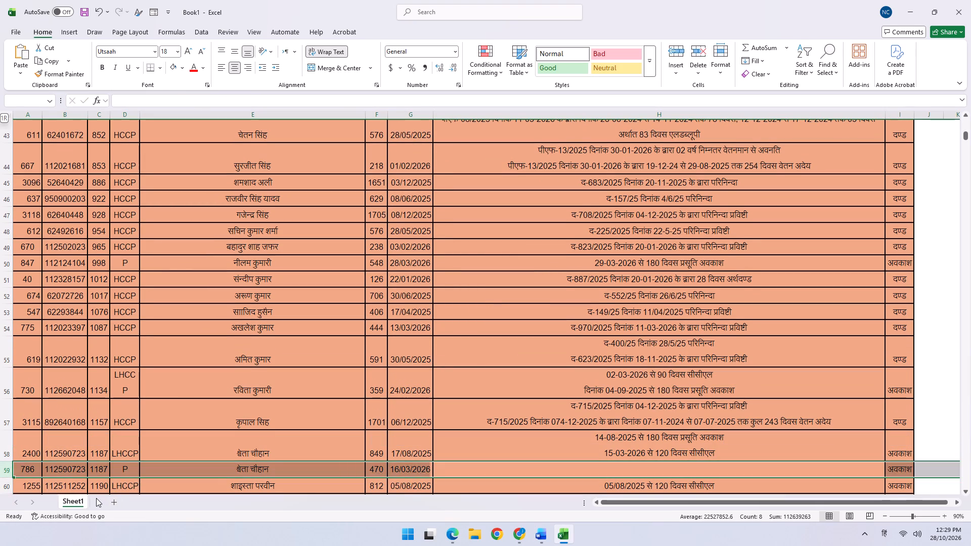
pyautogui.hotkey('ctrl', '-')
# Move the 30-day earned leave starting 10-12-2025 from H60 to a new line in H59 and delete the emptied row 60.
pyautogui.scroll(-2, 346, 446)
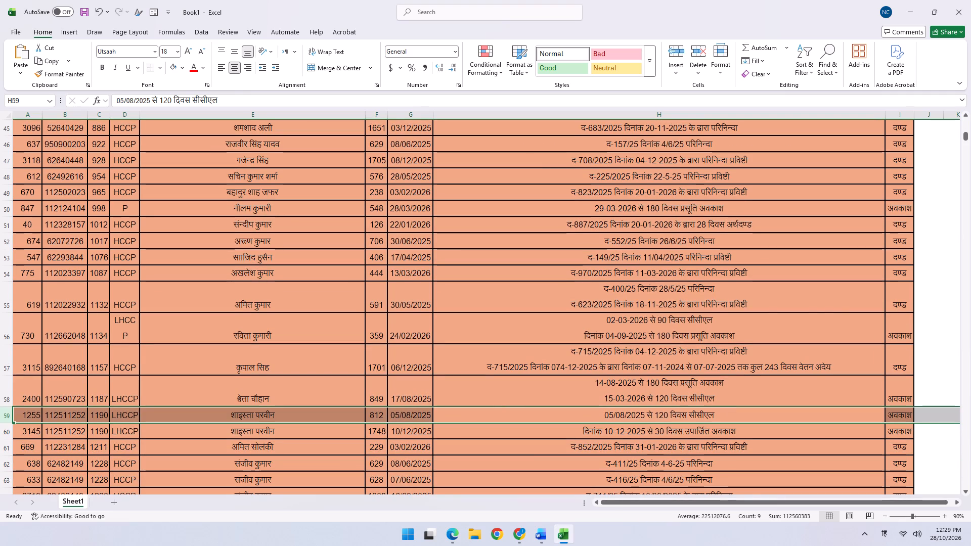
pyautogui.doubleClick(776, 434)
pyautogui.moveTo(784, 431); pyautogui.dragTo(458, 433)
pyautogui.hotkey('ctrl', 'x')
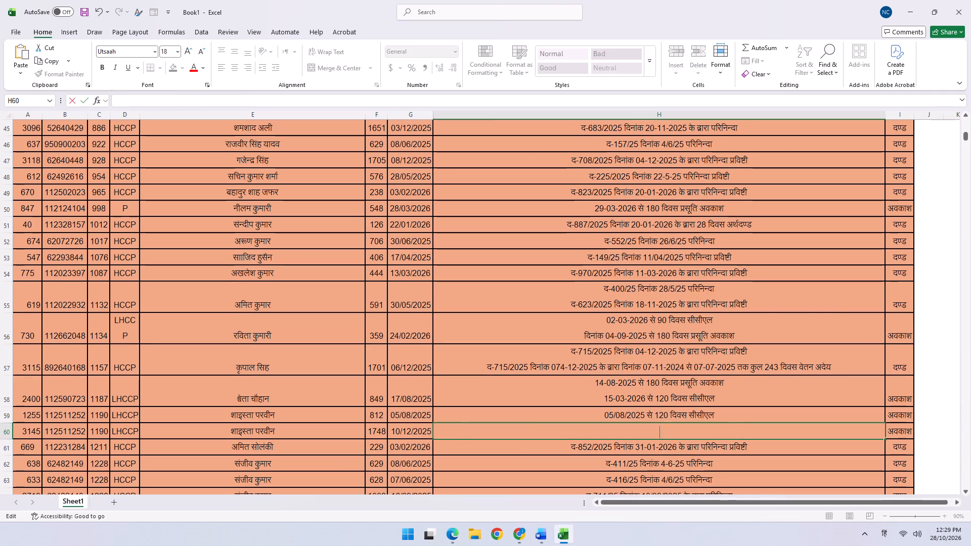
pyautogui.click(752, 407)
pyautogui.doubleClick(749, 414)
pyautogui.hotkey('alt', 'Return')
pyautogui.hotkey('ctrl', 'v')
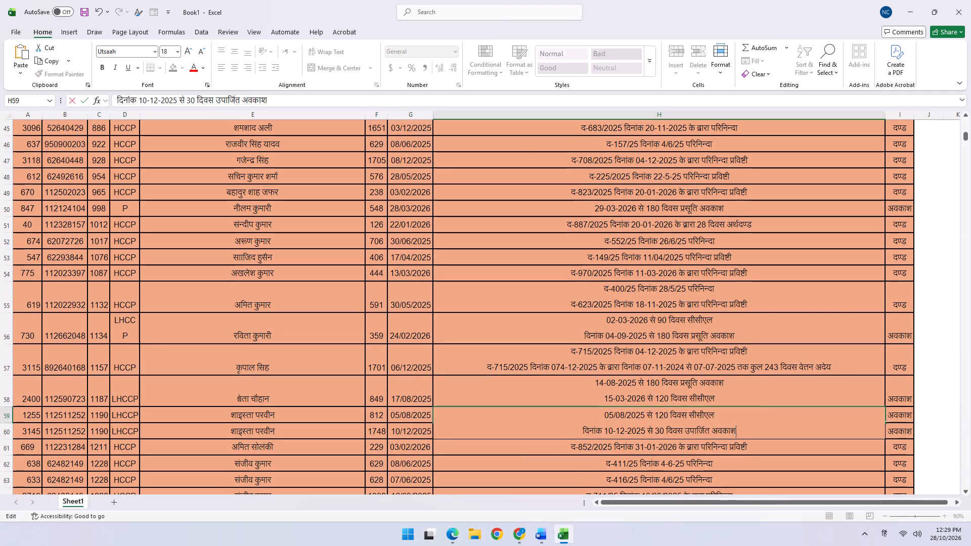
pyautogui.press('Return')
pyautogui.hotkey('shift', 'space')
pyautogui.hotkey('ctrl', '-')
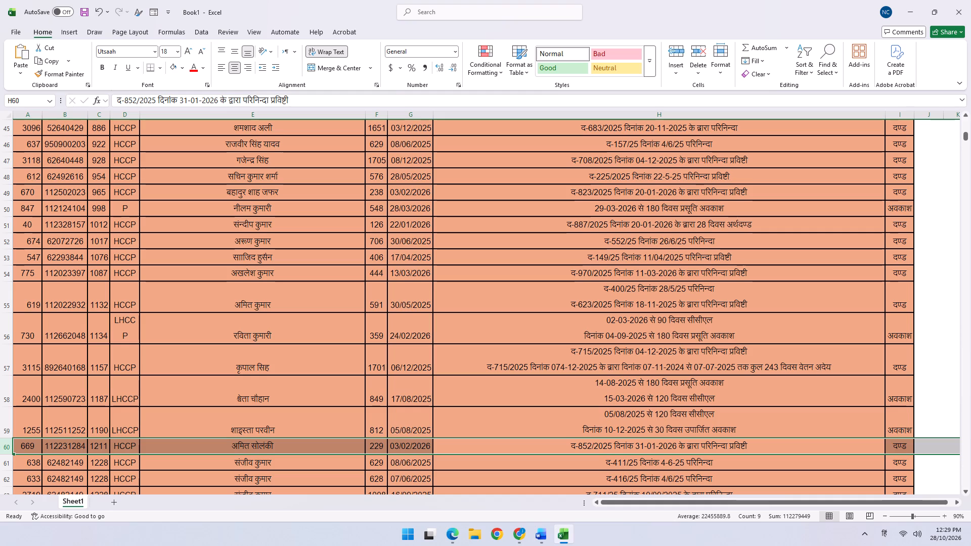
# Move the द-416/25 order dated 4/6/25 from H62 to a new line below द-411/25 in H61.
pyautogui.scroll(-1, 701, 448)
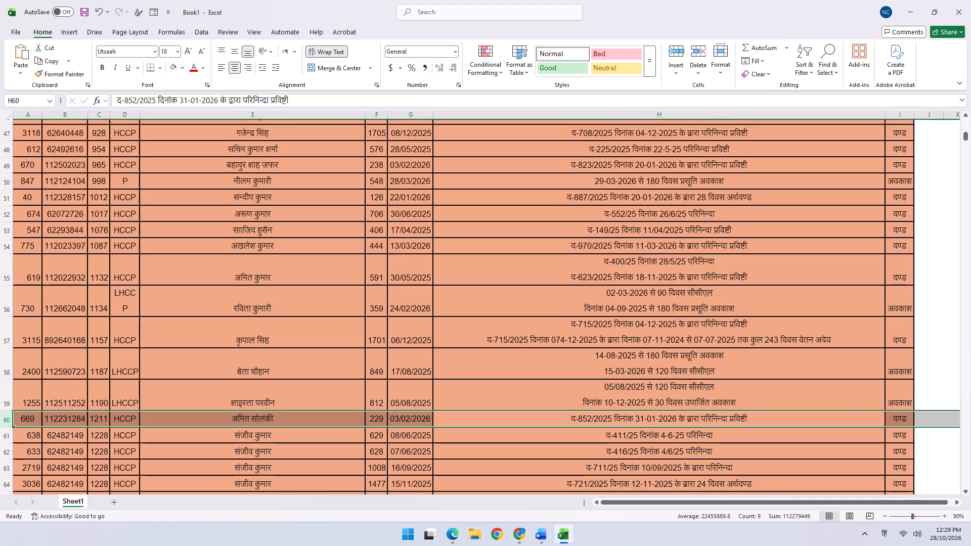
pyautogui.doubleClick(731, 453)
pyautogui.moveTo(732, 454); pyautogui.dragTo(476, 447)
pyautogui.hotkey('ctrl', 'x')
pyautogui.hotkey('ctrl', 'c')
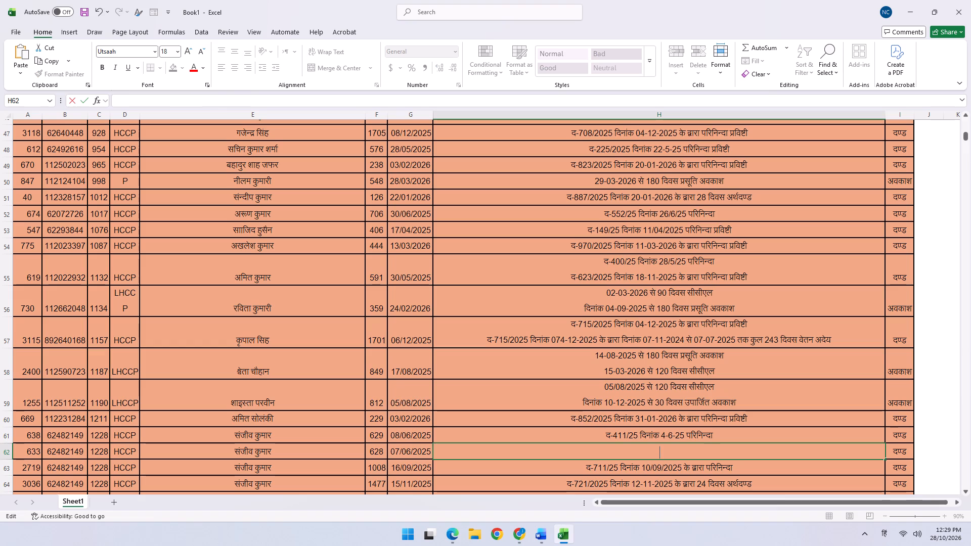
pyautogui.click(734, 445)
pyautogui.doubleClick(732, 439)
pyautogui.hotkey('alt', 'Return')
pyautogui.hotkey('ctrl', 'v')
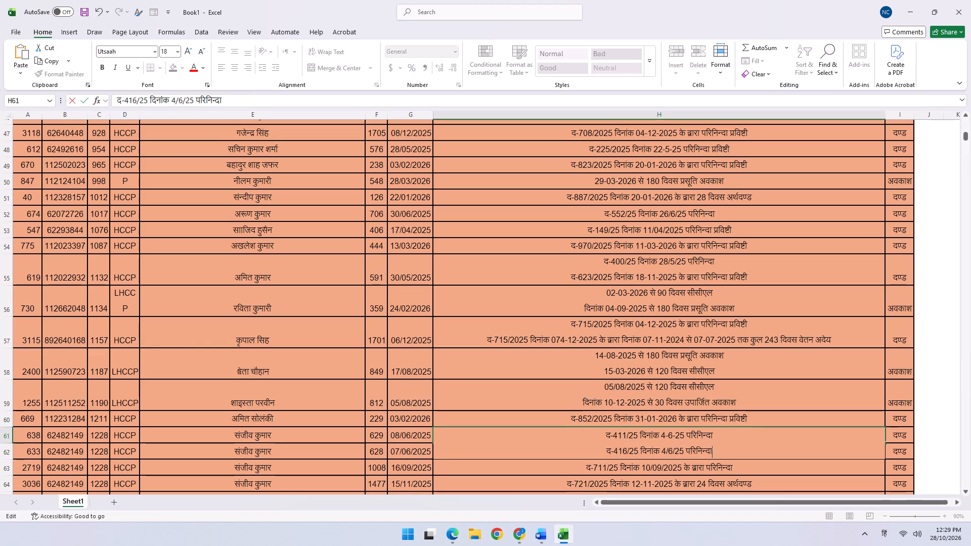
pyautogui.press('Return')
# Move the द-711/25 order dated 10/09/2025 from H63 to a new line at the end of H61.
pyautogui.scroll(-2, 720, 439)
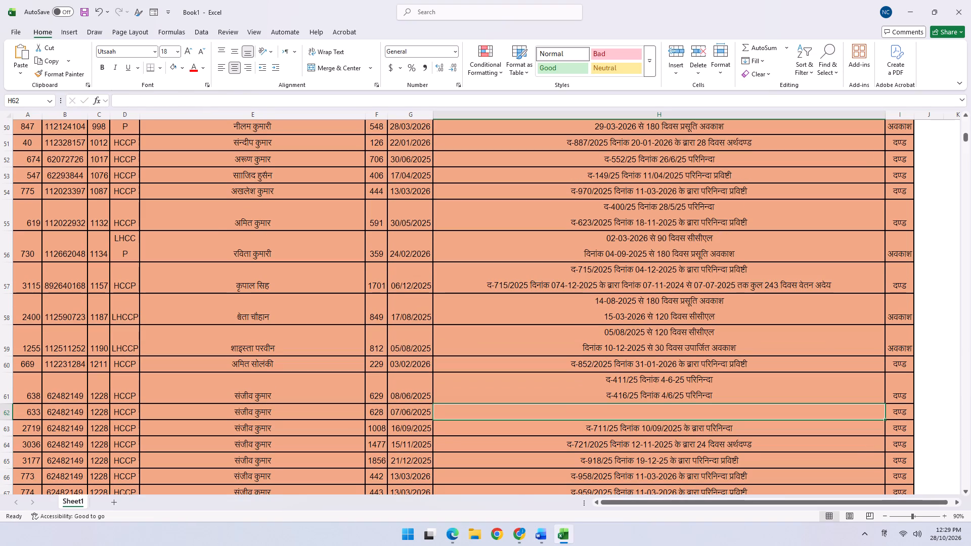
pyautogui.doubleClick(740, 430)
pyautogui.moveTo(753, 428); pyautogui.dragTo(447, 454)
pyautogui.hotkey('ctrl', 'x')
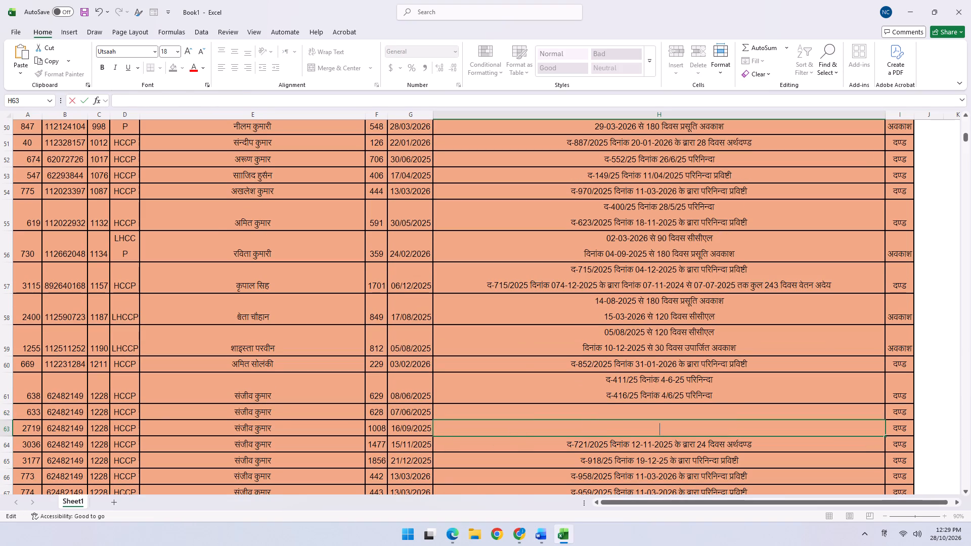
pyautogui.doubleClick(736, 393)
pyautogui.hotkey('alt', 'Return')
pyautogui.hotkey('ctrl', 'v')
pyautogui.press('Return')
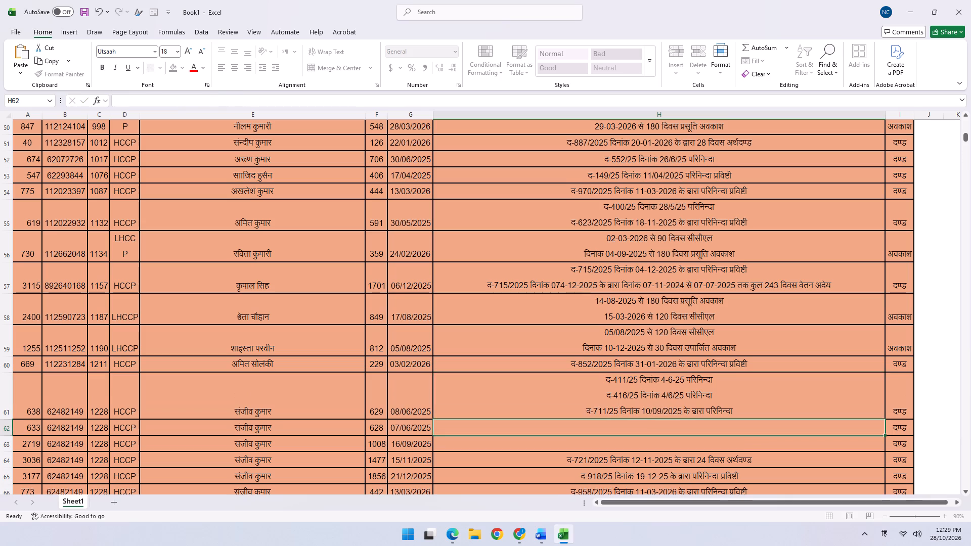
pyautogui.scroll(-2, 716, 405)
pyautogui.doubleClick(779, 406)
pyautogui.moveTo(780, 406); pyautogui.dragTo(656, 417)
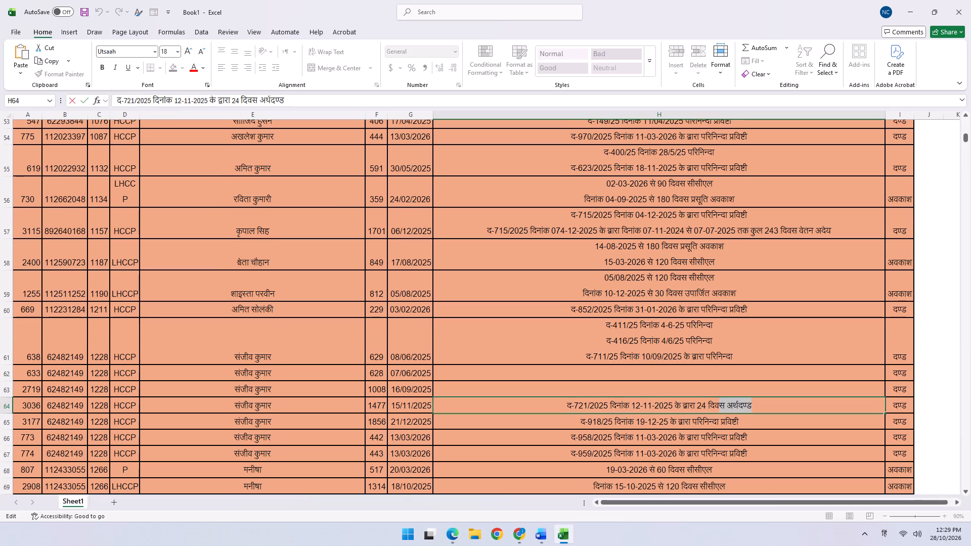
pyautogui.moveTo(656, 417); pyautogui.dragTo(400, 414)
pyautogui.hotkey('ctrl', 'x')
pyautogui.doubleClick(767, 354)
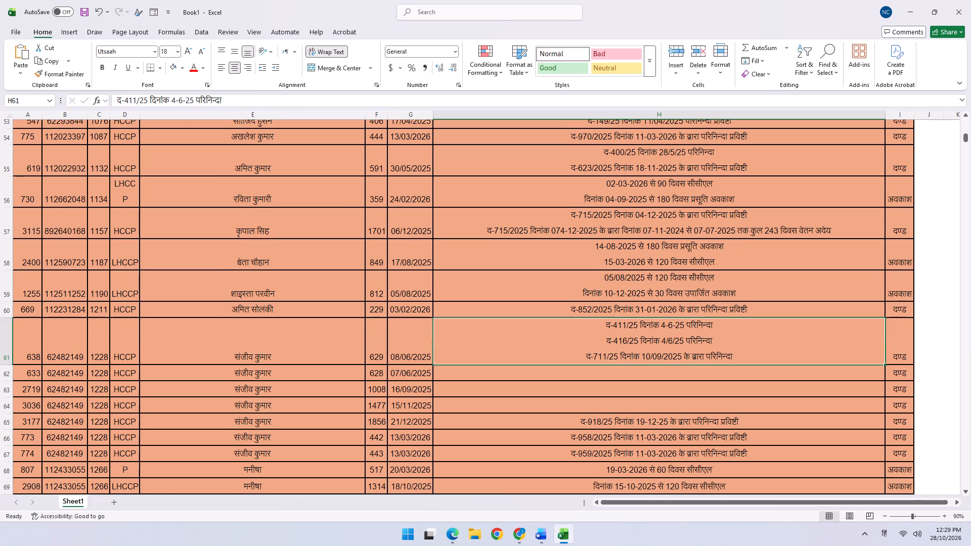
pyautogui.hotkey('alt', 'Return')
pyautogui.hotkey('ctrl', 'v')
pyautogui.hotkey('ctrl', 'c')
pyautogui.press('Return')
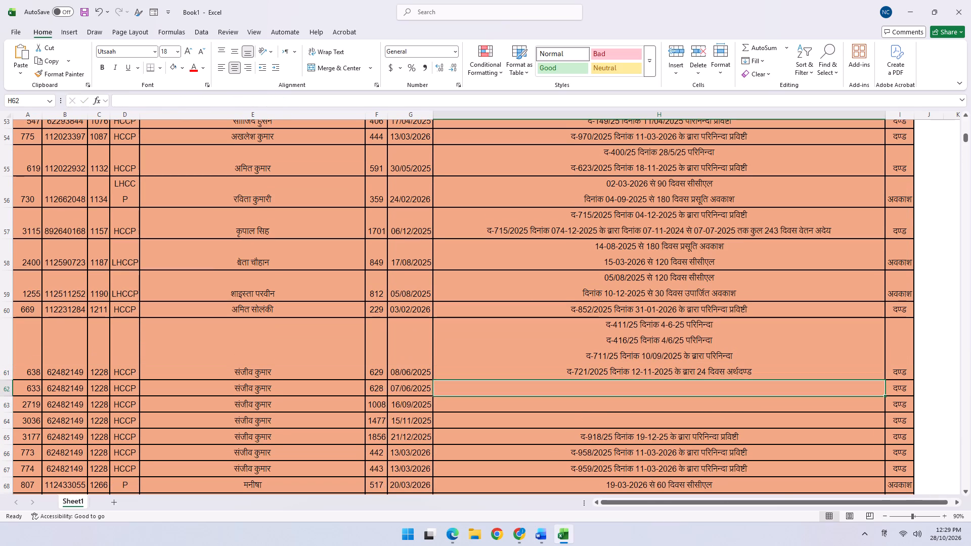
pyautogui.doubleClick(740, 437)
pyautogui.moveTo(773, 435); pyautogui.dragTo(448, 432)
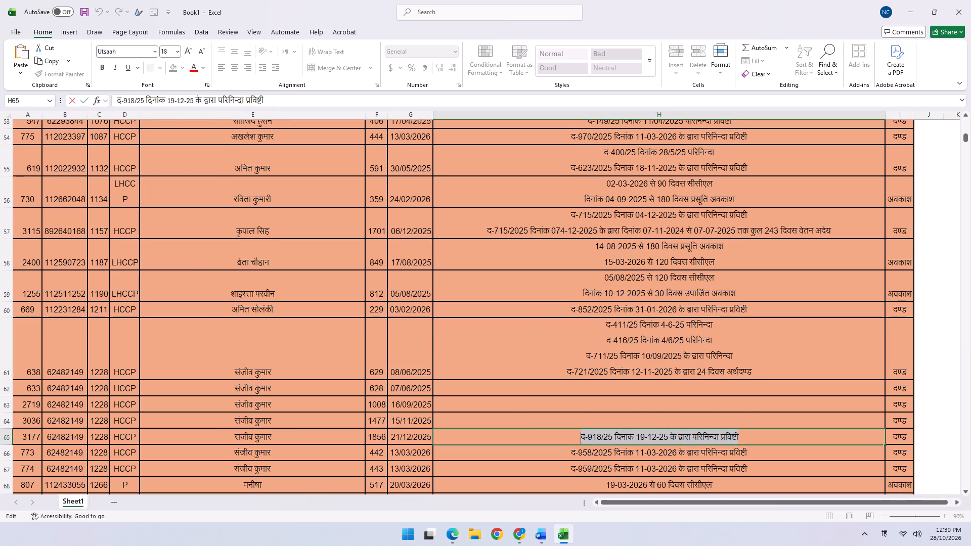
pyautogui.hotkey('ctrl', 'x')
pyautogui.doubleClick(771, 368)
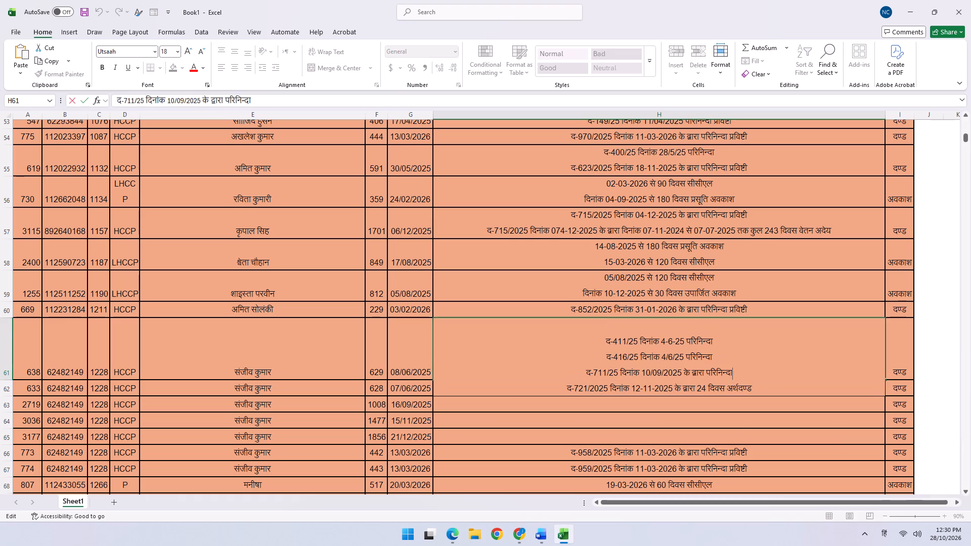
pyautogui.click(774, 385)
pyautogui.hotkey('alt', 'Return')
pyautogui.hotkey('ctrl', 'v')
pyautogui.press('Return')
# Move the द-958/2025 order dated 11-03-2026 from H66 to a new line at the end of H61.
pyautogui.scroll(-2, 746, 413)
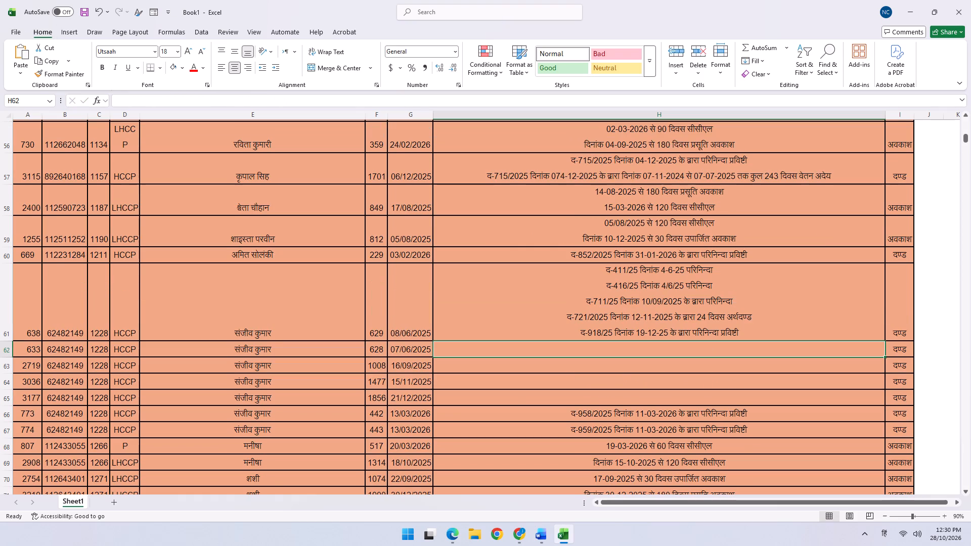
pyautogui.doubleClick(756, 413)
pyautogui.moveTo(759, 414); pyautogui.dragTo(490, 423)
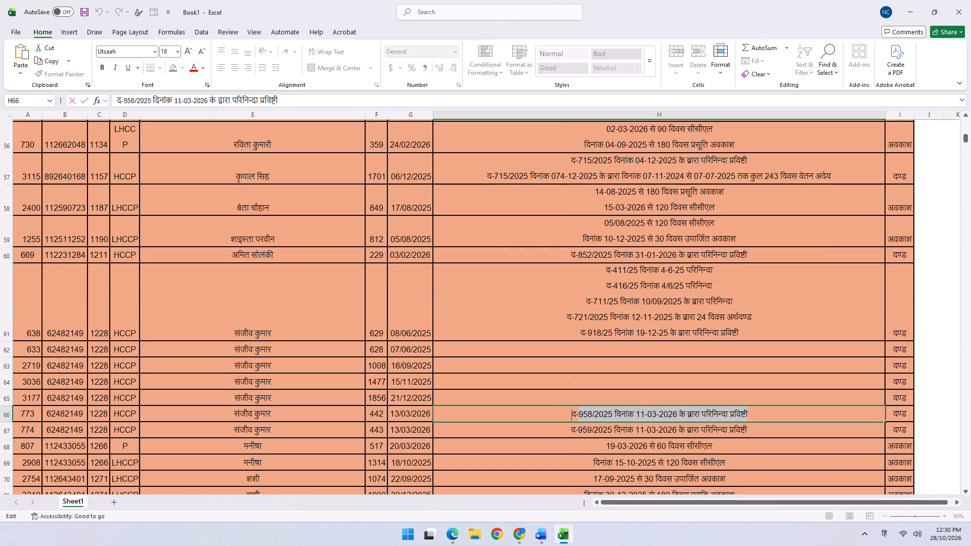
pyautogui.moveTo(490, 423); pyautogui.dragTo(489, 423)
pyautogui.hotkey('ctrl', 'x')
pyautogui.doubleClick(789, 325)
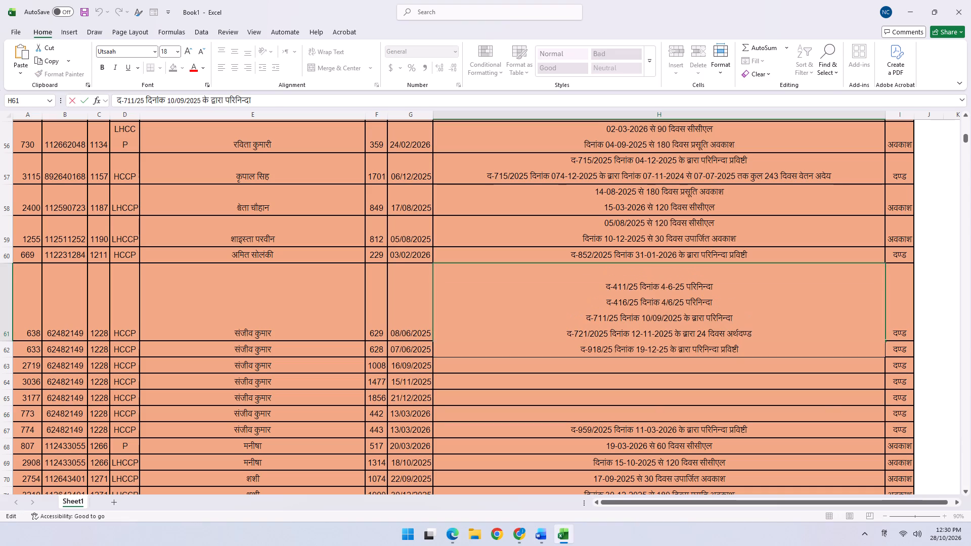
pyautogui.click(759, 349)
pyautogui.hotkey('alt', 'Return')
pyautogui.hotkey('ctrl', 'v')
pyautogui.press('Return')
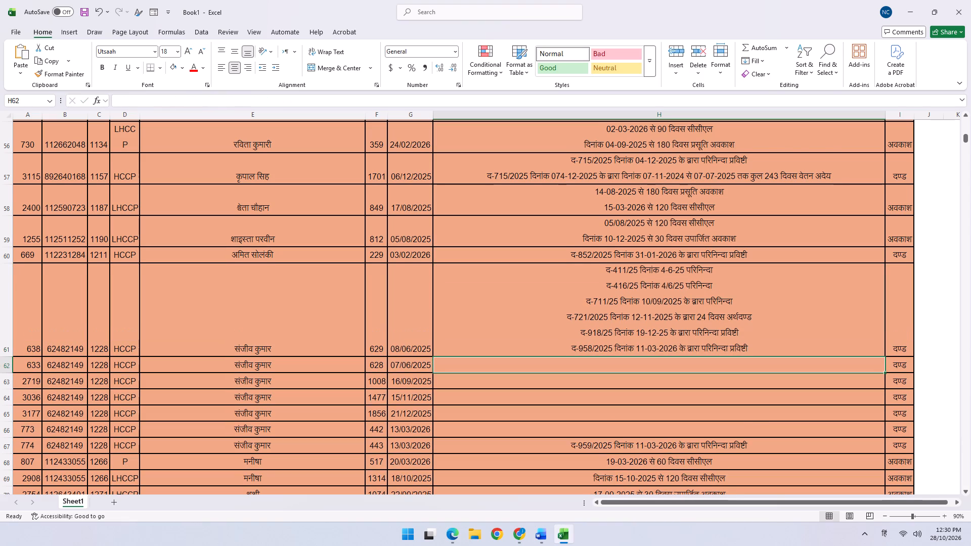
# Move the द-959/2025 order dated 11-03-2026 from H67 to a new line at the end of H61.
pyautogui.scroll(-1, 746, 374)
pyautogui.doubleClick(755, 418)
pyautogui.moveTo(761, 417); pyautogui.dragTo(515, 419)
pyautogui.hotkey('ctrl', 'x')
pyautogui.hotkey('ctrl', 'z')
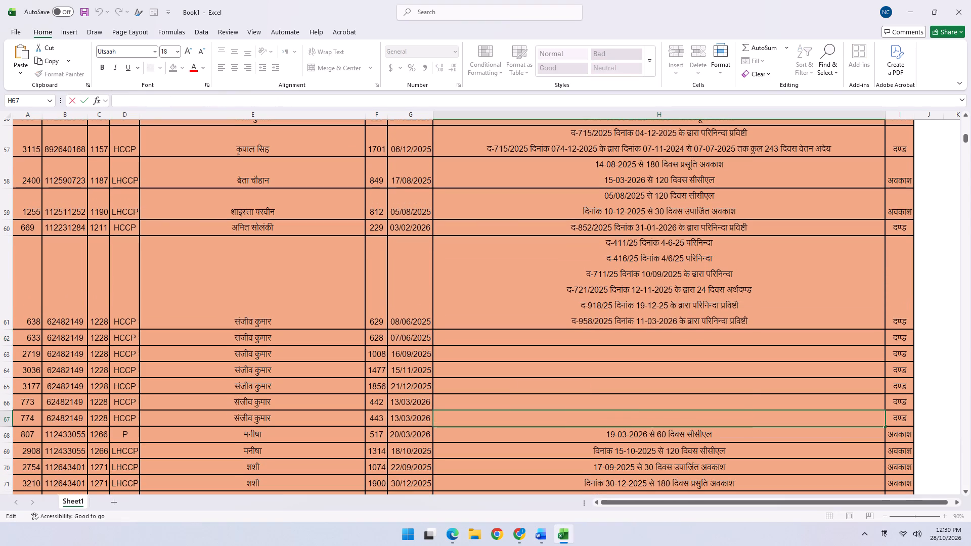
pyautogui.hotkey('ctrl', 'x')
pyautogui.doubleClick(783, 323)
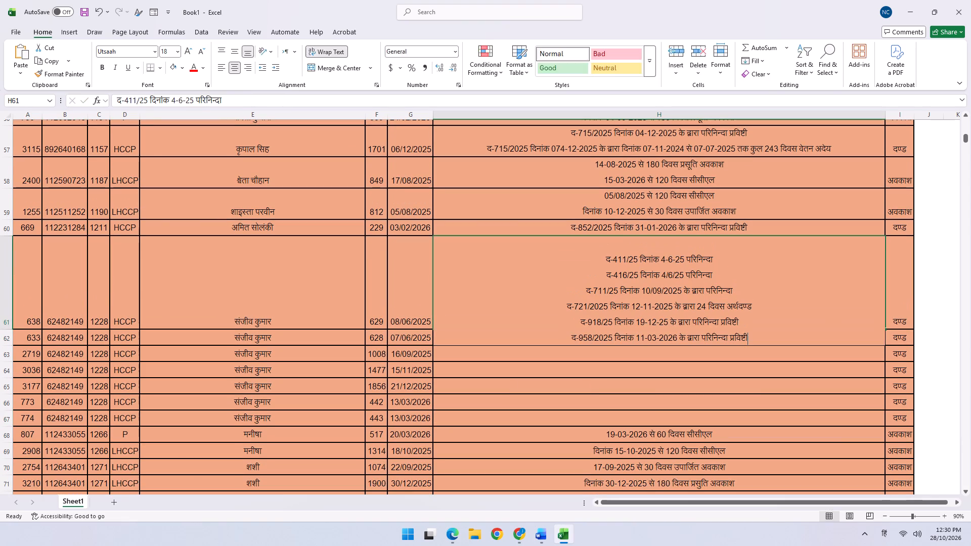
pyautogui.press('Down')
pyautogui.press('Down')
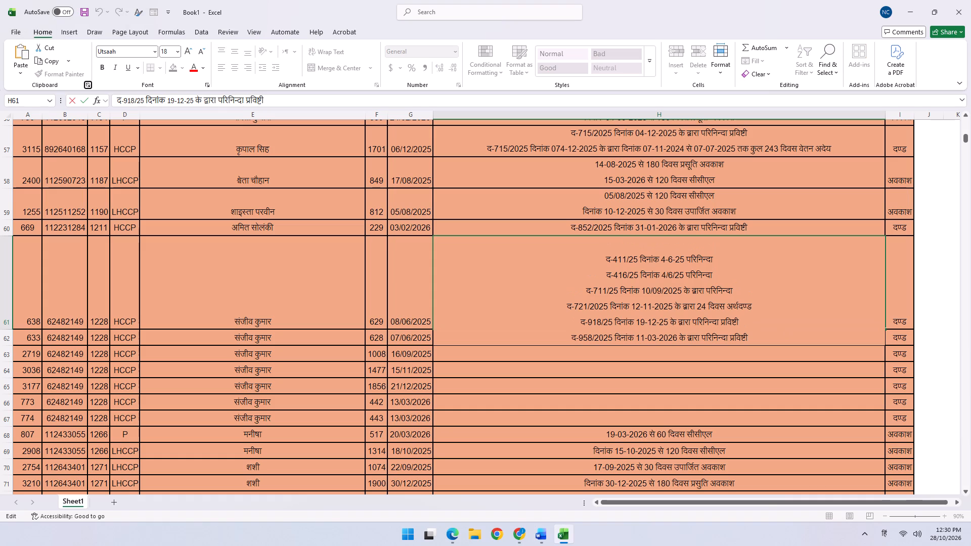
pyautogui.click(762, 329)
pyautogui.click(764, 337)
pyautogui.hotkey('alt', 'Return')
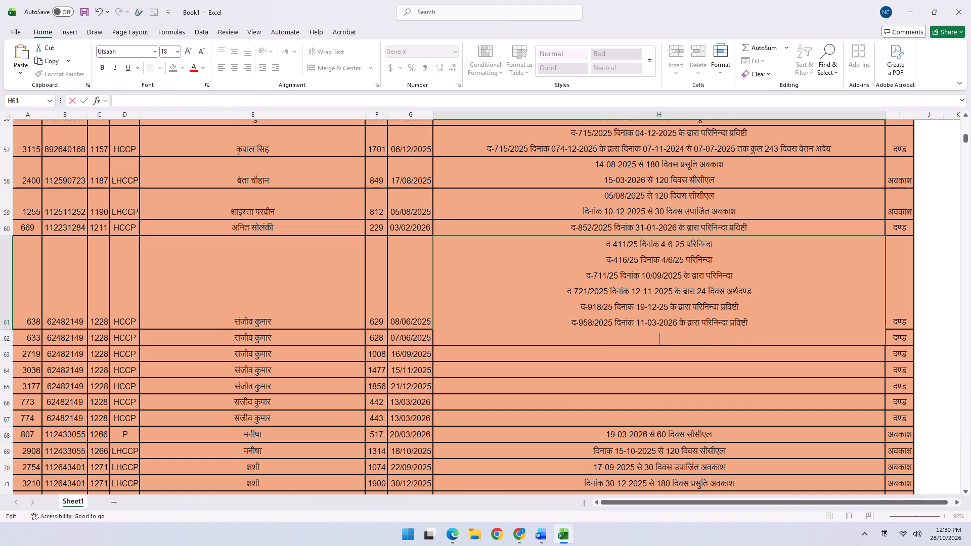
pyautogui.hotkey('ctrl', 'v')
pyautogui.press('Return')
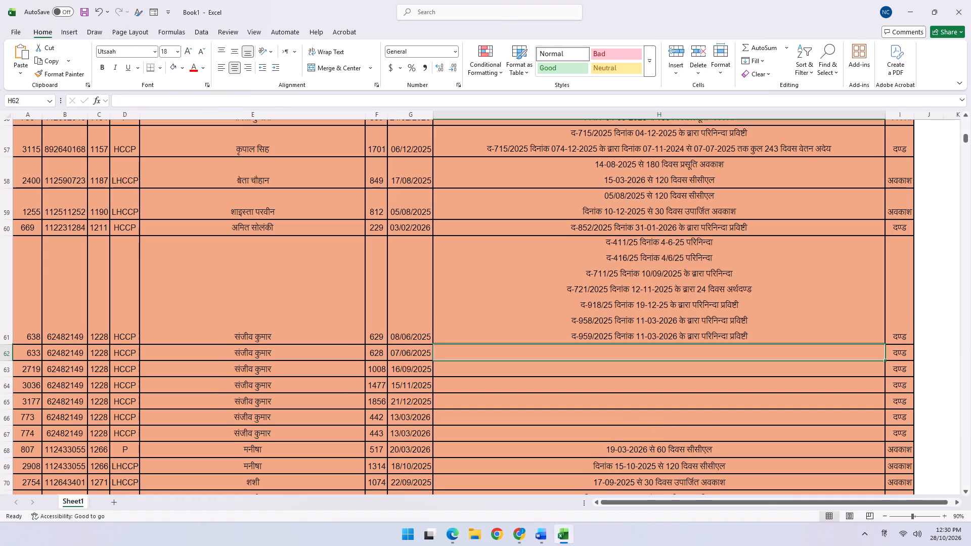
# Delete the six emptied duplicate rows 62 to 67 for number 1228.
pyautogui.click(6, 353)
pyautogui.hotkey('ctrl', '-')
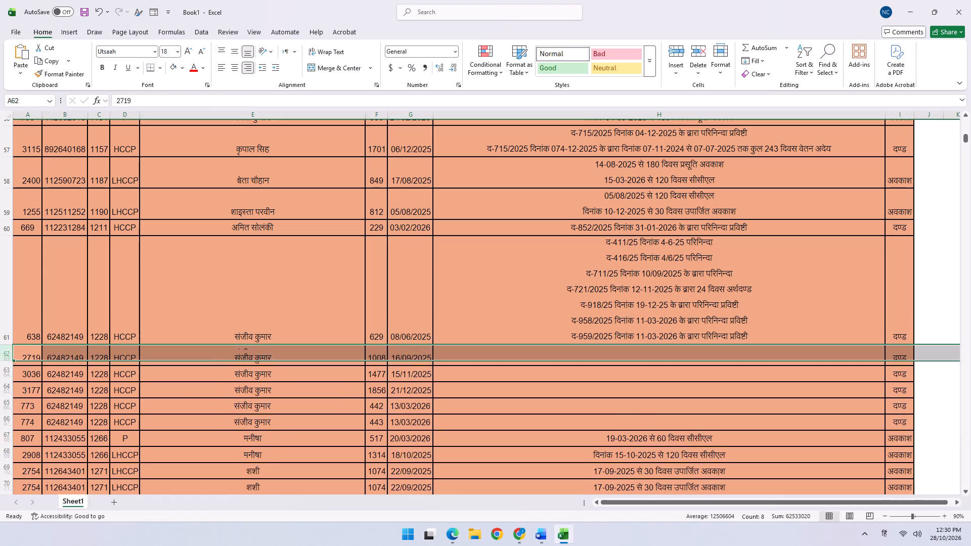
pyautogui.hotkey('ctrl', '-')
pyautogui.hotkey('ctrl', '-')
pyautogui.hotkey('ctrl', '-')
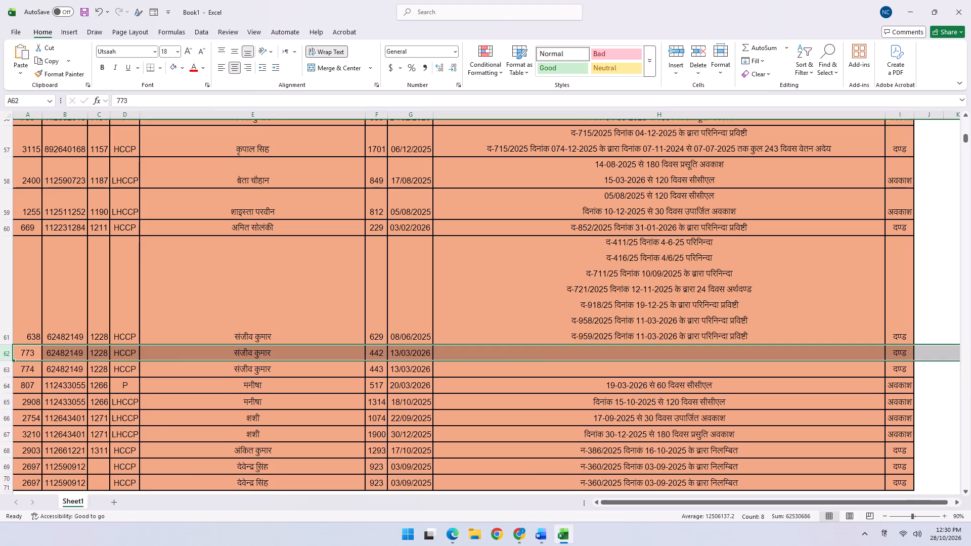
pyautogui.hotkey('ctrl', '-')
pyautogui.hotkey('ctrl', '-')
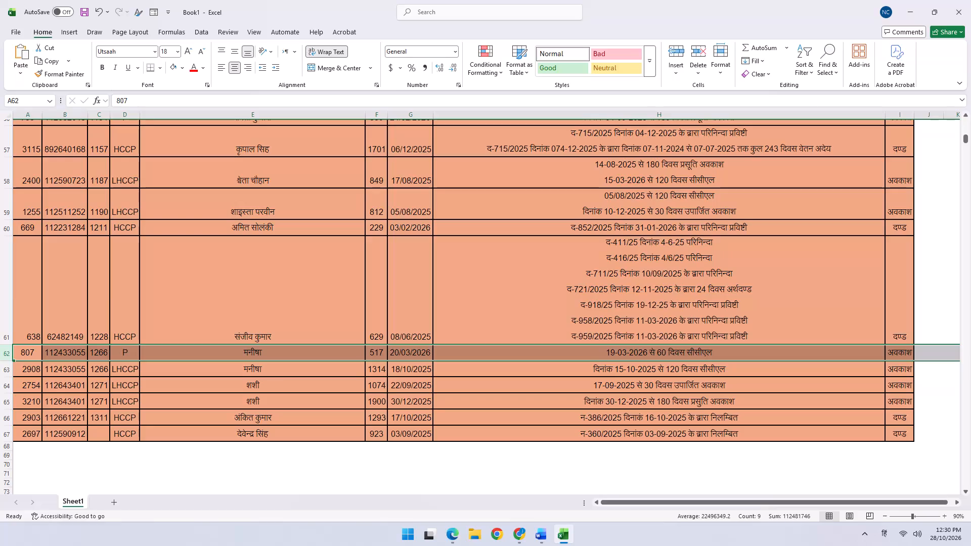
# Move the 120-day सीसीएल entry dated 15-10-2025 from H63 to a new line in H62 and delete the emptied row 63.
pyautogui.doubleClick(739, 363)
pyautogui.moveTo(753, 370); pyautogui.dragTo(514, 363)
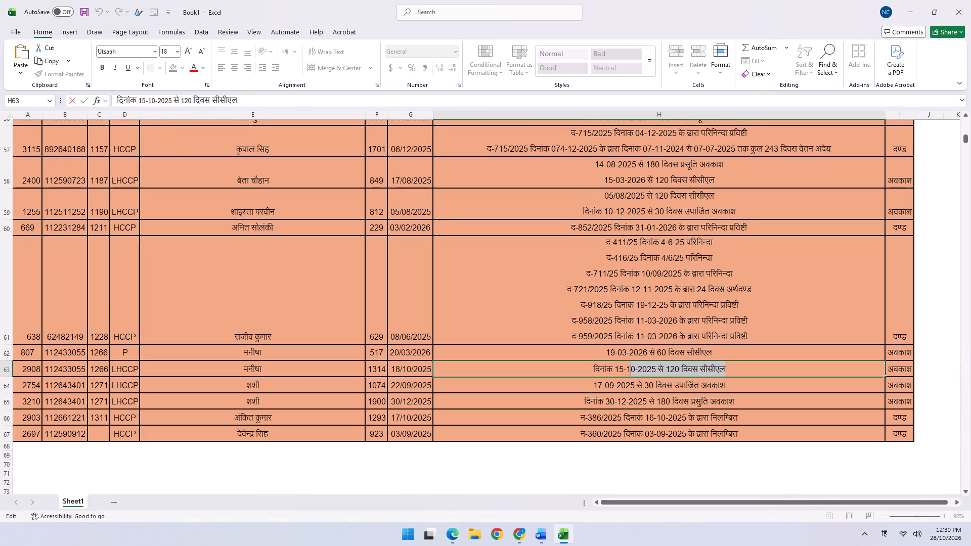
pyautogui.moveTo(514, 363); pyautogui.dragTo(511, 363)
pyautogui.hotkey('ctrl', 'x')
pyautogui.doubleClick(722, 349)
pyautogui.hotkey('alt', 'Return')
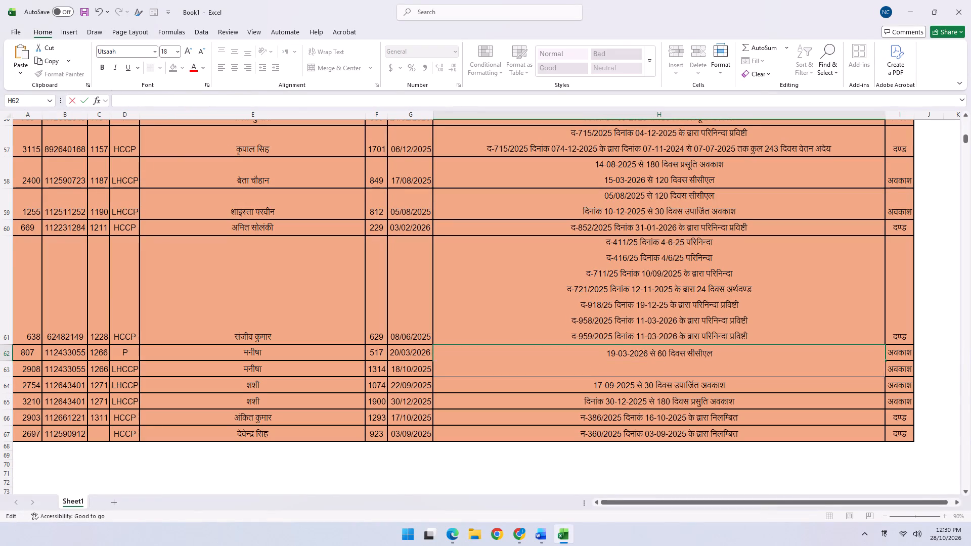
pyautogui.hotkey('ctrl', 'v')
pyautogui.press('Return')
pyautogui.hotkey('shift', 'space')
pyautogui.hotkey('ctrl', '-')
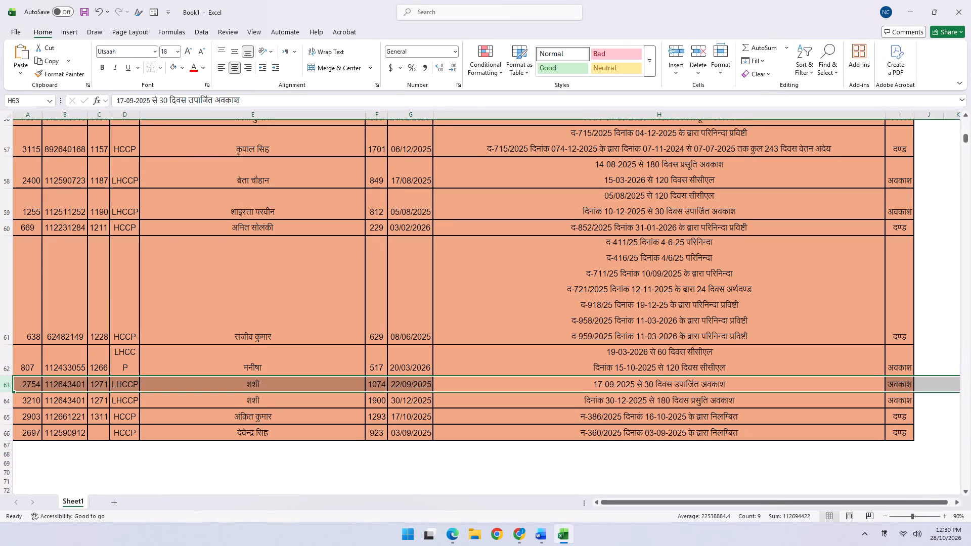
# Move the 180-day प्रसुति अवकाश entry dated 30-12-2025 from H64 to a new line in H63 and delete the emptied row 64.
pyautogui.doubleClick(741, 393)
pyautogui.press('Escape')
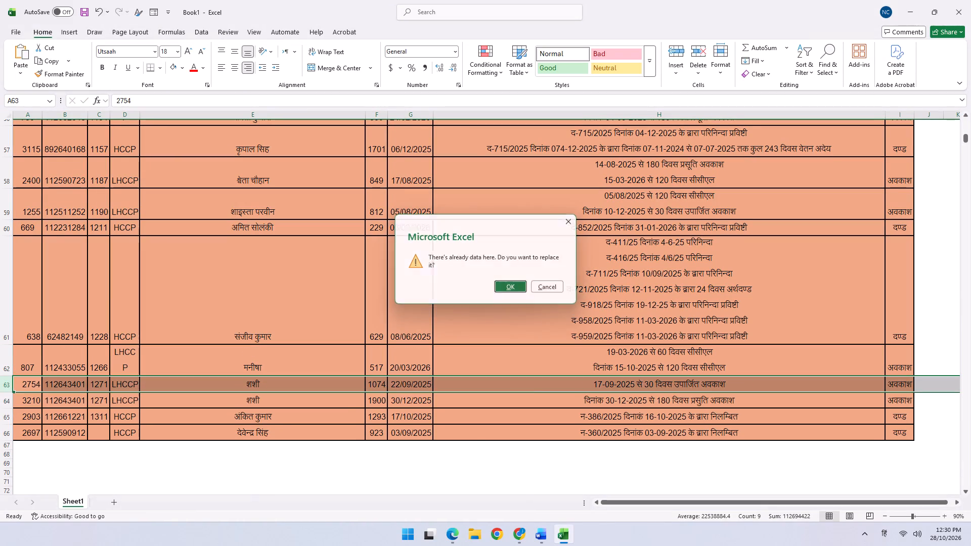
pyautogui.click(748, 398)
pyautogui.doubleClick(748, 403)
pyautogui.moveTo(748, 403); pyautogui.dragTo(531, 400)
pyautogui.hotkey('ctrl', 'x')
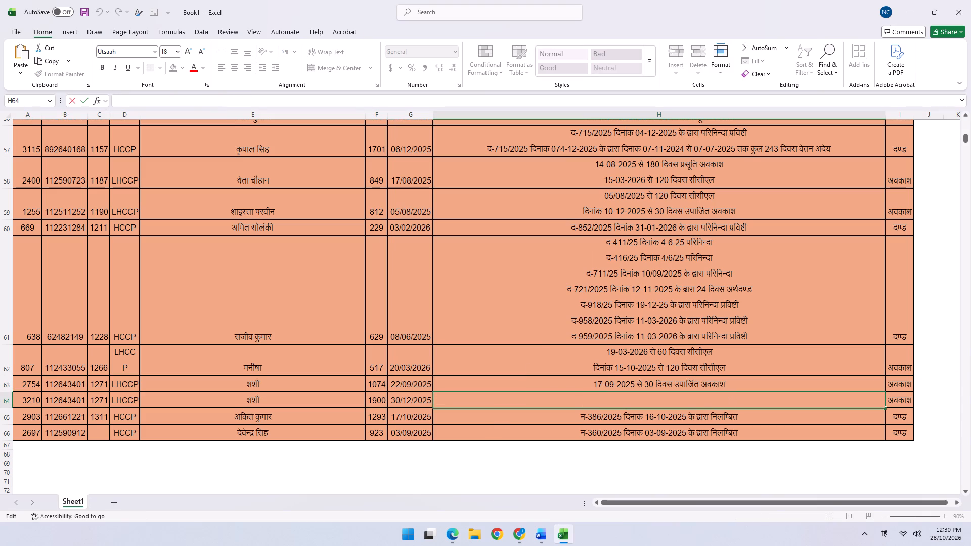
pyautogui.doubleClick(736, 383)
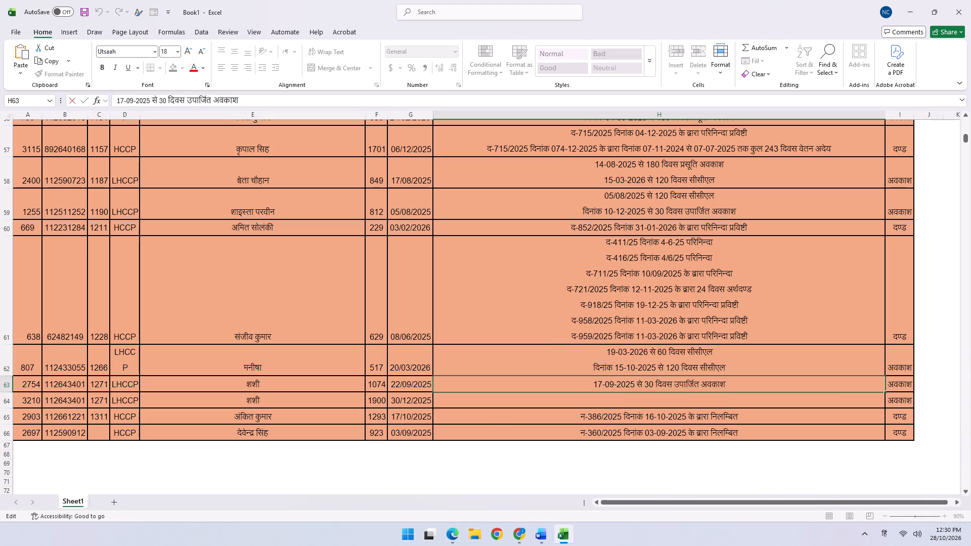
pyautogui.hotkey('alt', 'Return')
pyautogui.hotkey('ctrl', 'v')
pyautogui.press('Return')
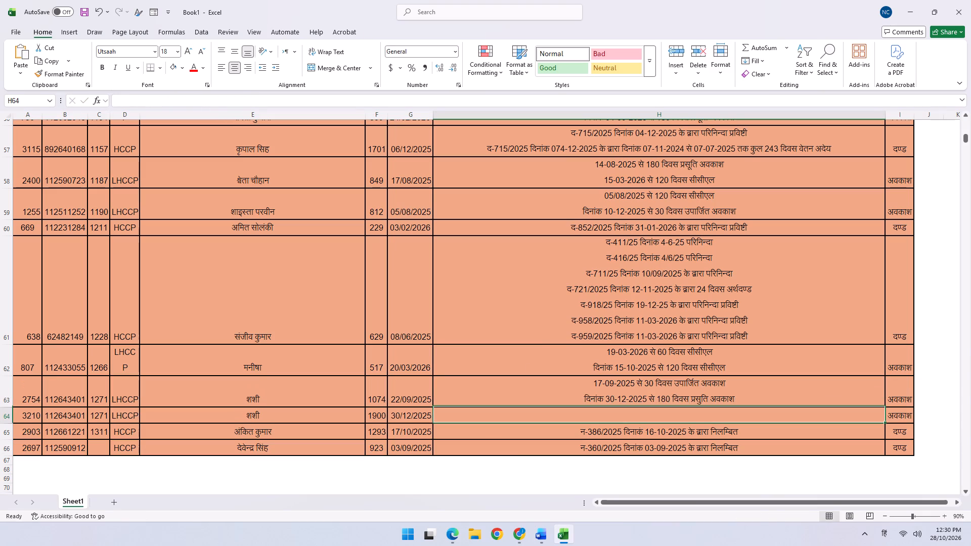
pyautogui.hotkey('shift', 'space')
pyautogui.hotkey('ctrl', '-')
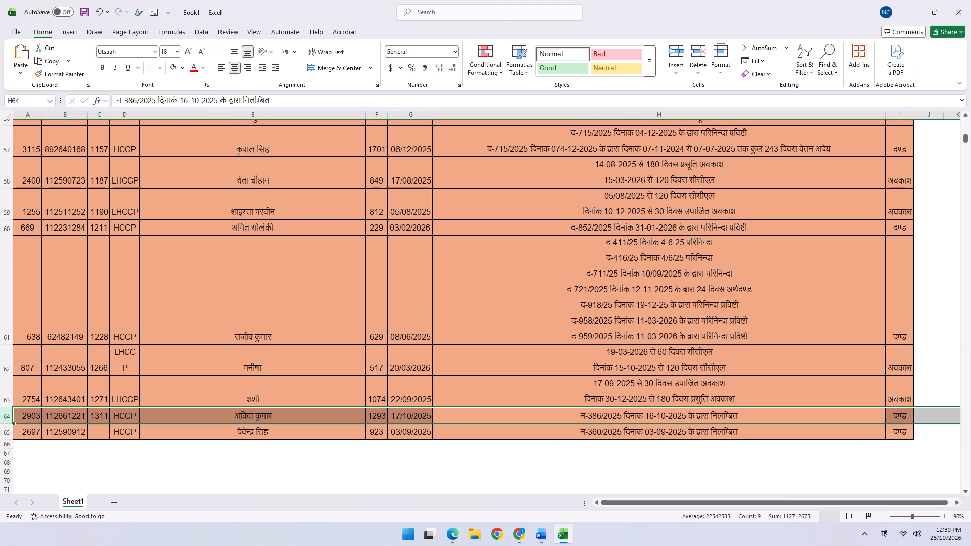
# Delete the last two rows, holding the न-386/2025 and न-360/2025 निलम्बित orders.
pyautogui.hotkey('ctrl', '-')
pyautogui.hotkey('ctrl', '-')
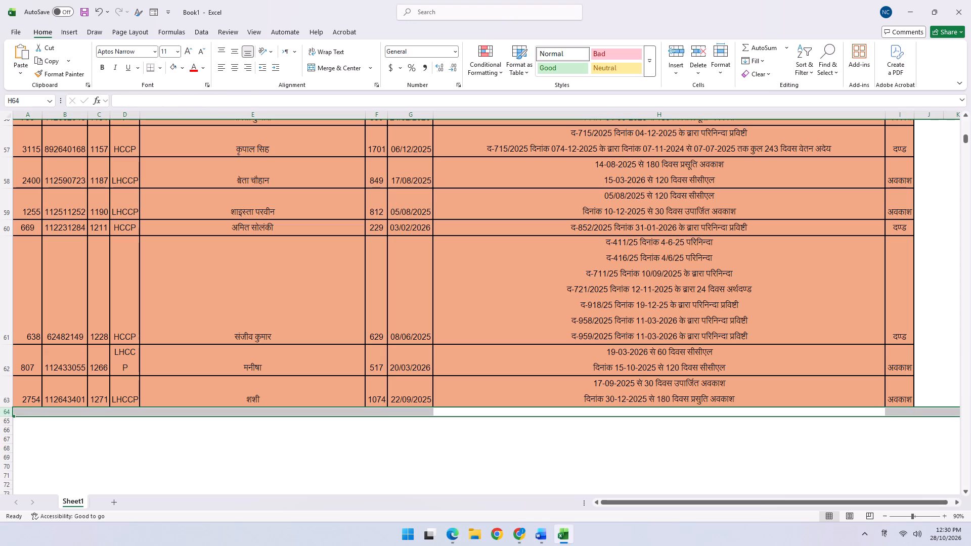
# Save the workbook to the Desktop folder under the name bonus 2025-2026.
pyautogui.hotkey('ctrl', 's')
pyautogui.press('Escape')
pyautogui.click(17, 32)
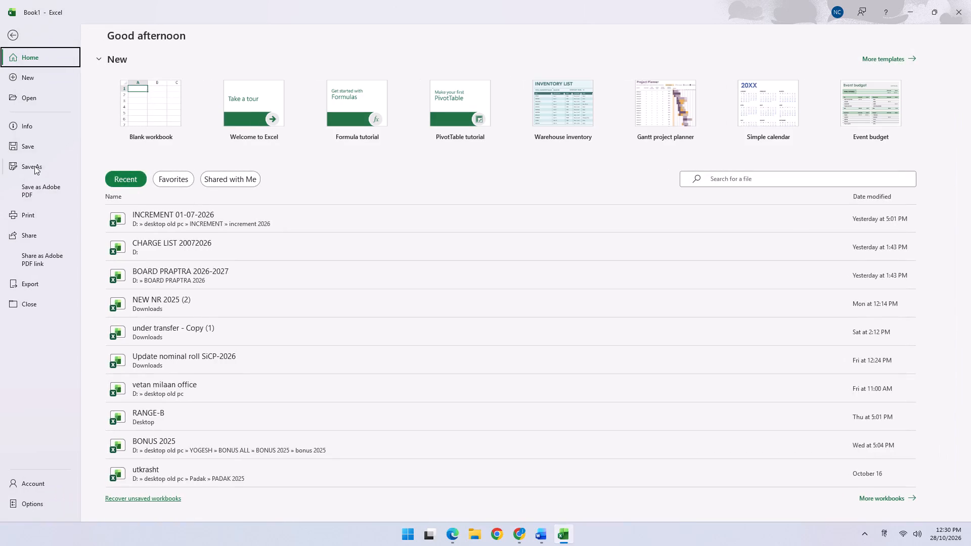
pyautogui.click(34, 166)
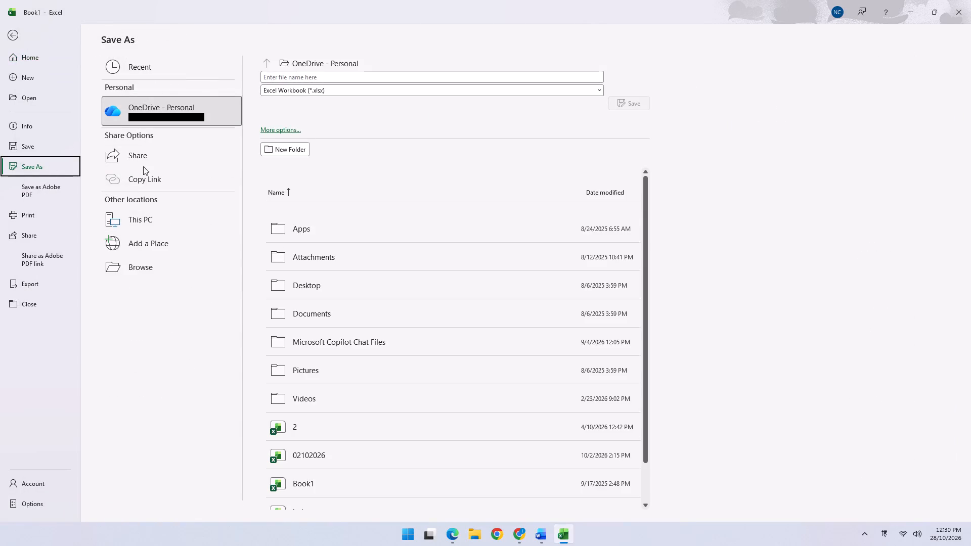
pyautogui.click(127, 276)
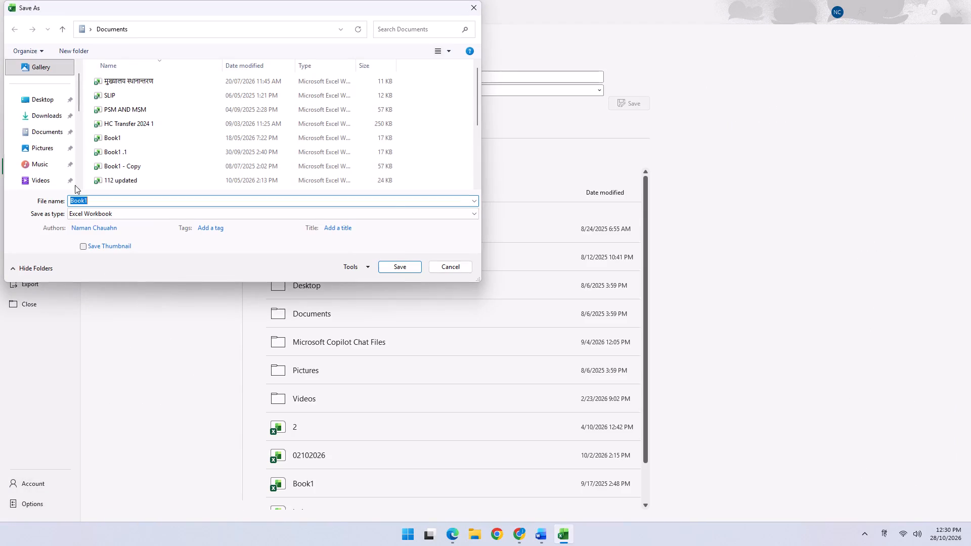
pyautogui.click(46, 100)
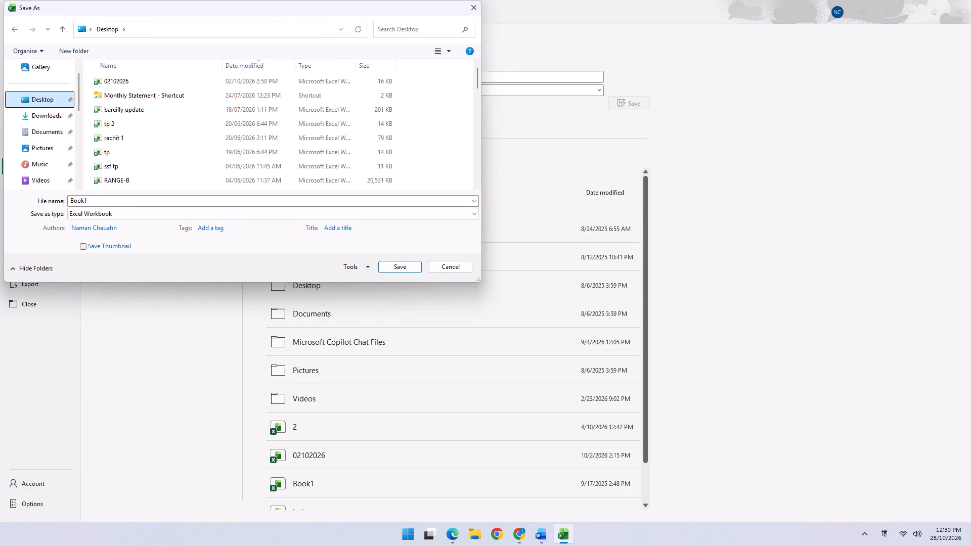
pyautogui.moveTo(125, 200); pyautogui.dragTo(16, 197)
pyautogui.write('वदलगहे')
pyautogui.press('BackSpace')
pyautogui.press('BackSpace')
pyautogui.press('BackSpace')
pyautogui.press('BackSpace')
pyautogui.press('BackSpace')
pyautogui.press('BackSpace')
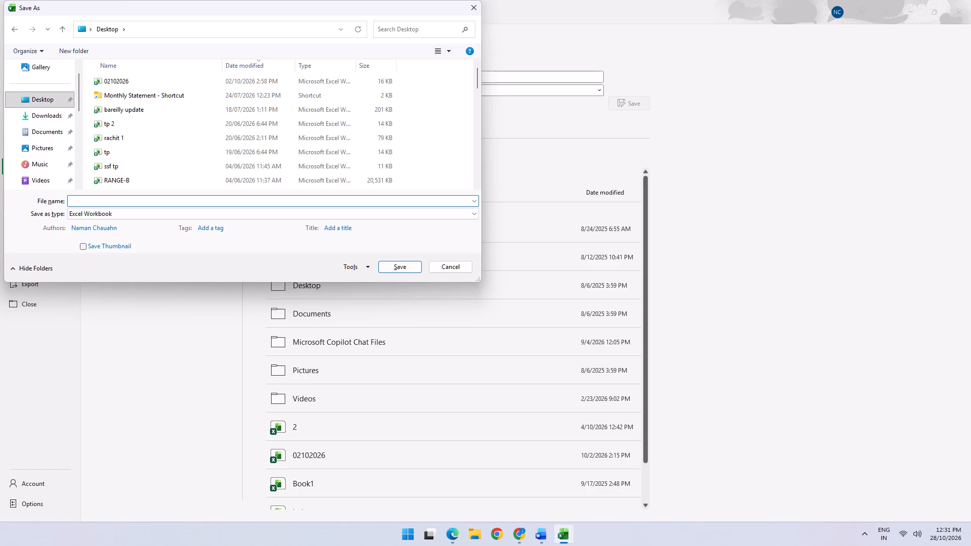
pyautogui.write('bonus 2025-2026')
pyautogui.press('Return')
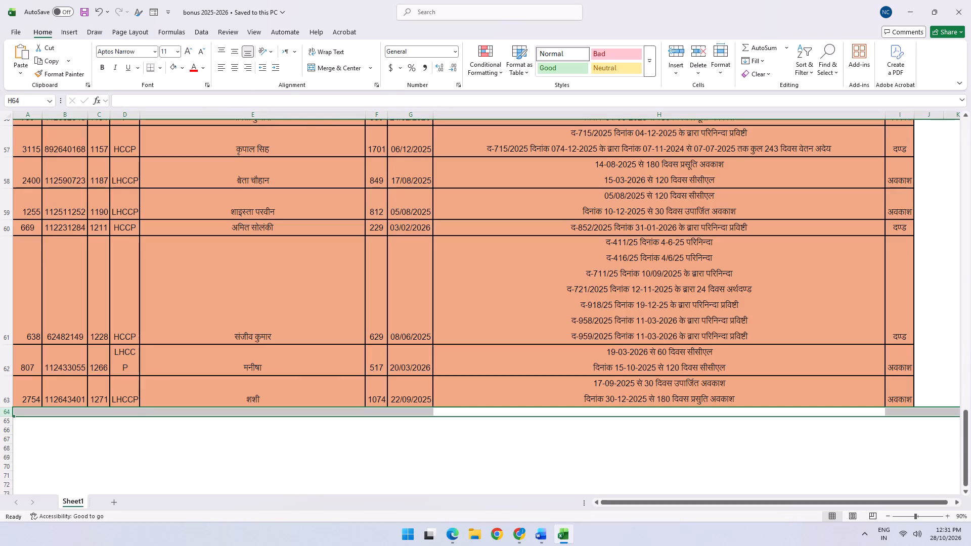
# Review the merged punishment and leave list, going from its last rows back to the first entries.
pyautogui.click(422, 449)
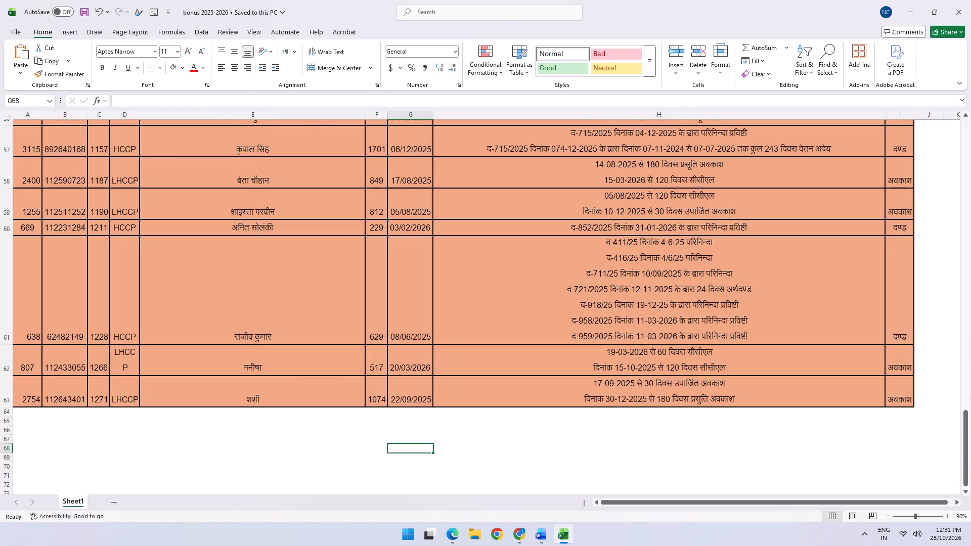
pyautogui.moveTo(615, 498); pyautogui.dragTo(497, 481)
pyautogui.scroll(10, 307, 352)
pyautogui.scroll(-1, 315, 355)
pyautogui.scroll(5, 315, 355)
pyautogui.scroll(-1, 315, 355)
pyautogui.scroll(4, 315, 355)
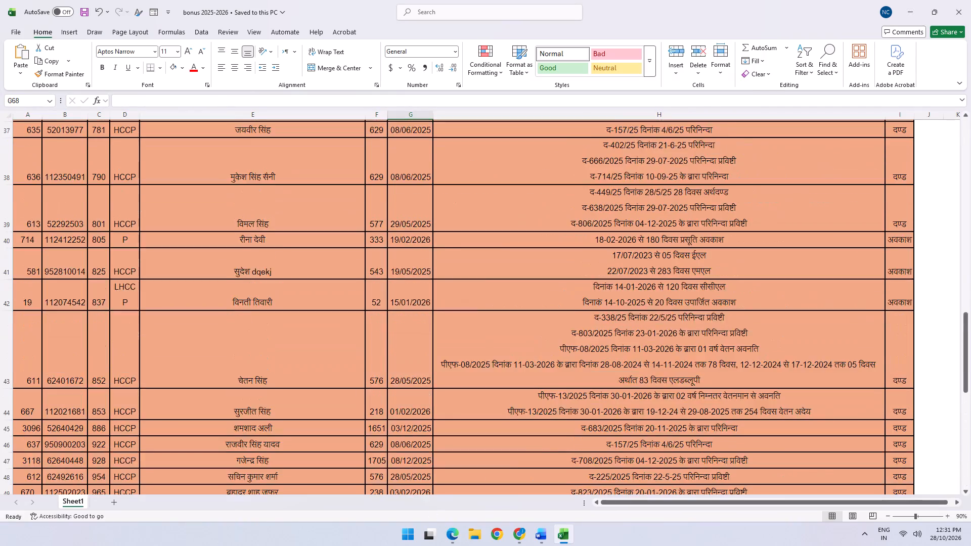
pyautogui.scroll(4, 315, 355)
pyautogui.scroll(-1, 315, 355)
pyautogui.scroll(20, 315, 355)
pyautogui.scroll(20, 315, 355)
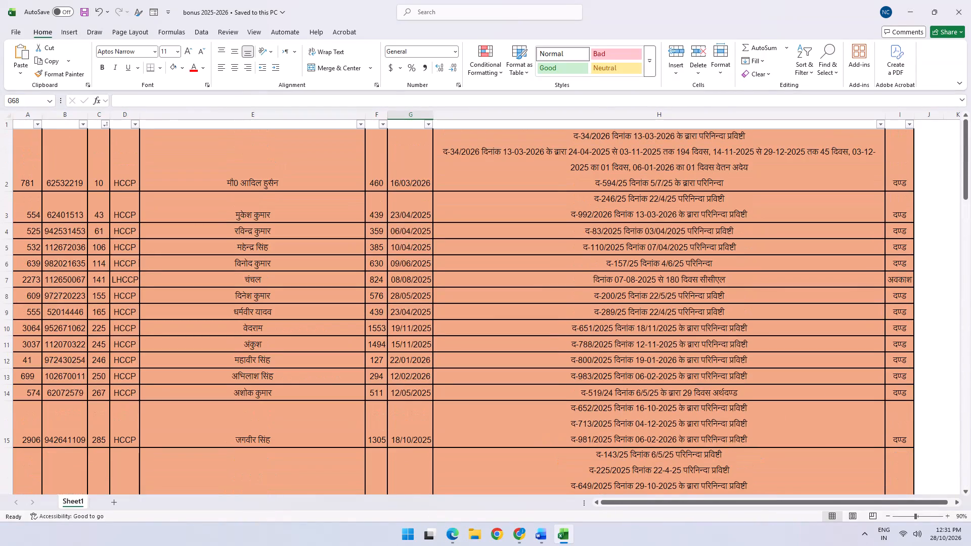
pyautogui.scroll(3, 315, 355)
pyautogui.moveTo(969, 173); pyautogui.dragTo(960, 120)
pyautogui.click(276, 168)
pyautogui.click(0, 164)
pyautogui.click(118, 168)
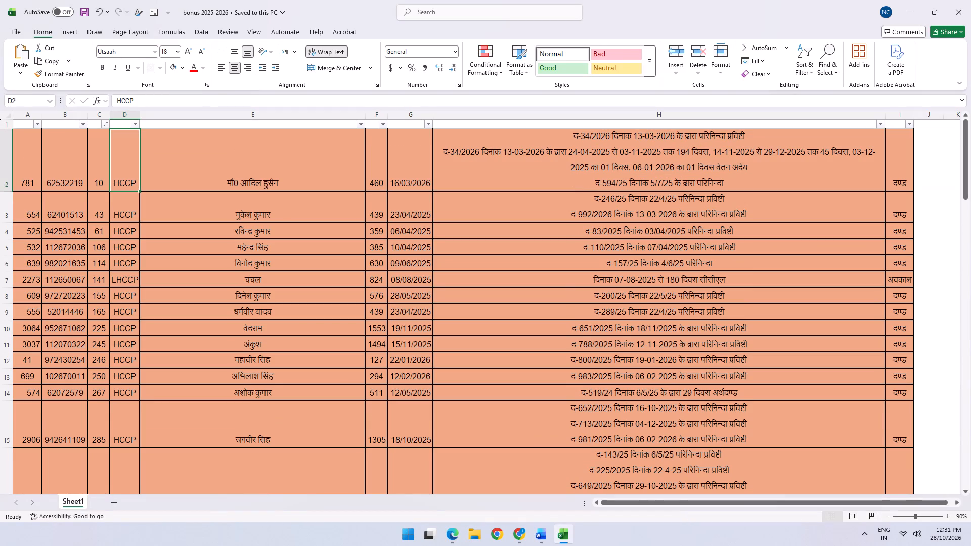
pyautogui.click(21, 164)
pyautogui.scroll(3, 374, 248)
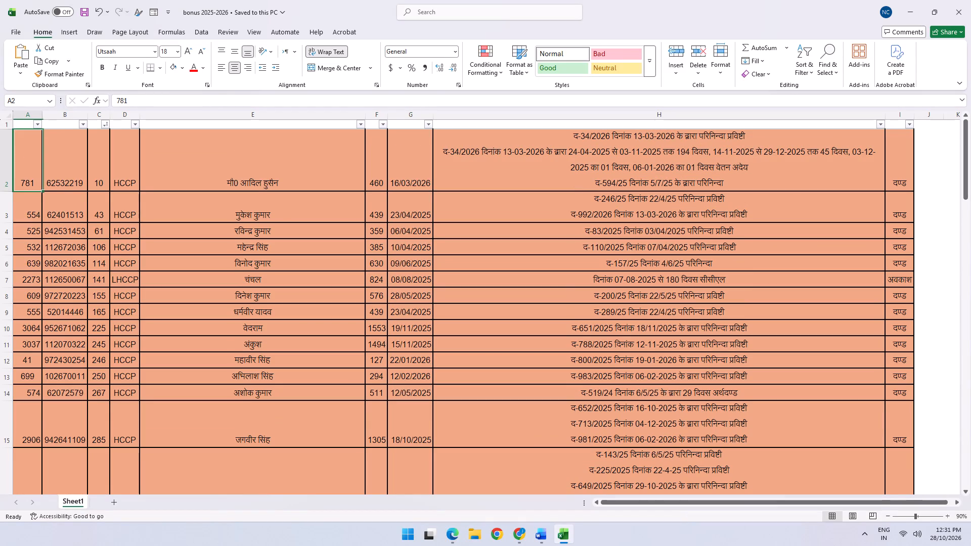
pyautogui.scroll(-8, 175, 223)
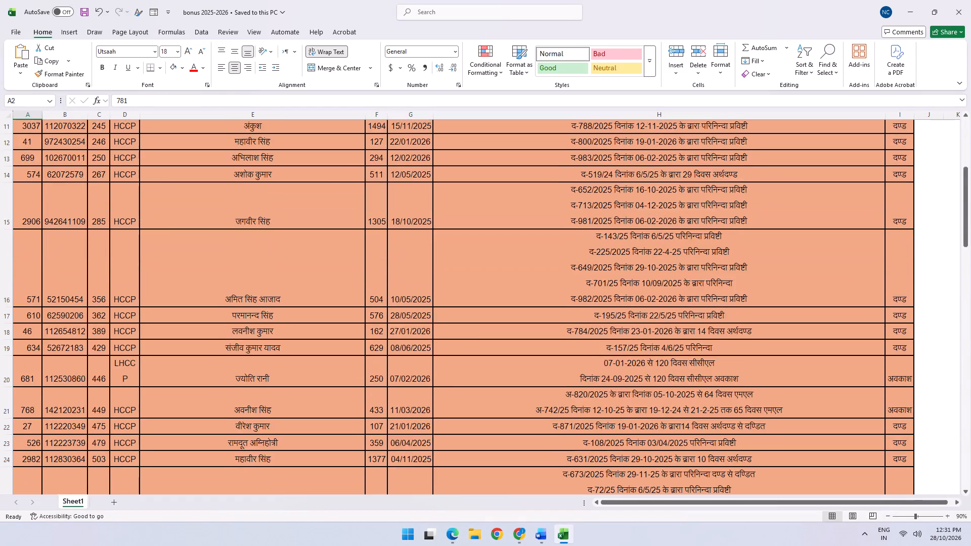
# Look through the merged punishment and leave list down to its last rows and back to the first entries.
pyautogui.scroll(-3, 175, 229)
pyautogui.scroll(1, 175, 229)
pyautogui.scroll(-20, 175, 229)
pyautogui.scroll(-3, 175, 229)
pyautogui.scroll(1, 175, 229)
pyautogui.scroll(-7, 175, 229)
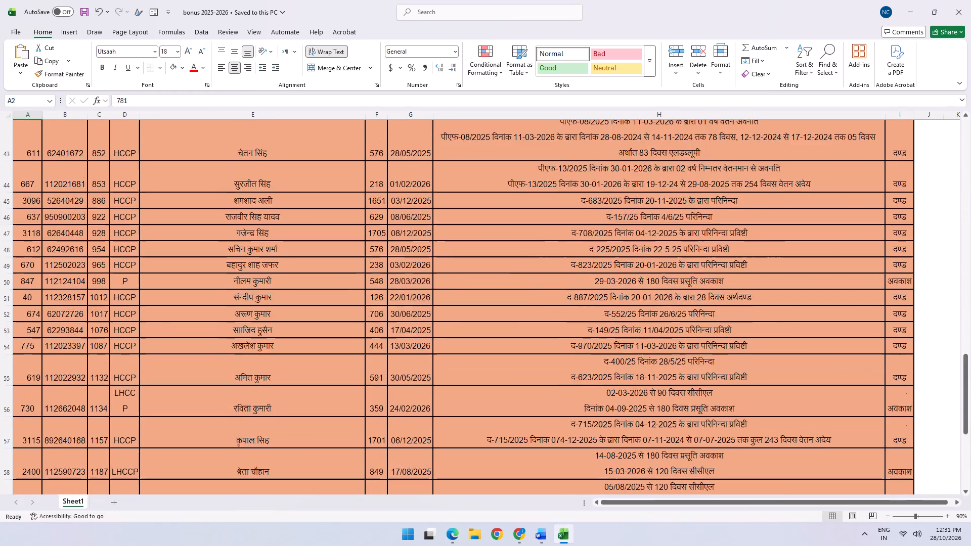
pyautogui.scroll(-11, 175, 229)
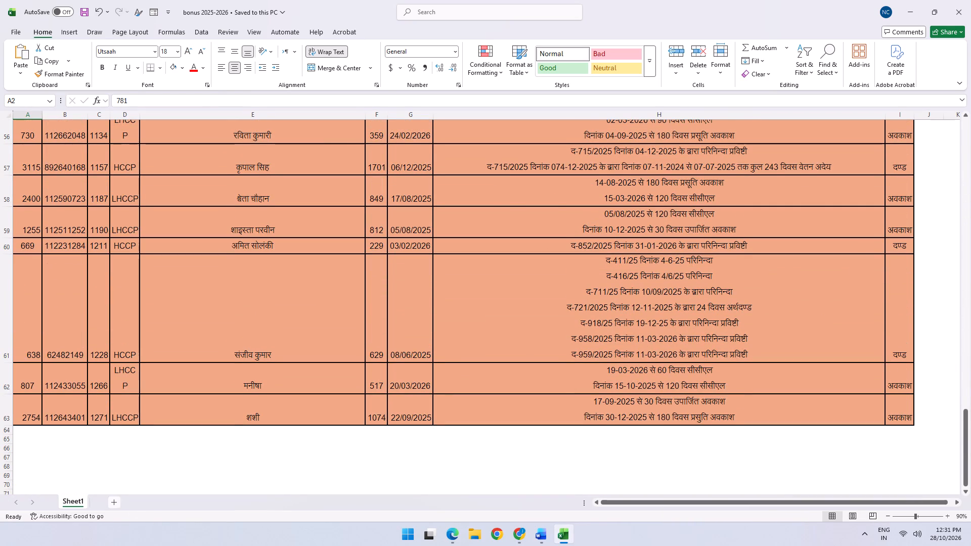
pyautogui.scroll(12, 403, 379)
pyautogui.scroll(-1, 402, 379)
pyautogui.scroll(12, 402, 379)
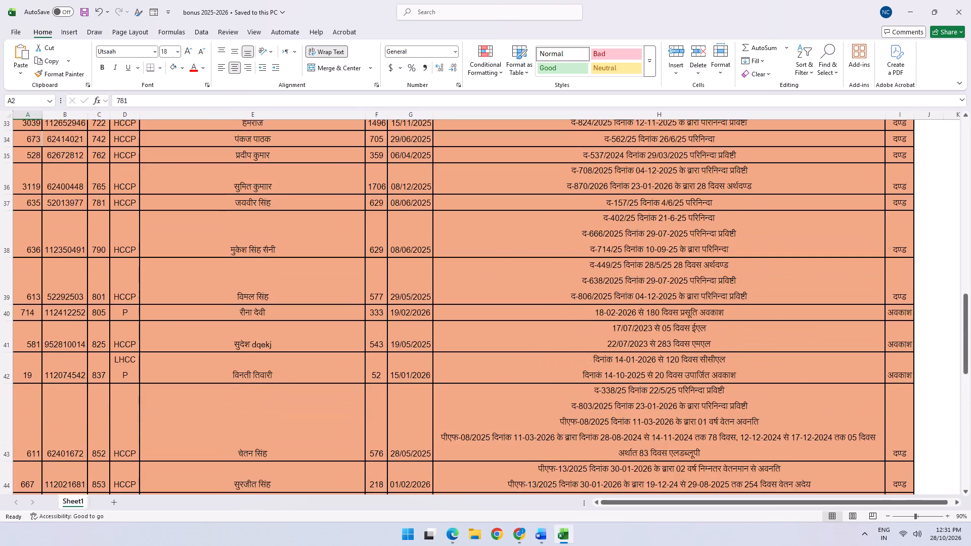
pyautogui.scroll(7, 402, 379)
pyautogui.scroll(-1, 402, 379)
pyautogui.scroll(18, 402, 379)
pyautogui.scroll(-1, 402, 379)
pyautogui.scroll(14, 402, 379)
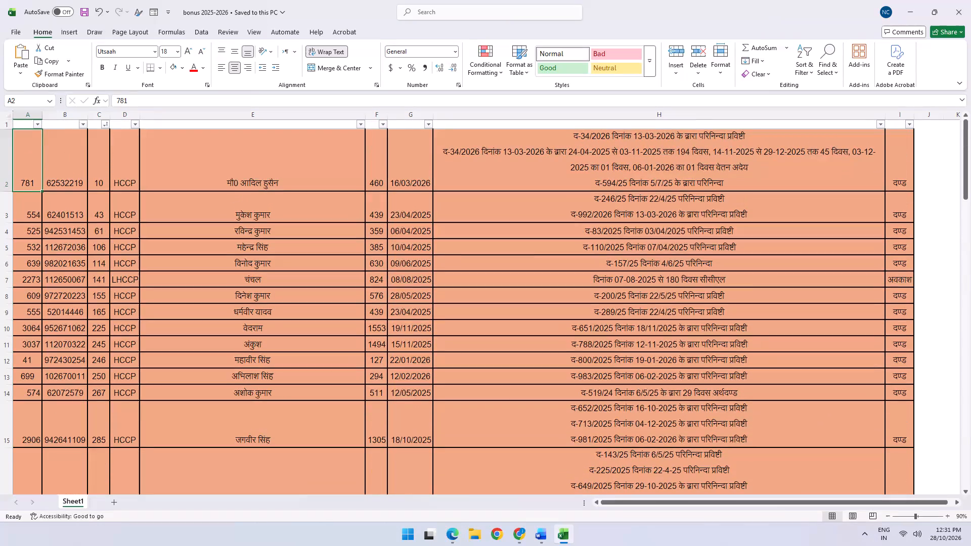
# Renumber the list in column A serially from 1 in A2, filling the series down to the last row.
pyautogui.click(25, 163)
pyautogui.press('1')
pyautogui.press('Return')
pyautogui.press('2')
pyautogui.press('Return')
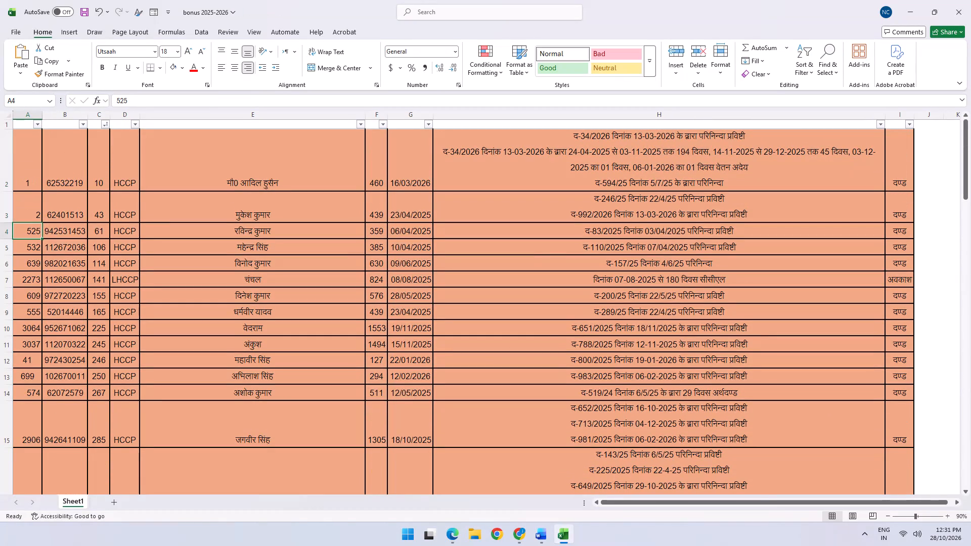
pyautogui.moveTo(25, 163); pyautogui.dragTo(36, 206)
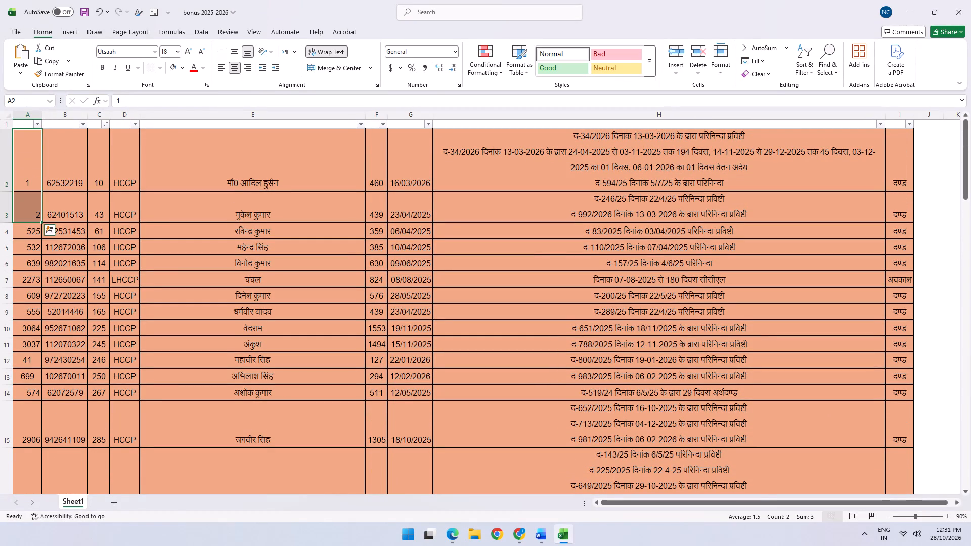
pyautogui.doubleClick(40, 222)
pyautogui.click(30, 185)
pyautogui.click(33, 159)
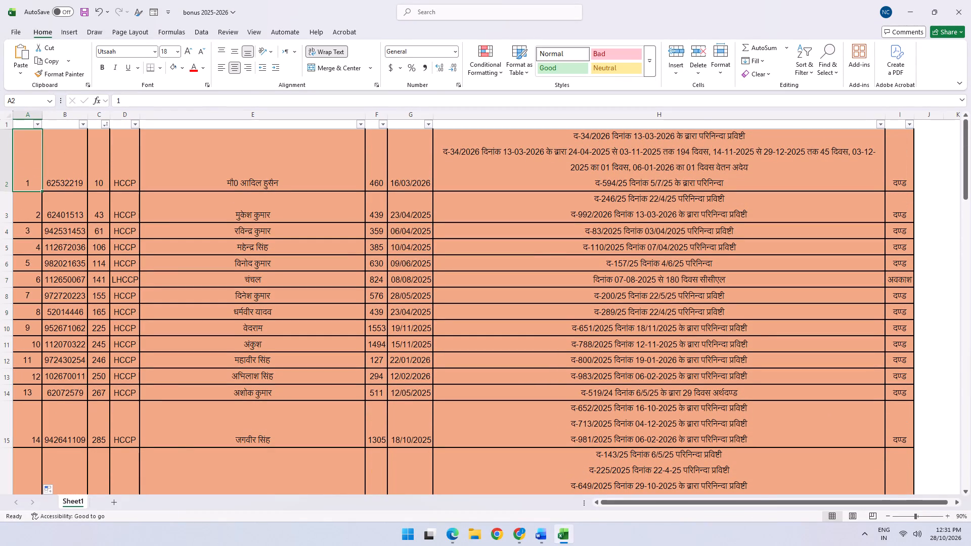
# Centre the serial numbers in column A and narrow the column to suit them.
pyautogui.click(28, 122)
pyautogui.click(27, 110)
pyautogui.click(27, 116)
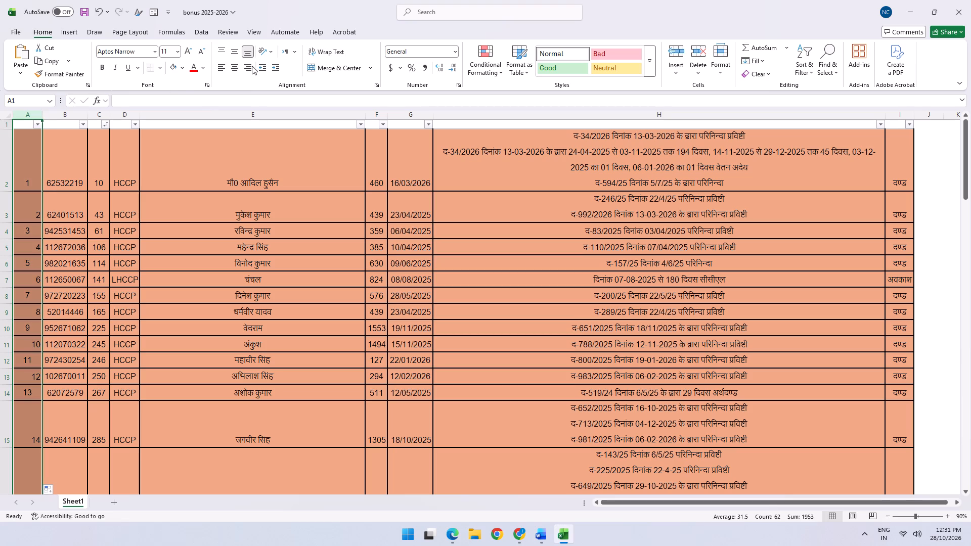
pyautogui.click(235, 69)
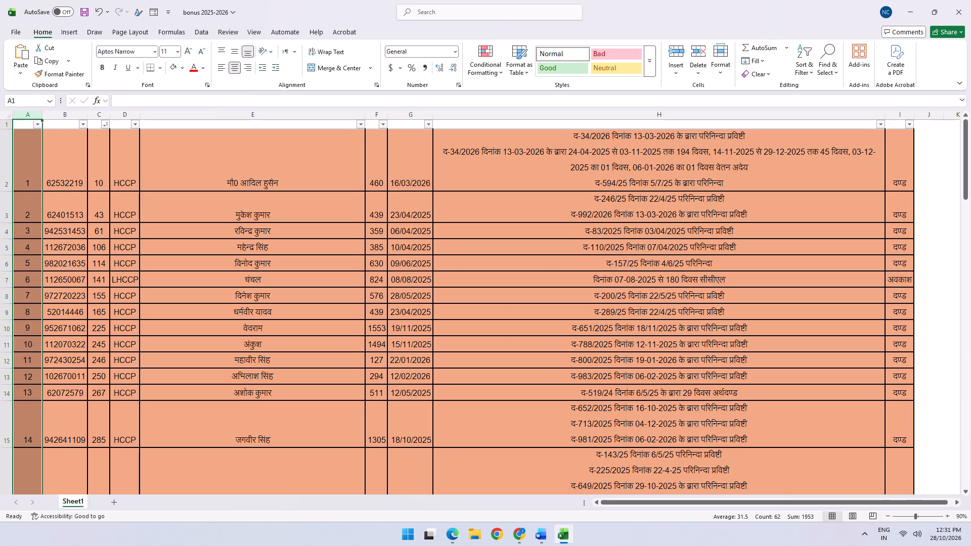
pyautogui.doubleClick(40, 115)
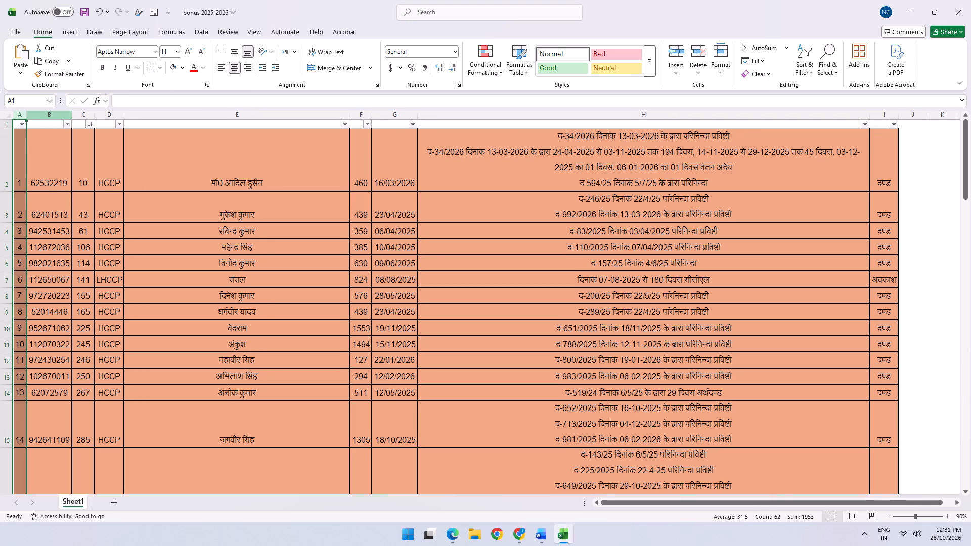
pyautogui.moveTo(25, 116); pyautogui.dragTo(33, 119)
pyautogui.click(45, 246)
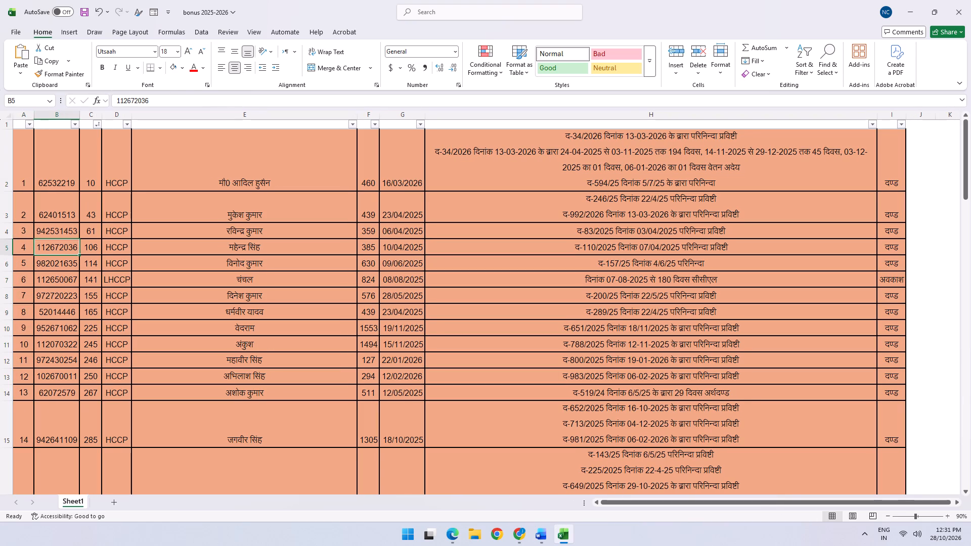
# Check the renumbered list from the first entry down to its last row.
pyautogui.click(535, 190)
pyautogui.scroll(10, 529, 195)
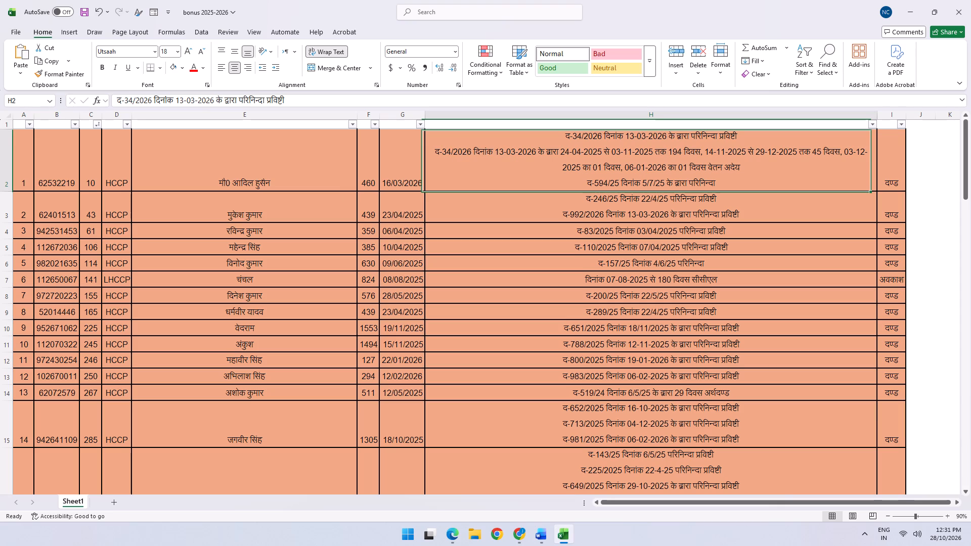
pyautogui.scroll(-3, 731, 285)
pyautogui.scroll(-5, 681, 278)
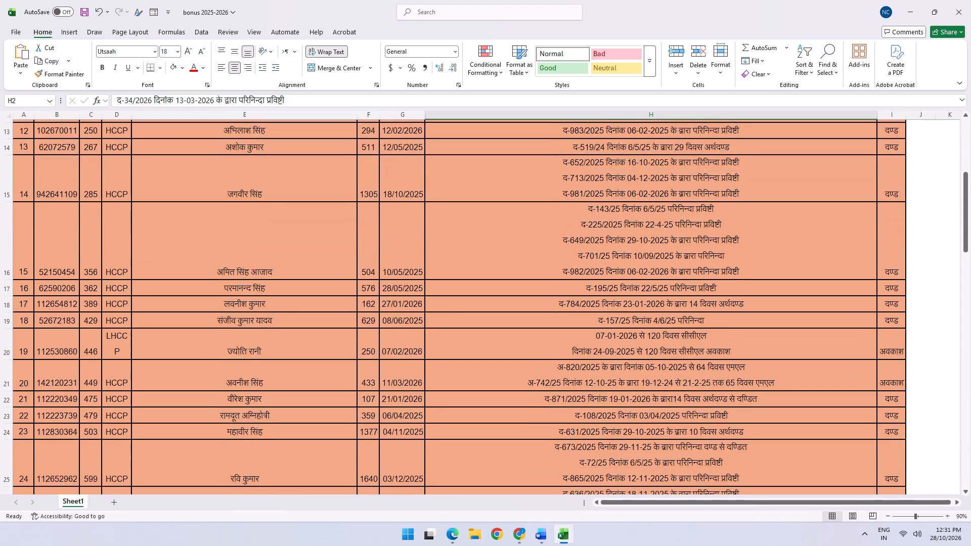
pyautogui.scroll(-11, 611, 316)
pyautogui.scroll(1, 531, 328)
pyautogui.scroll(-20, 512, 334)
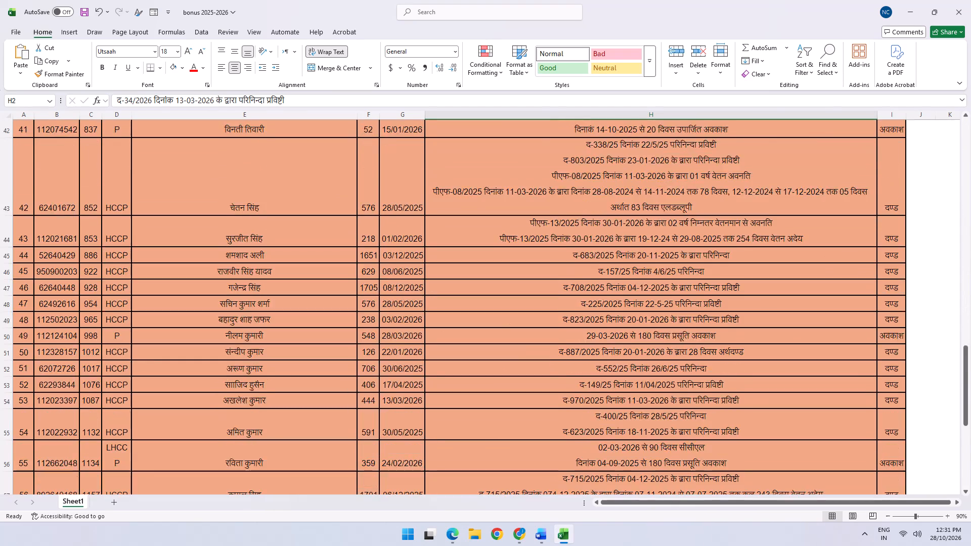
pyautogui.scroll(-14, 465, 338)
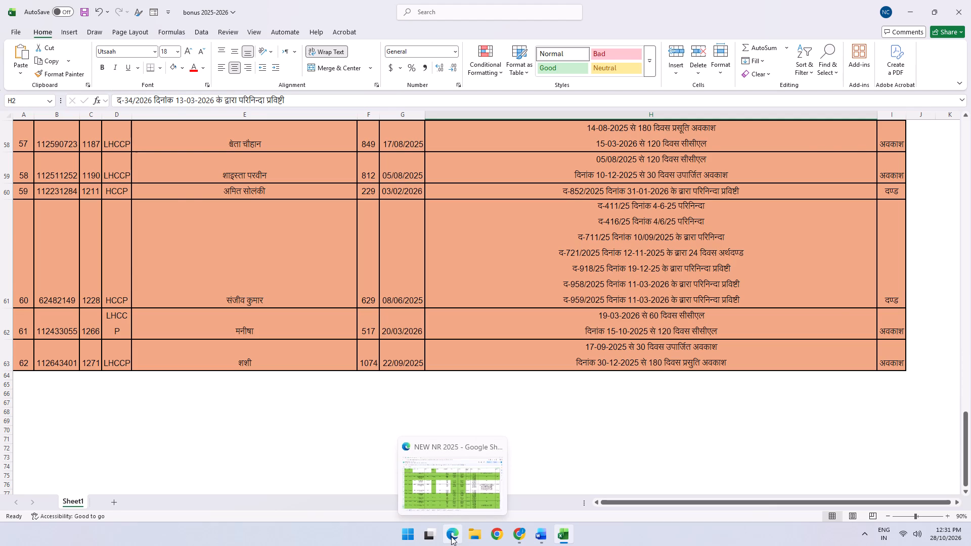
# Switch to the NEW NR 2025 spreadsheet in Edge and examine the aagman sheet for entries lacking a चरित्र पंजिका प्राप्त होने का दिनांक.
pyautogui.click(451, 536)
pyautogui.click(155, 513)
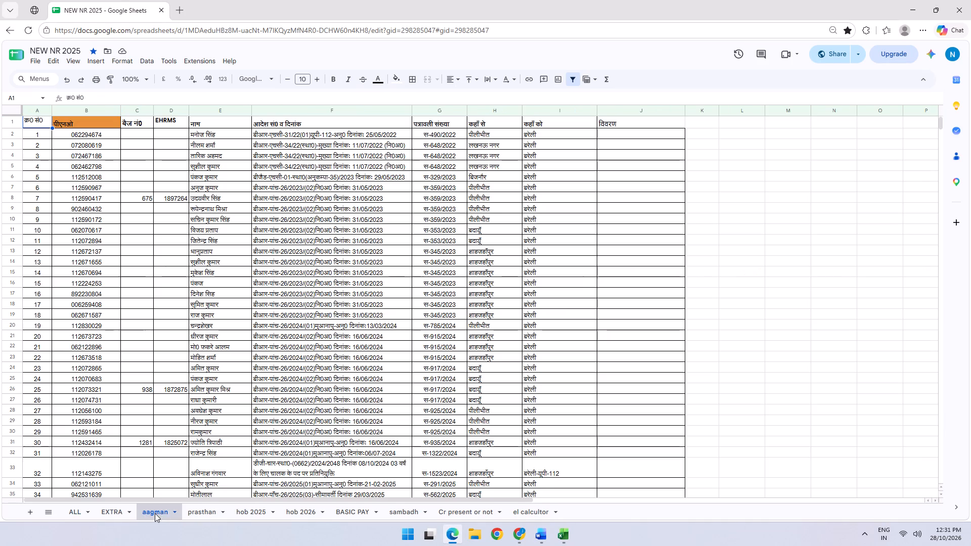
pyautogui.scroll(5, 422, 446)
pyautogui.scroll(-16, 425, 446)
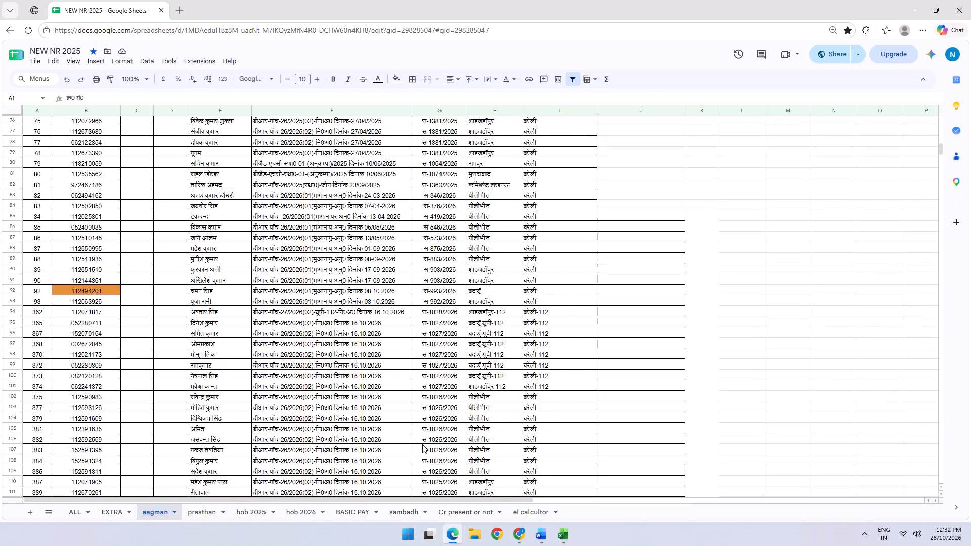
pyautogui.scroll(-3, 422, 444)
pyautogui.scroll(1, 422, 444)
pyautogui.scroll(-13, 422, 444)
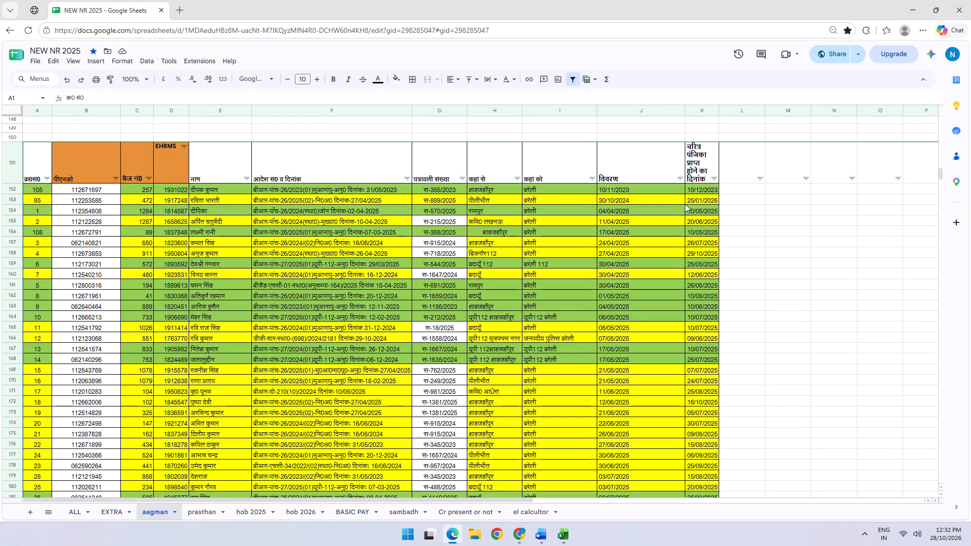
pyautogui.click(698, 184)
pyautogui.click(704, 192)
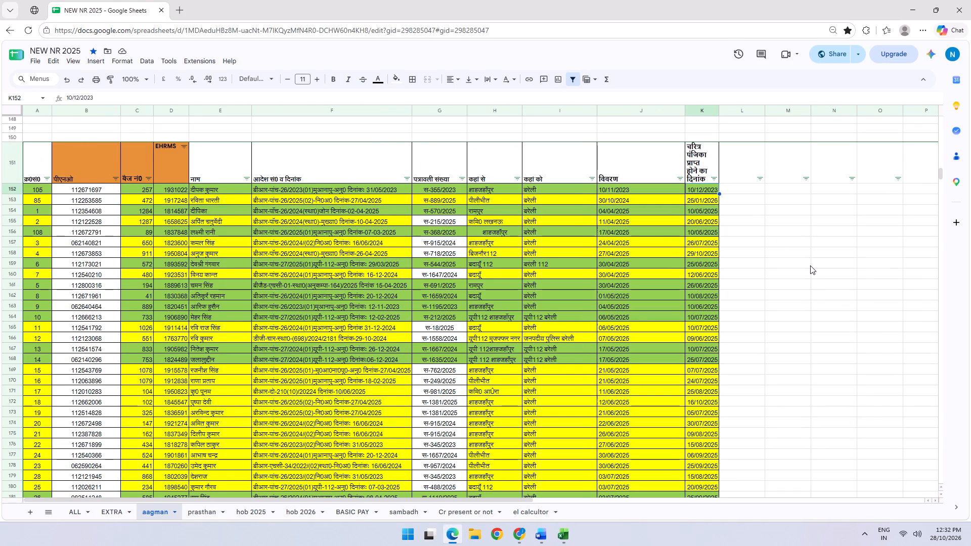
pyautogui.hotkey('ctrl', 'shift', 'Down')
pyautogui.scroll(-4, 810, 265)
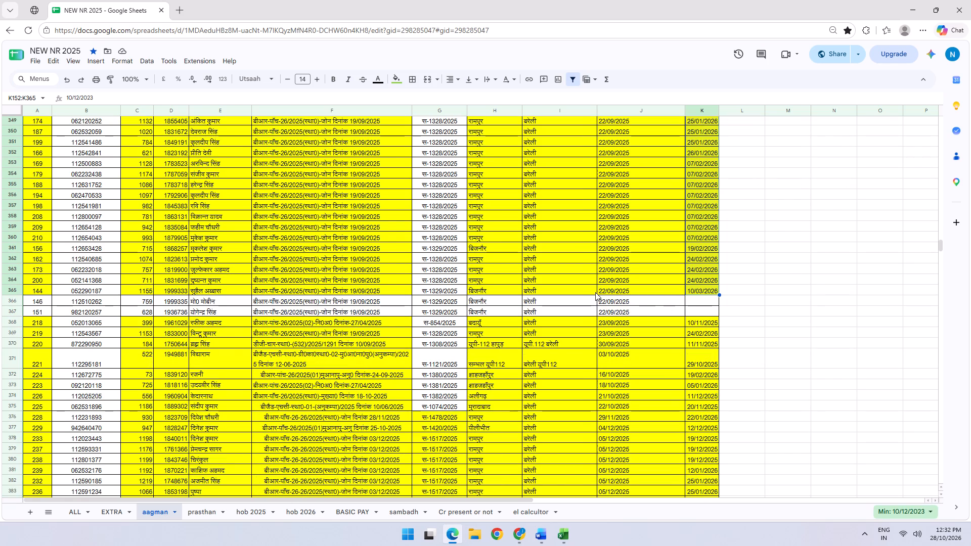
pyautogui.click(84, 303)
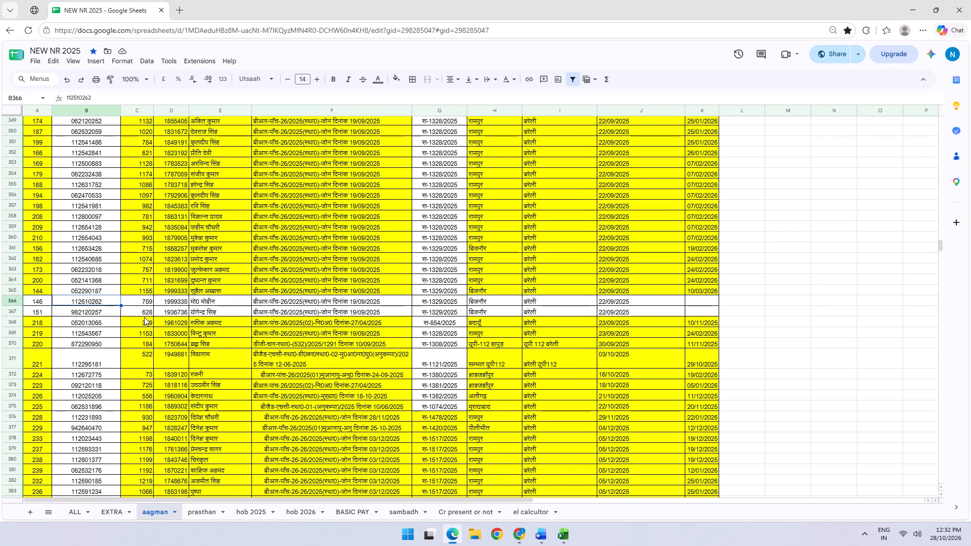
pyautogui.scroll(7, 647, 315)
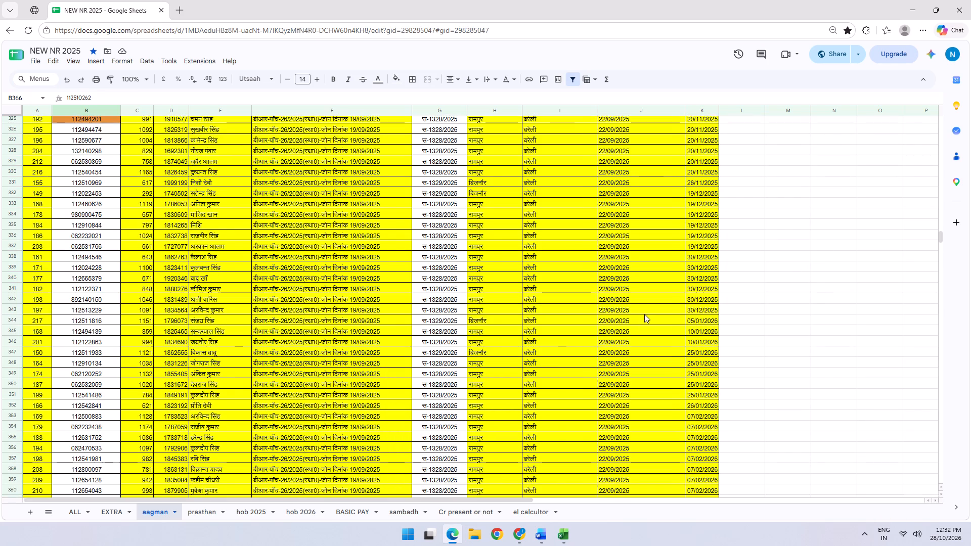
pyautogui.scroll(20, 644, 314)
pyautogui.scroll(20, 644, 314)
pyautogui.scroll(4, 644, 314)
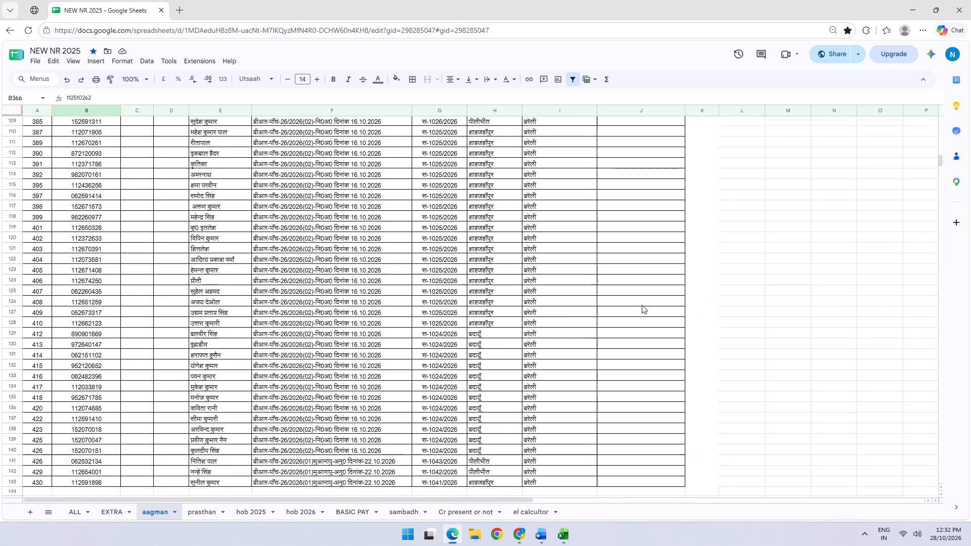
# Sort the aagman table from A to Z by the चरित्र पंजिका प्राप्त होने का दिनांक column.
pyautogui.scroll(-6, 697, 308)
pyautogui.click(701, 278)
pyautogui.click(709, 280)
pyautogui.click(713, 284)
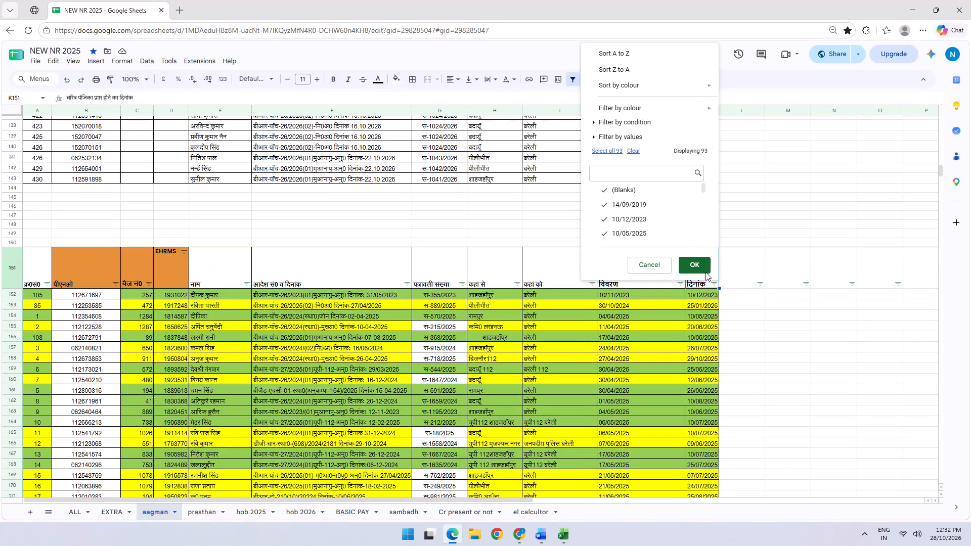
pyautogui.click(632, 56)
pyautogui.click(700, 289)
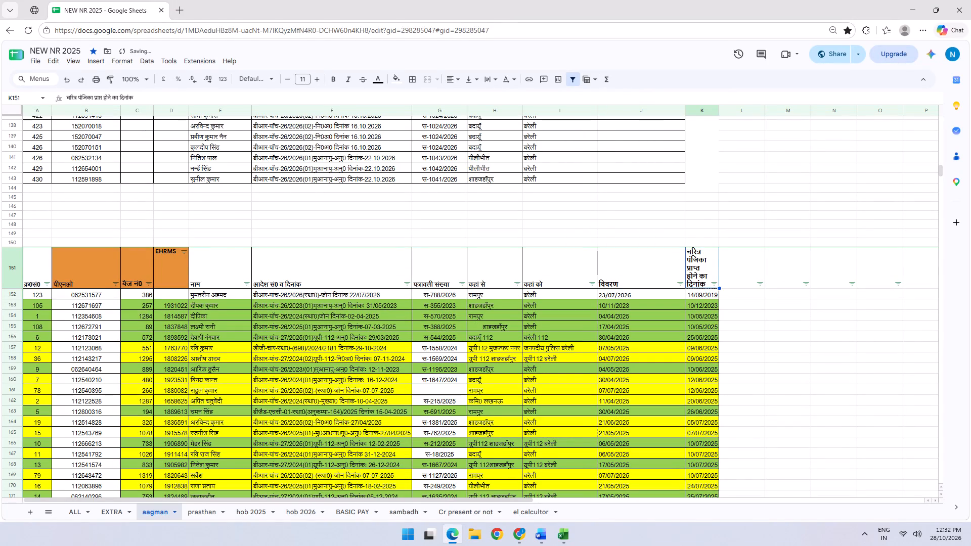
pyautogui.click(699, 295)
pyautogui.hotkey('ctrl', 'z')
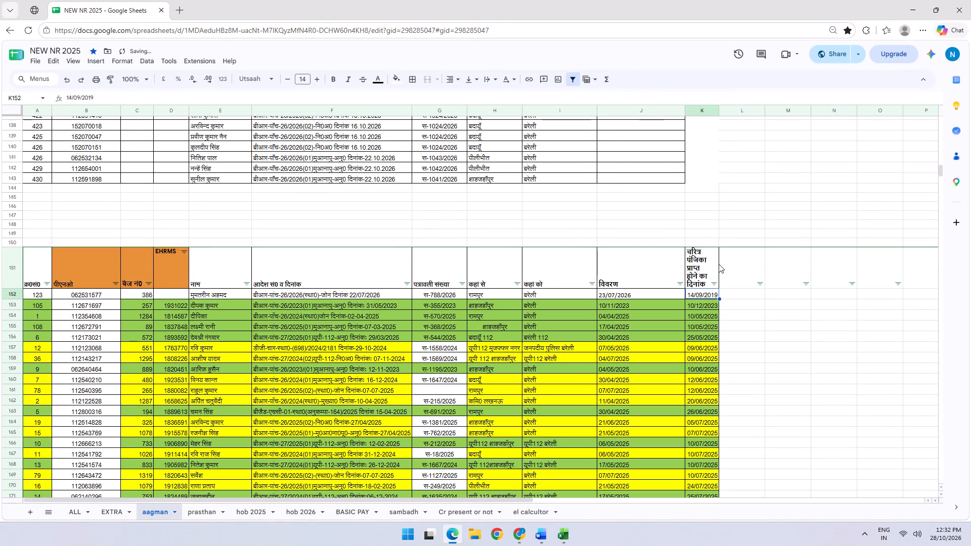
# Find where the filled dates end in column K of the sorted aagman table.
pyautogui.click(701, 296)
pyautogui.hotkey('ctrl', 'shift', 'Down')
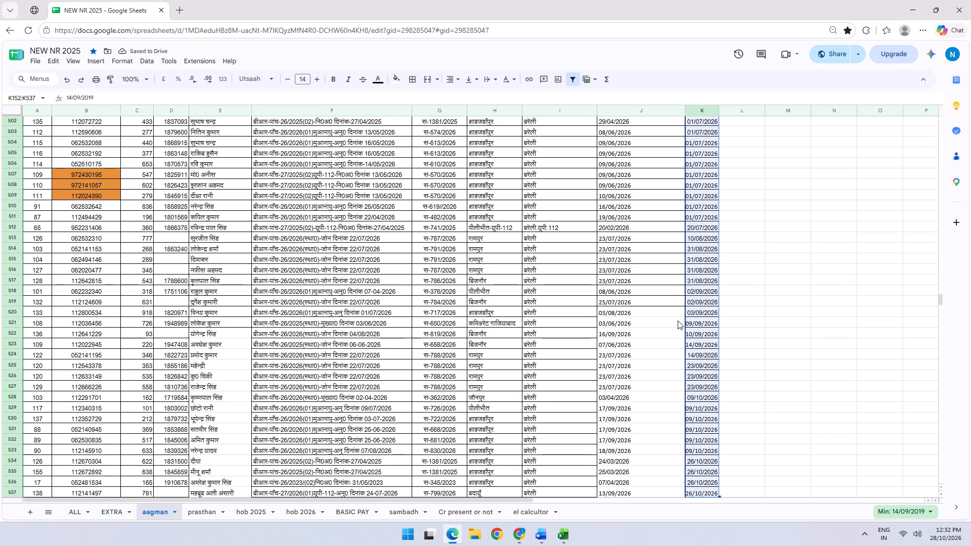
pyautogui.scroll(-3, 671, 321)
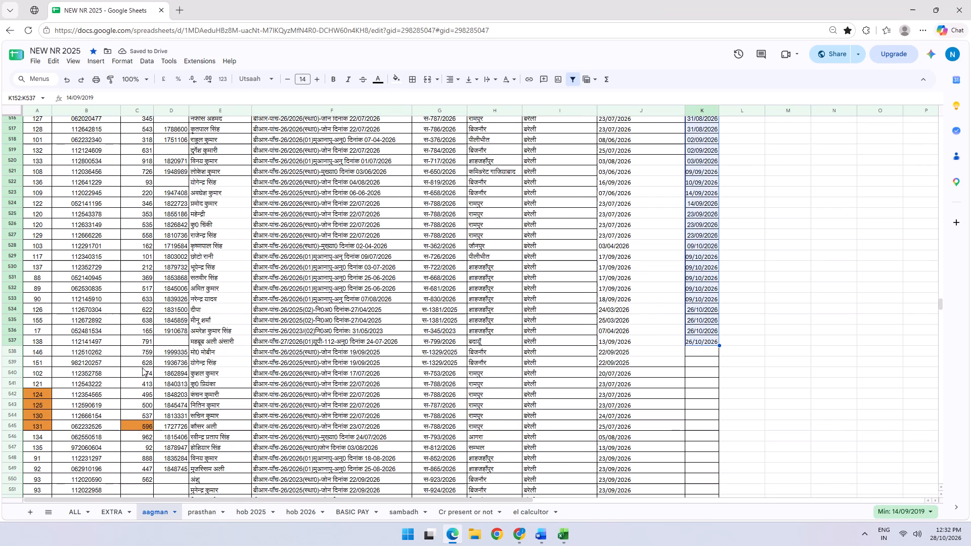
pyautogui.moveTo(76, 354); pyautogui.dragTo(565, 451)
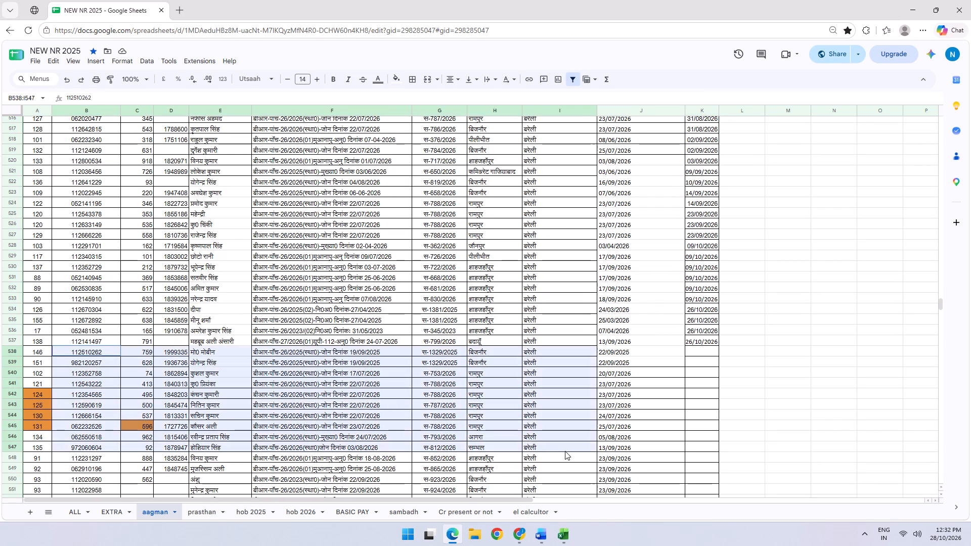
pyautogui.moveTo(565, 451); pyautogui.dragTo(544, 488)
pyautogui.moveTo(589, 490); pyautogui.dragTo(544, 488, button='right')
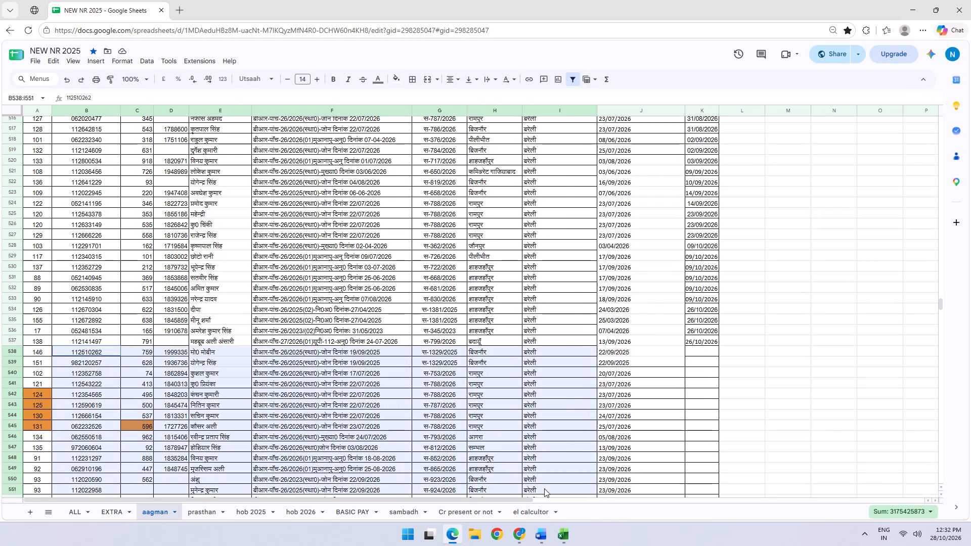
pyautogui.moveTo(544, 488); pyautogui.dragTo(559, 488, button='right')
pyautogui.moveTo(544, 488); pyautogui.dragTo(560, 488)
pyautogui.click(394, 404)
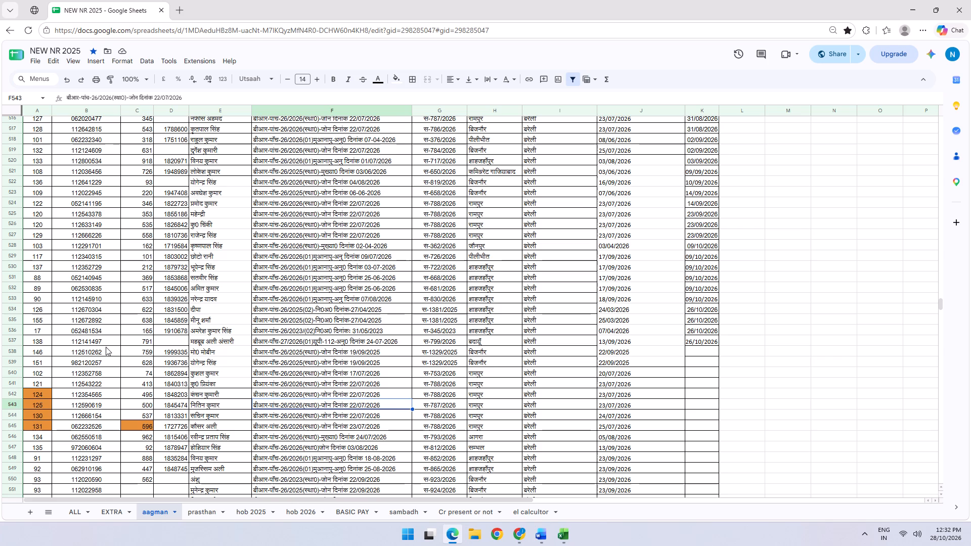
# Copy the undated entries B538:K560 from the aagman sheet into a new sheet of the bonus 2025-2026 workbook in Excel.
pyautogui.moveTo(78, 349); pyautogui.dragTo(720, 521)
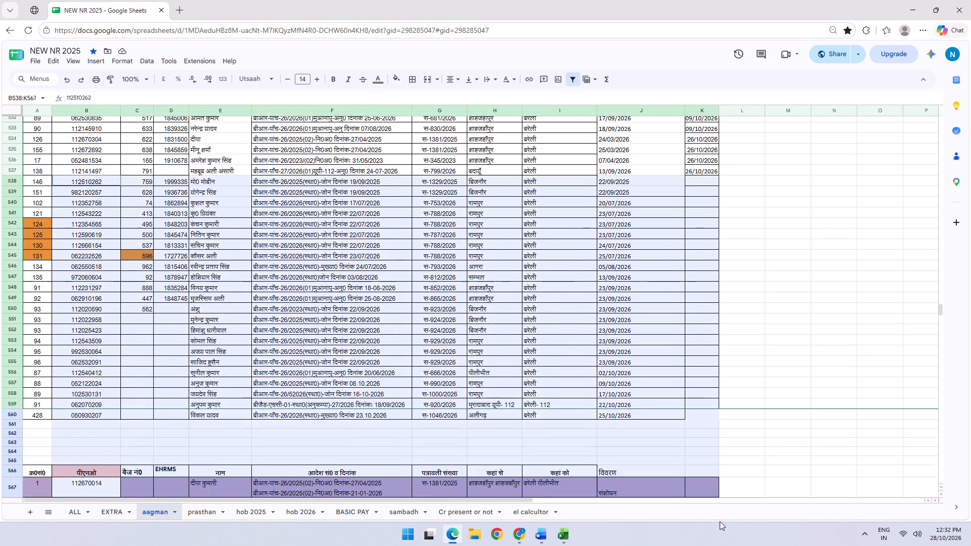
pyautogui.moveTo(720, 521); pyautogui.dragTo(708, 334)
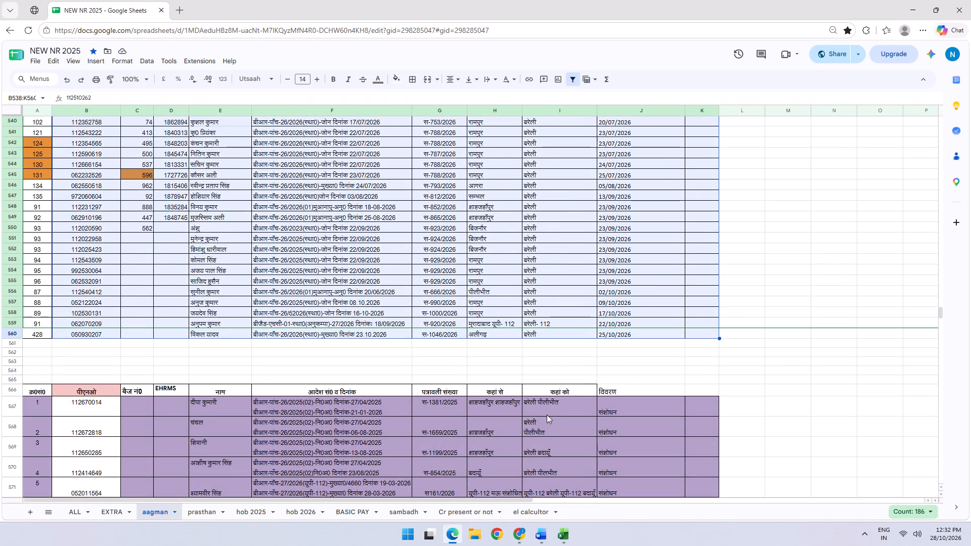
pyautogui.hotkey('ctrl', 'c')
pyautogui.click(571, 539)
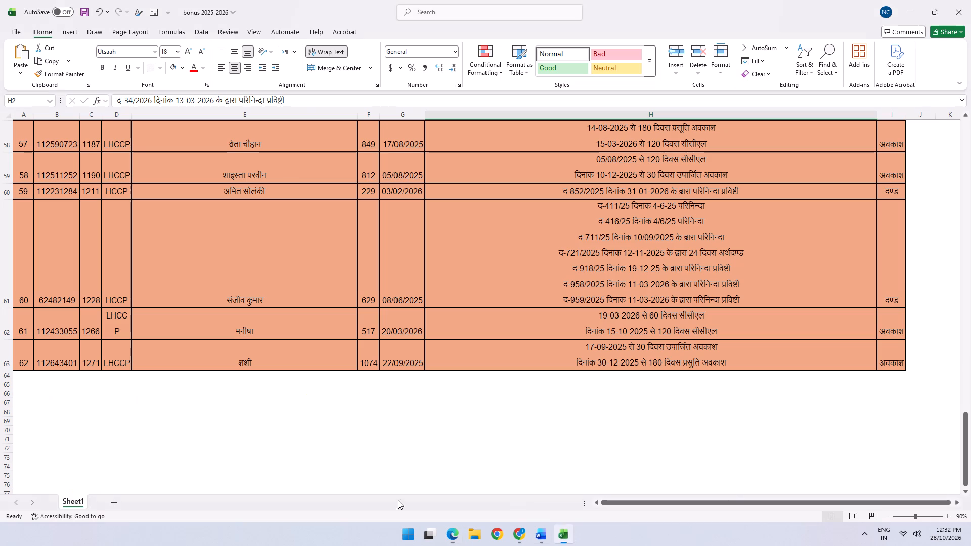
pyautogui.click(113, 506)
pyautogui.hotkey('ctrl', 'v')
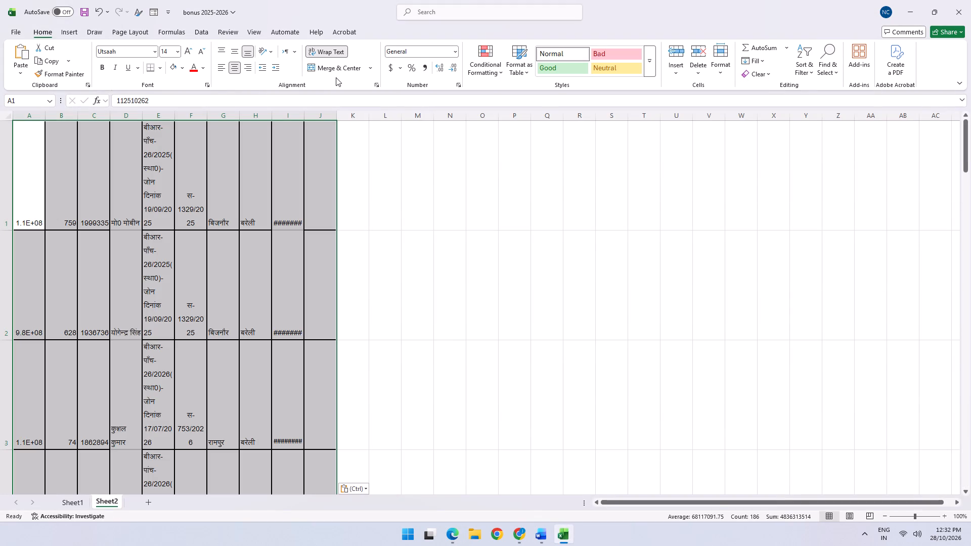
# Turn off text wrapping for the pasted entries and autofit the order, reference, place and date columns in Sheet2.
pyautogui.click(332, 52)
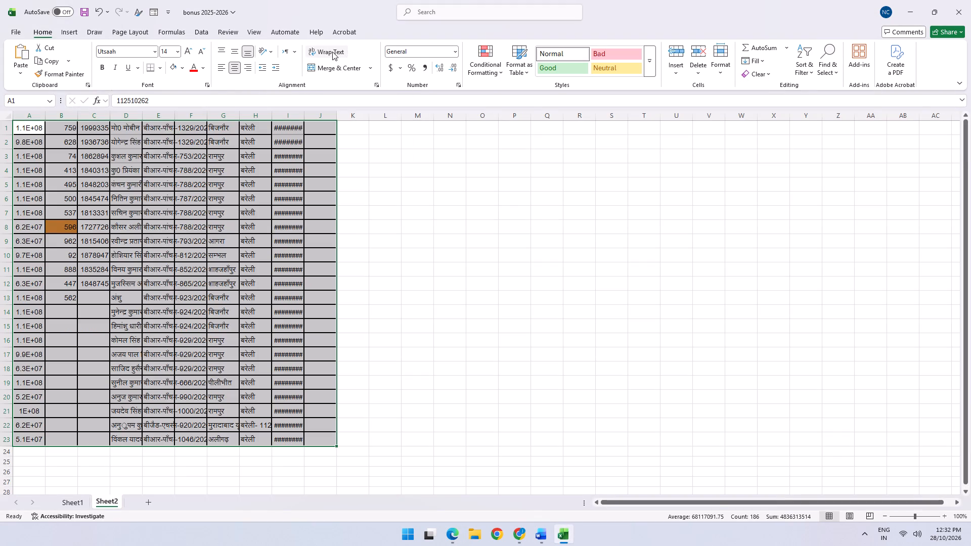
pyautogui.doubleClick(341, 117)
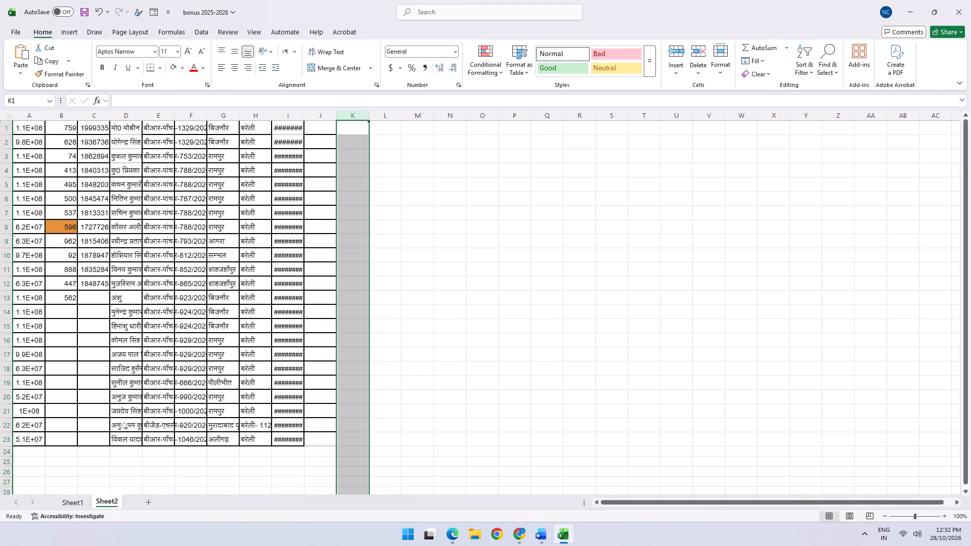
pyautogui.doubleClick(336, 115)
pyautogui.doubleClick(304, 114)
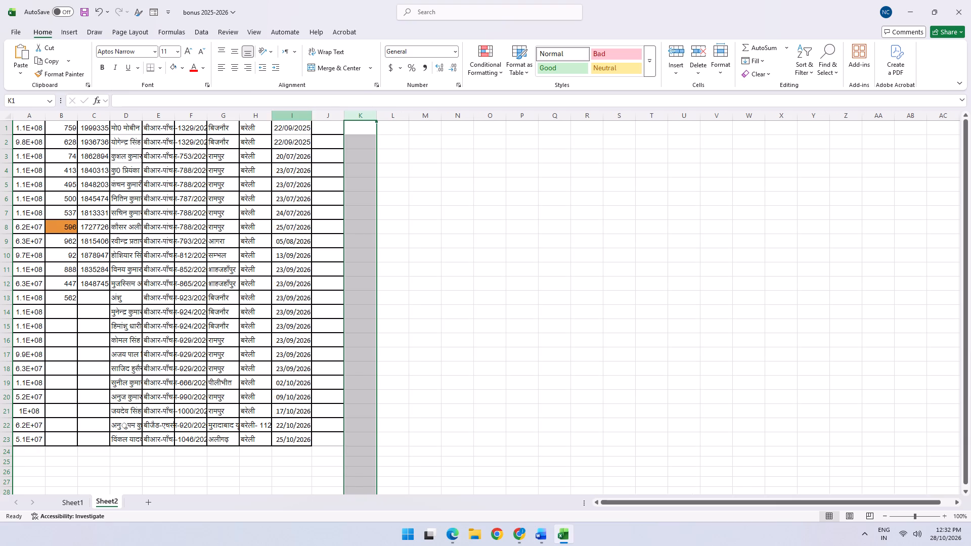
pyautogui.doubleClick(270, 116)
pyautogui.doubleClick(240, 115)
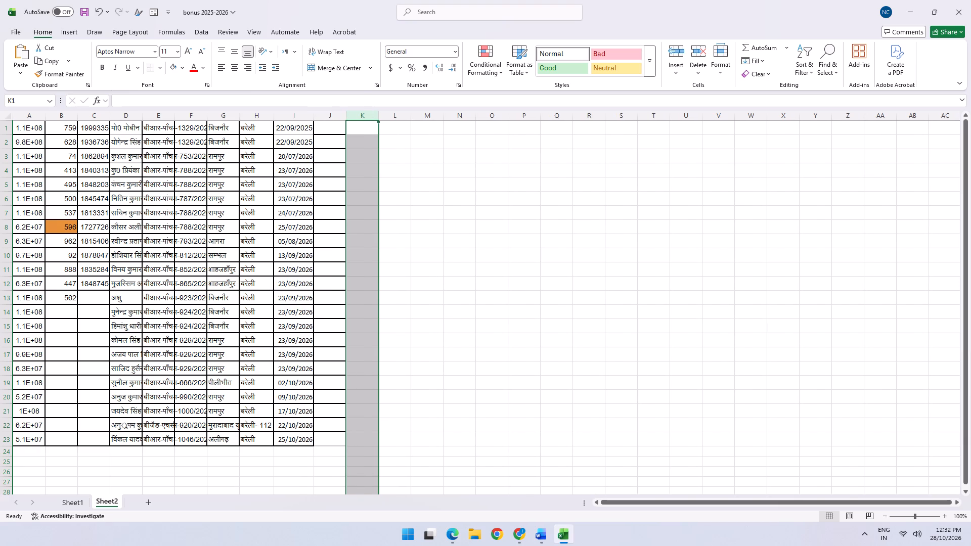
pyautogui.doubleClick(212, 112)
pyautogui.doubleClick(205, 112)
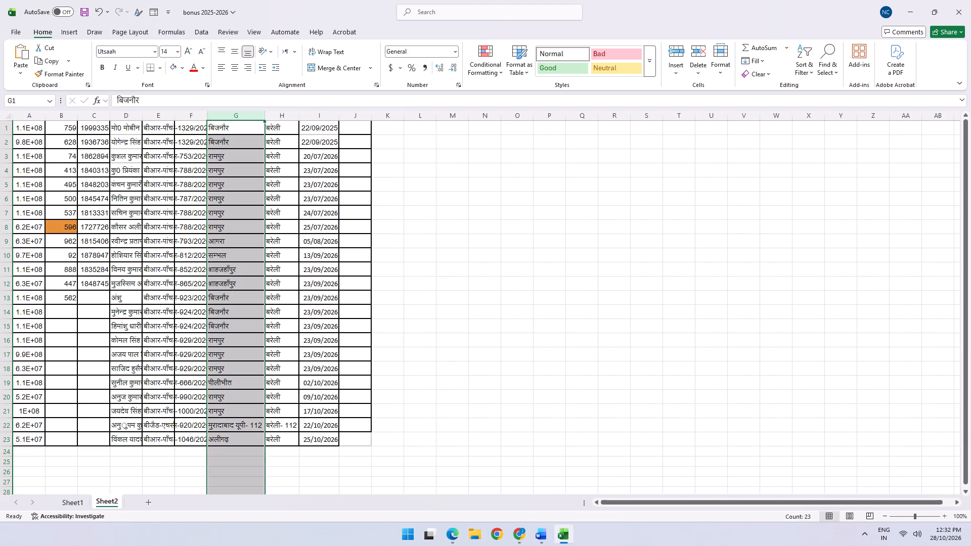
pyautogui.doubleClick(173, 116)
# Delete the order-details column and the seven-digit number column, and autofit the name column and the short number column.
pyautogui.click(162, 116)
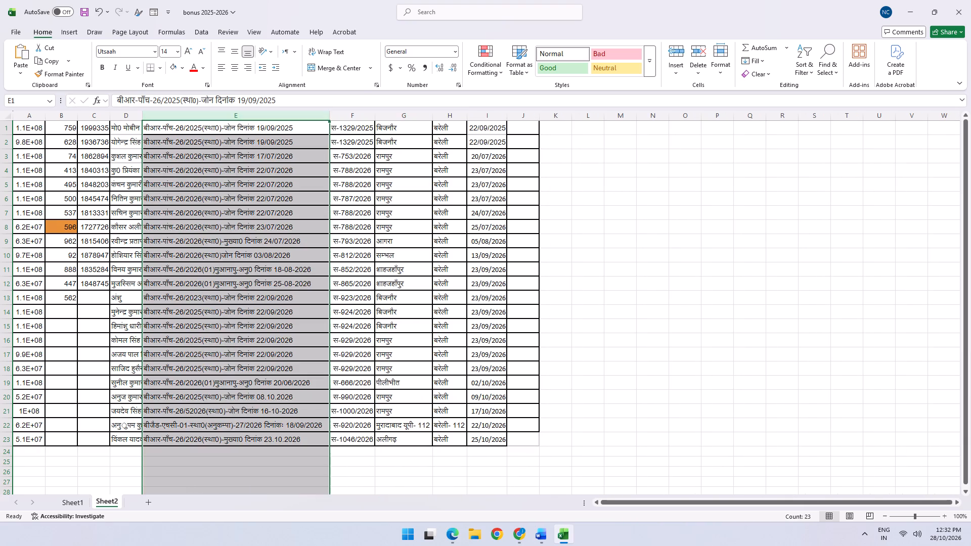
pyautogui.hotkey('ctrl', '-')
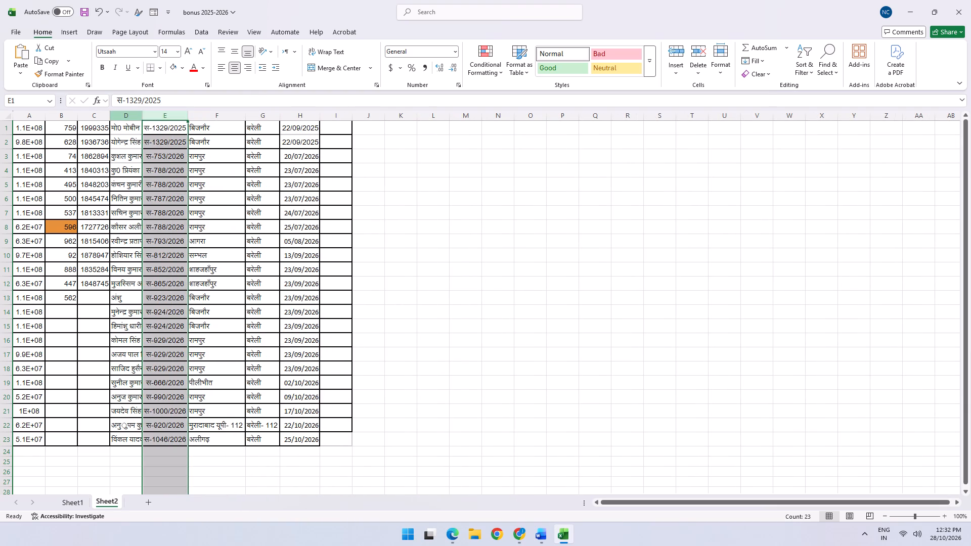
pyautogui.doubleClick(141, 115)
pyautogui.doubleClick(108, 119)
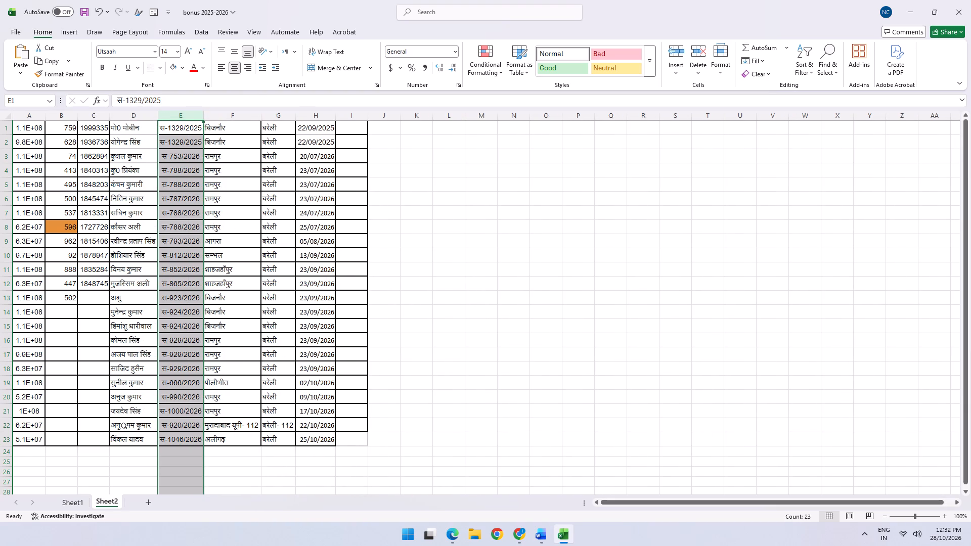
pyautogui.doubleClick(75, 119)
pyautogui.doubleClick(93, 118)
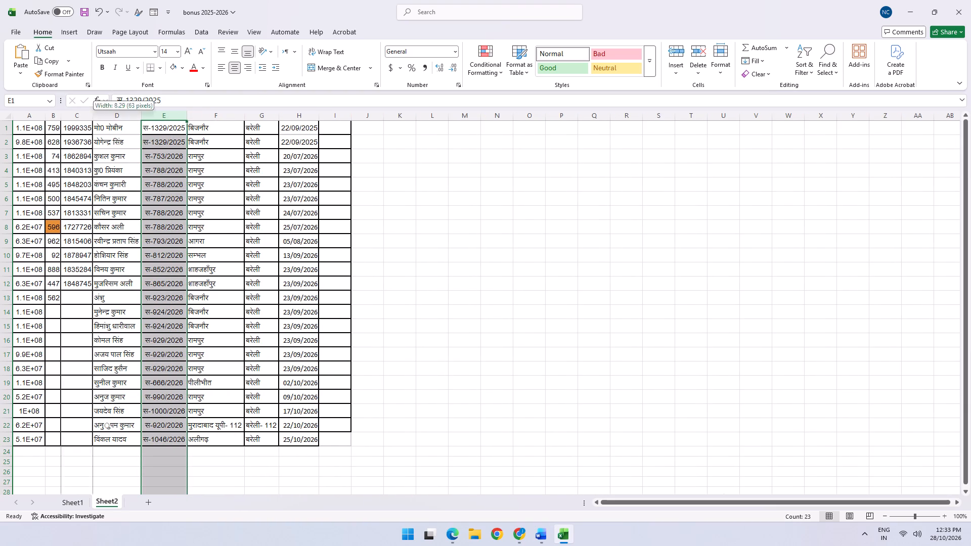
pyautogui.click(84, 119)
pyautogui.hotkey('ctrl', '-')
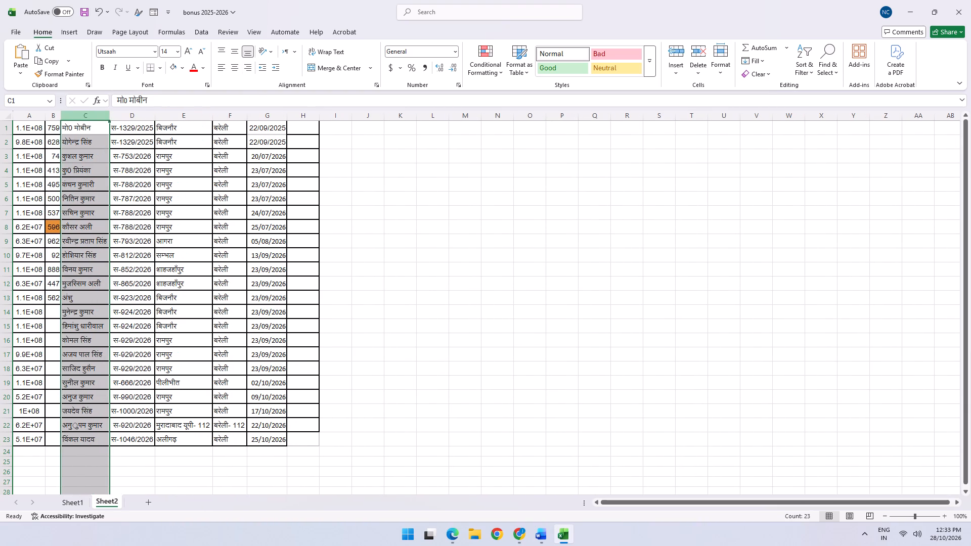
# Autofit the nine-digit number column and insert a blank column before it.
pyautogui.scroll(1, 172, 278)
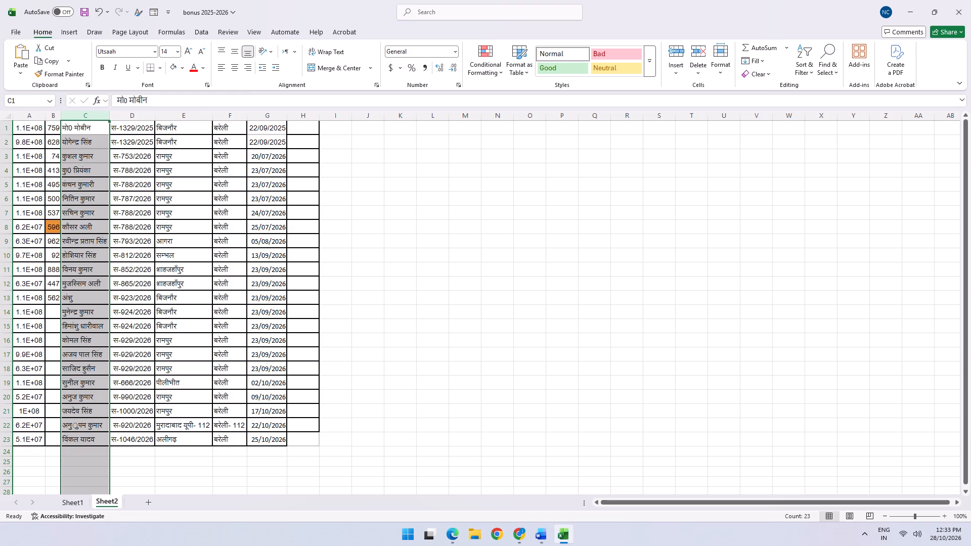
pyautogui.doubleClick(44, 114)
pyautogui.scroll(5, 49, 184)
pyautogui.click(29, 119)
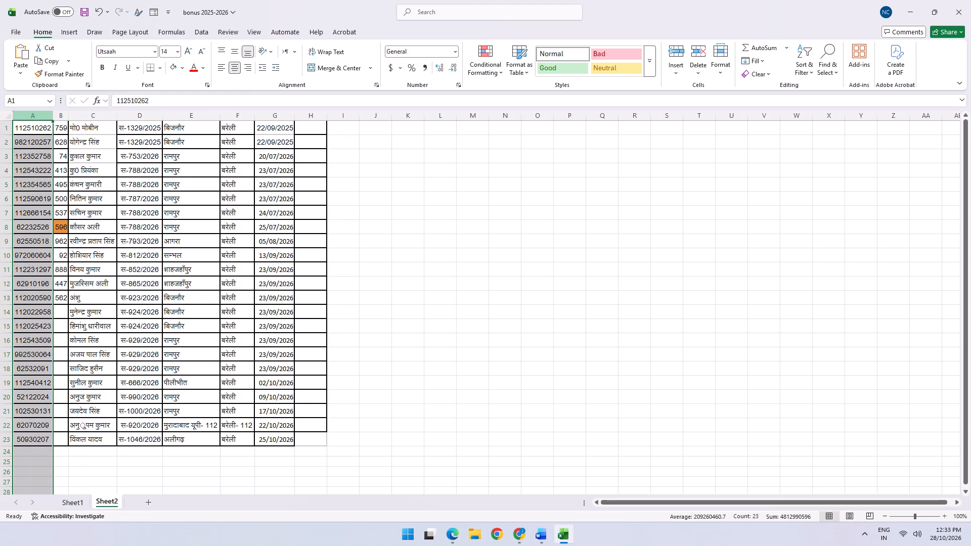
pyautogui.hotkey('ctrl', '+')
pyautogui.click(37, 128)
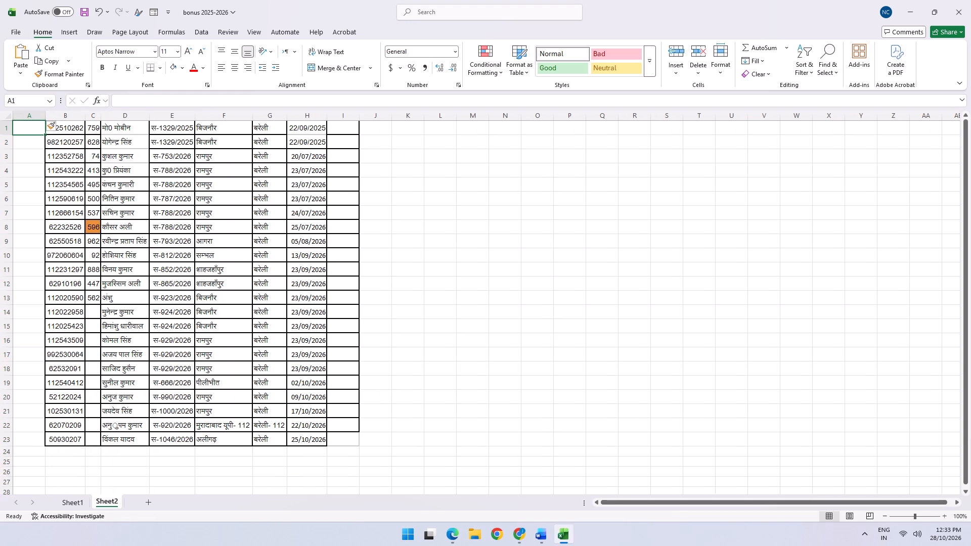
# Add a filter on row 1 and sort the entries by the name column from A to Z.
pyautogui.click(3, 123)
pyautogui.hotkey('ctrl', 'shift', 'l')
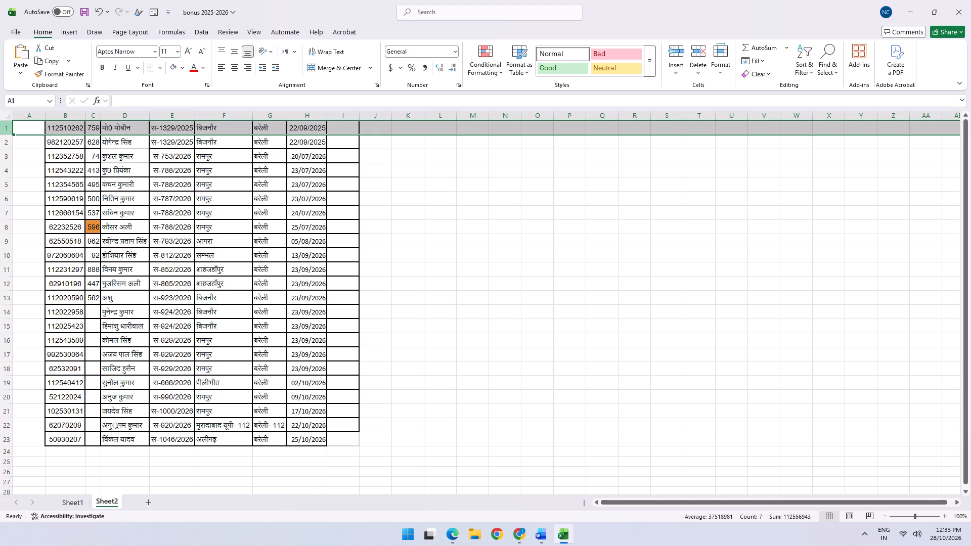
pyautogui.click(142, 126)
pyautogui.click(159, 141)
pyautogui.click(135, 201)
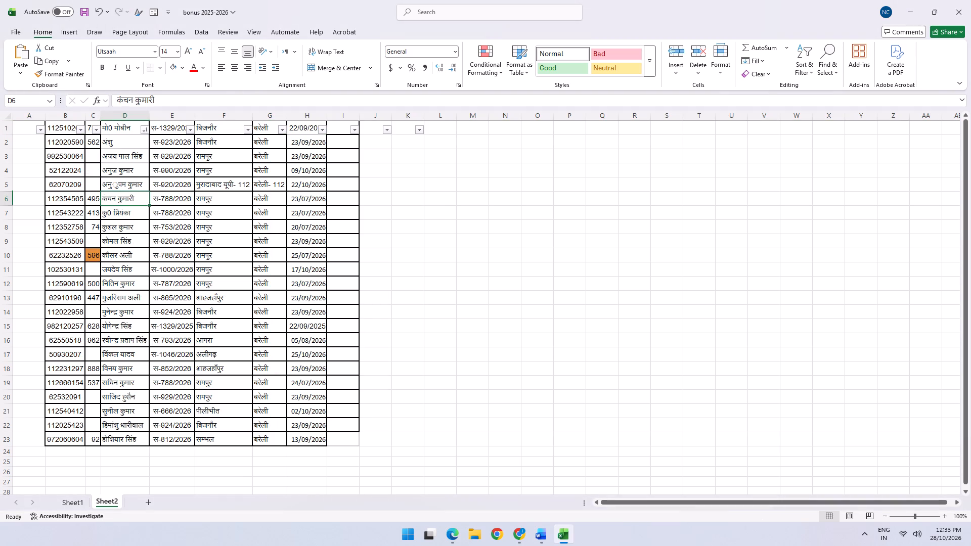
# Delete the empty bordered column after the dates and autofit the reference, place and date columns.
pyautogui.click(347, 109)
pyautogui.click(353, 115)
pyautogui.hotkey('ctrl', '-')
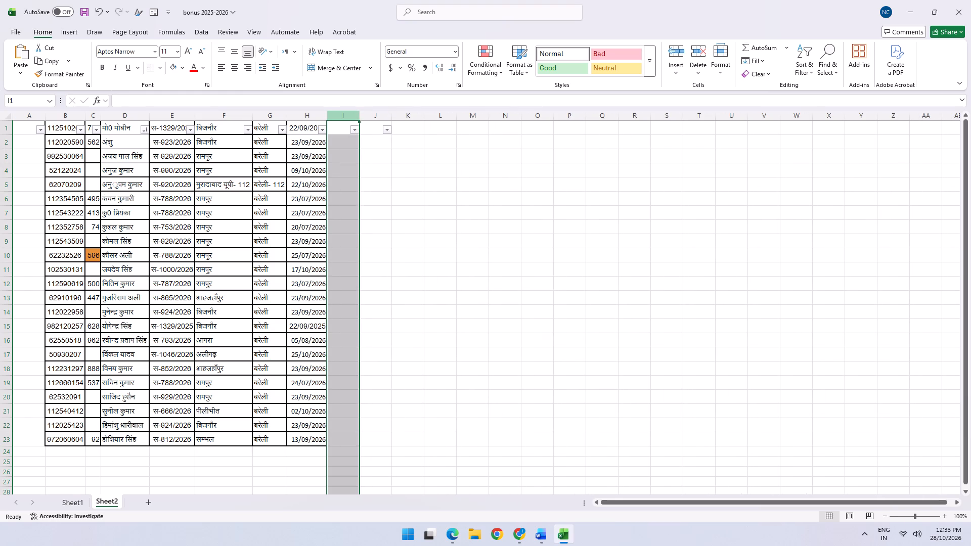
pyautogui.moveTo(545, 285); pyautogui.dragTo(519, 274)
pyautogui.doubleClick(150, 114)
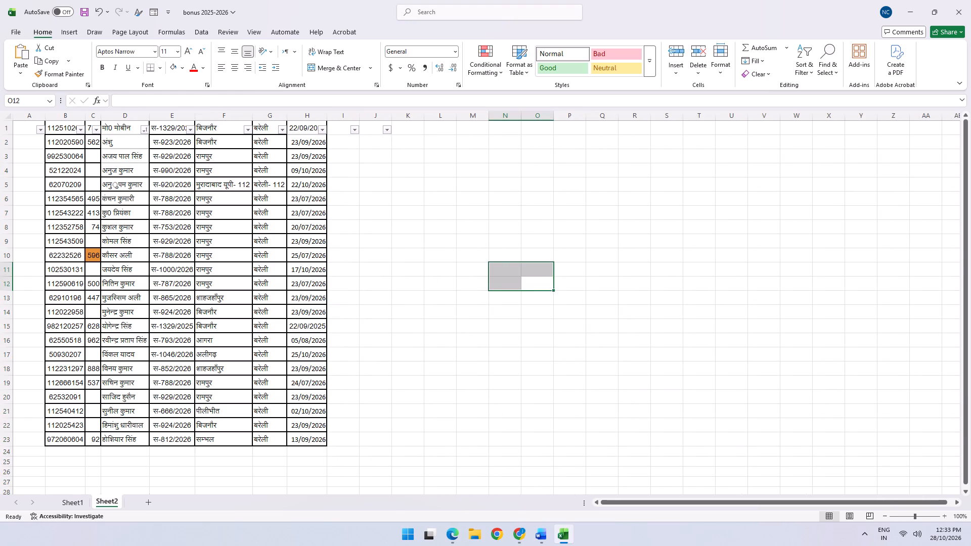
pyautogui.click(285, 114)
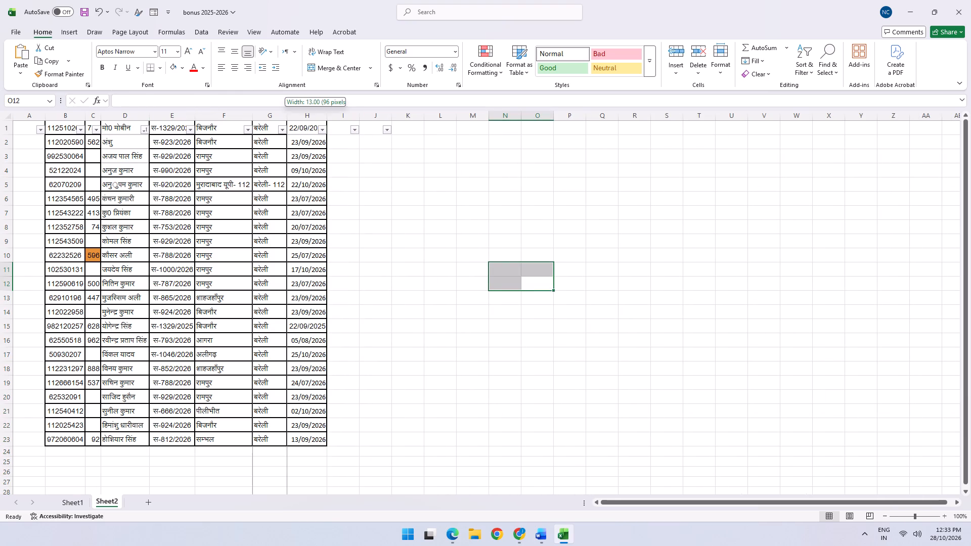
pyautogui.click(285, 114)
pyautogui.doubleClick(323, 113)
pyautogui.click(323, 113)
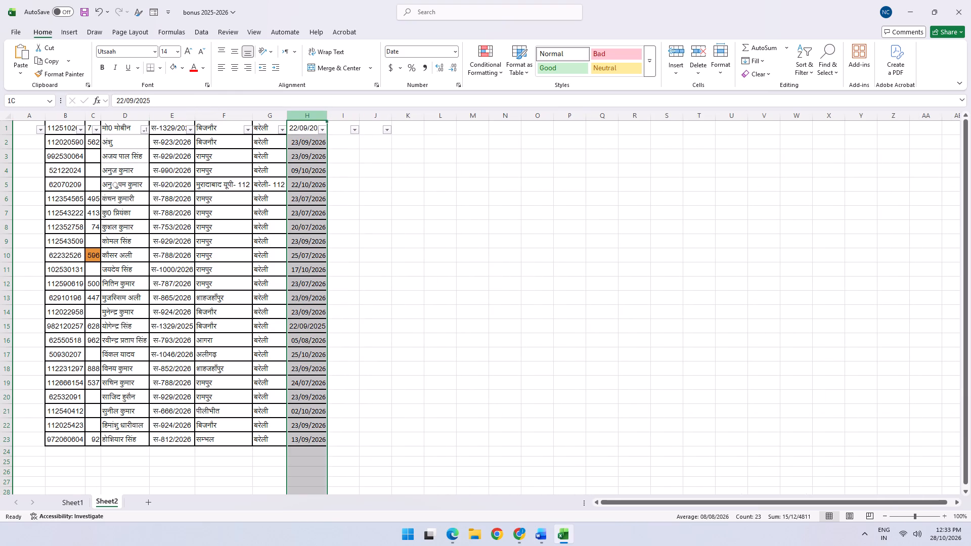
pyautogui.moveTo(386, 229); pyautogui.dragTo(380, 226)
# Remove the stray vowel sign from the name in cell D5.
pyautogui.doubleClick(119, 185)
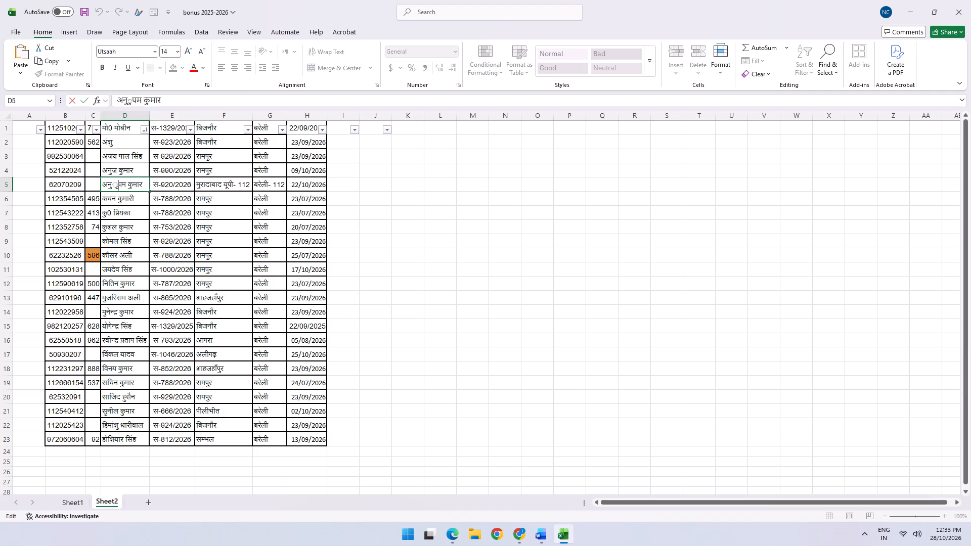
pyautogui.press('BackSpace')
pyautogui.press('Return')
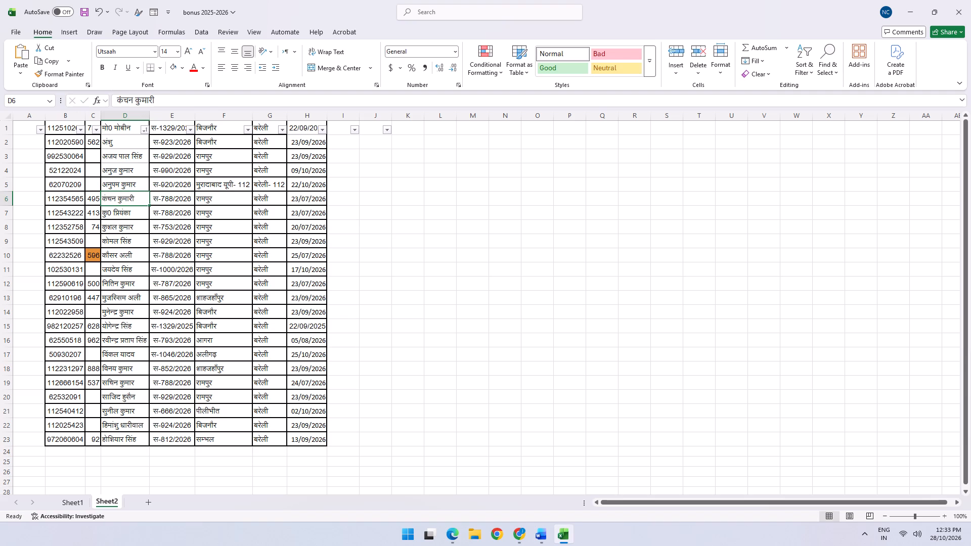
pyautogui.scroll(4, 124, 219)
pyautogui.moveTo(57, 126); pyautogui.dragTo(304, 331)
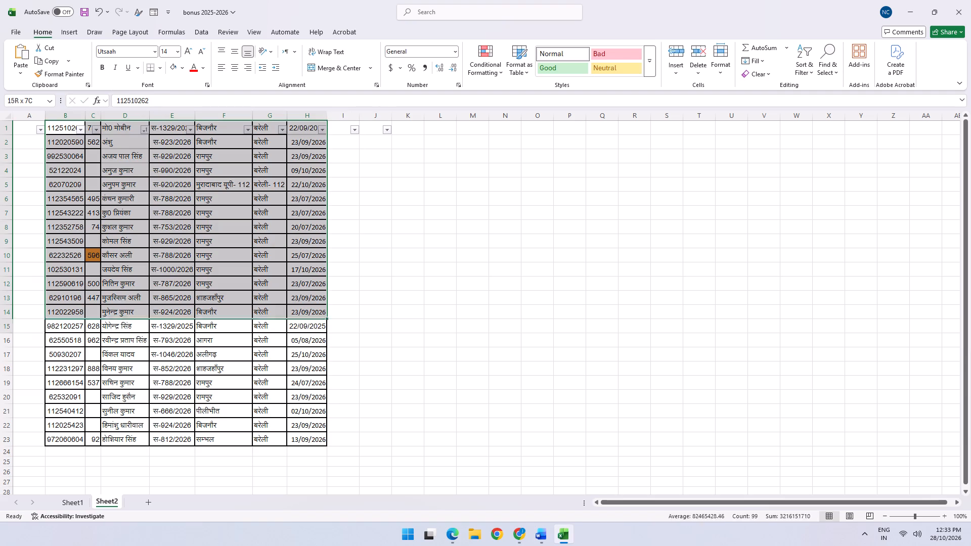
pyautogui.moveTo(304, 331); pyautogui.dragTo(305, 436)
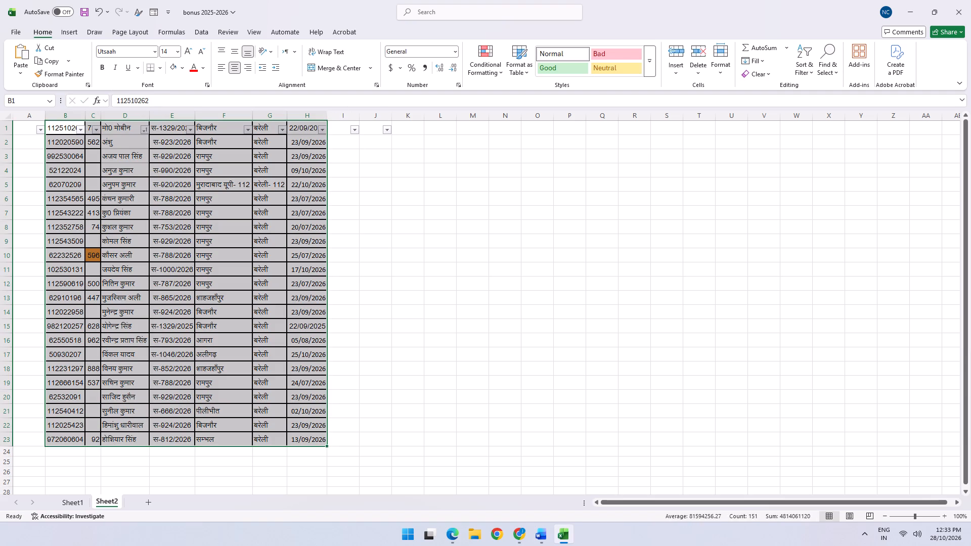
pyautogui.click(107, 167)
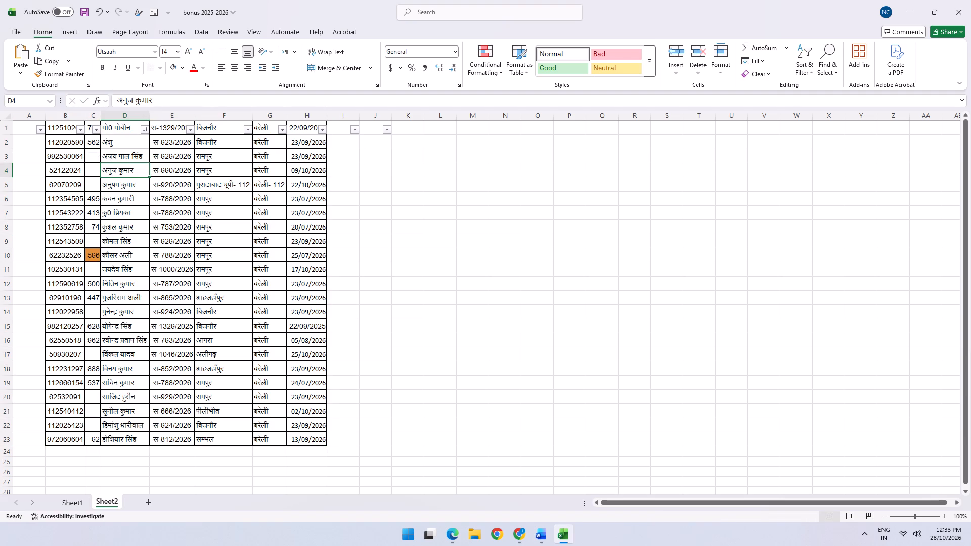
# Remove the filter from row 1 and insert a blank row above the first entry.
pyautogui.click(5, 127)
pyautogui.hotkey('ctrl', 'shift', '+')
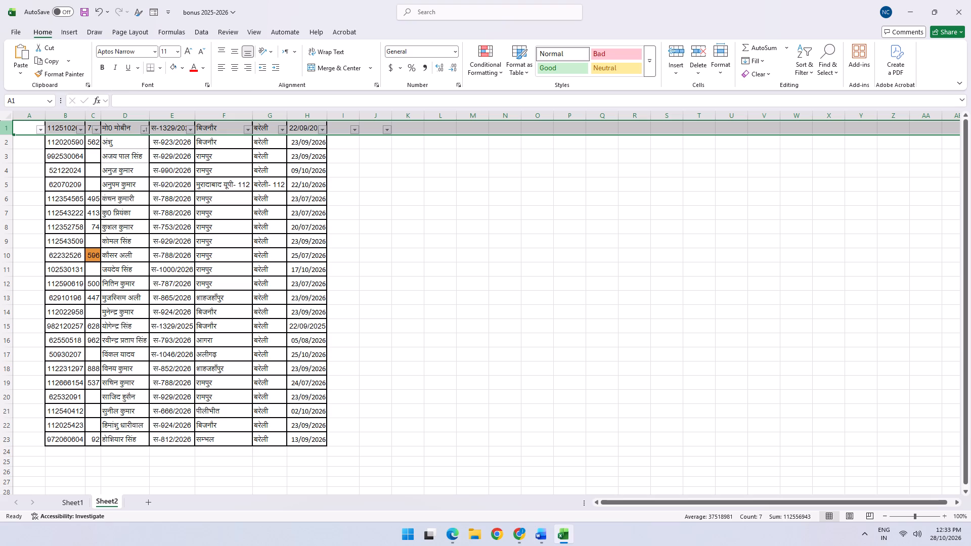
pyautogui.press('Escape')
pyautogui.press('Escape')
pyautogui.press('Escape')
pyautogui.hotkey('ctrl', 'shift', 'l')
pyautogui.hotkey('ctrl', 'shift', ';')
pyautogui.press('Escape')
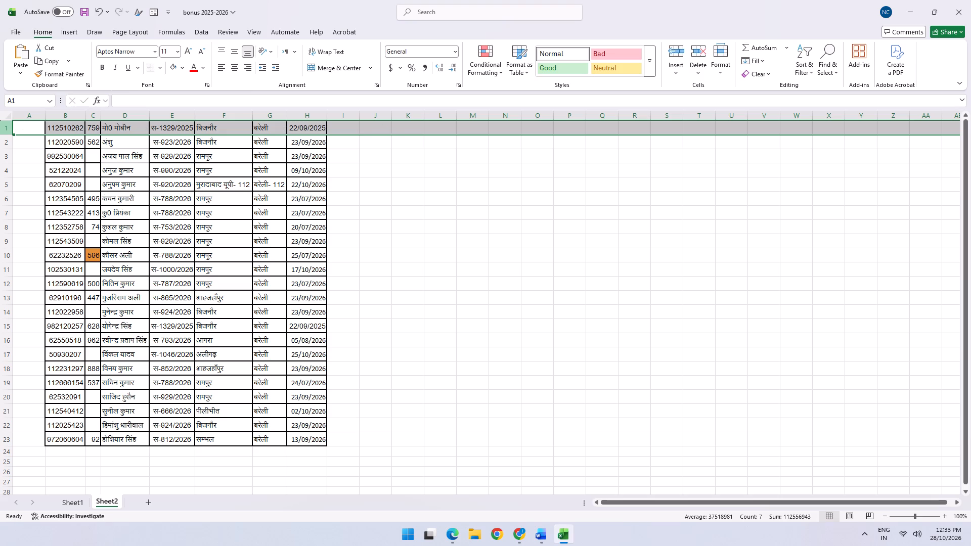
pyautogui.hotkey('ctrl', '+')
# Add a filter on the blank top row and sort the entries by column C from smallest to largest.
pyautogui.hotkey('ctrl', 'shift', 'l')
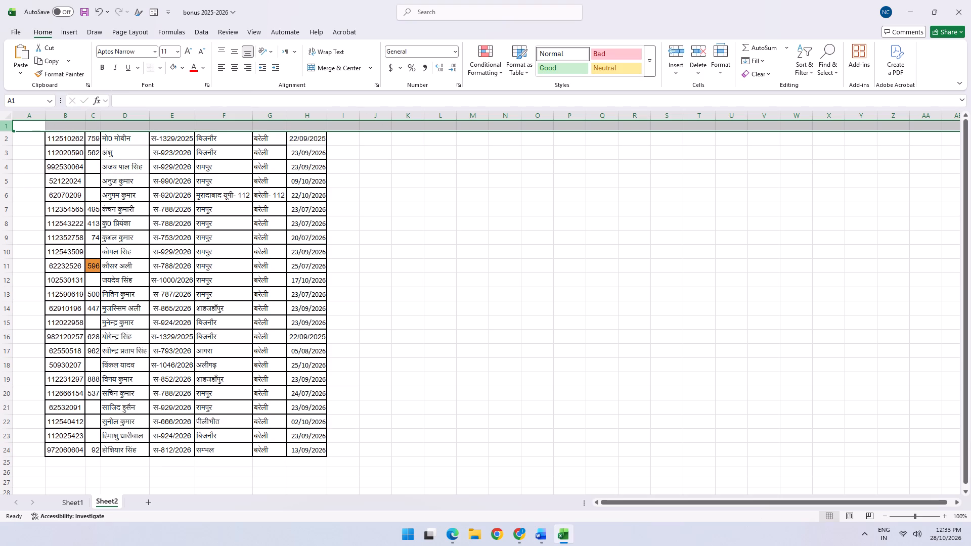
pyautogui.click(95, 129)
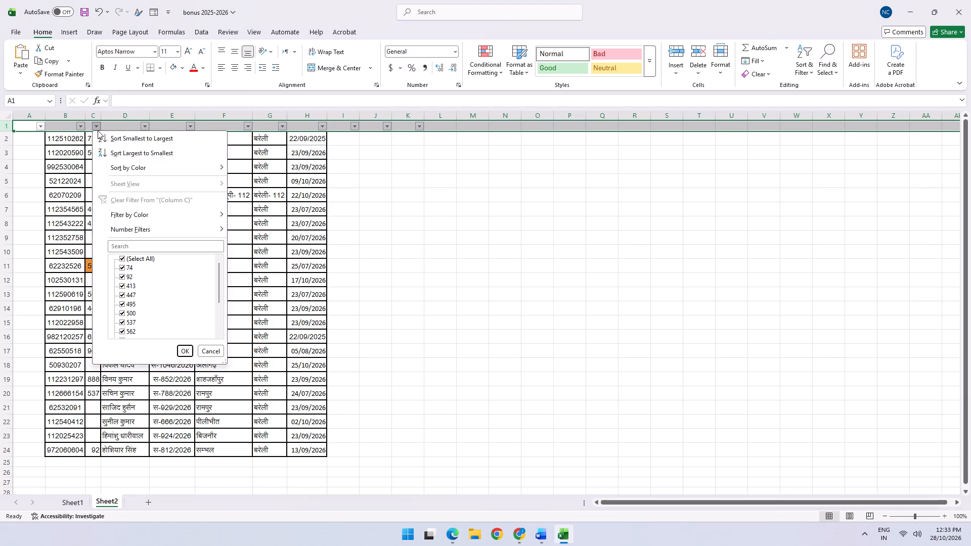
pyautogui.click(112, 138)
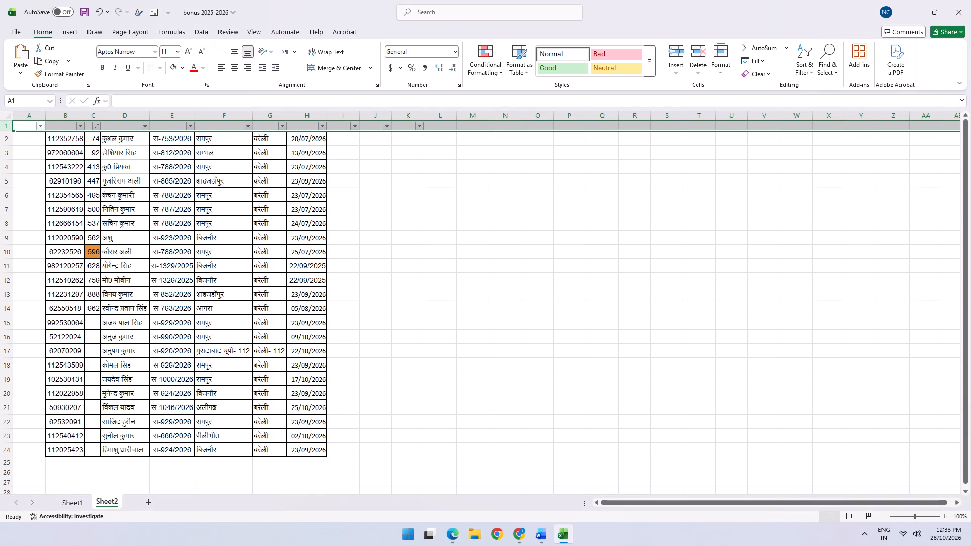
# Print only the selected range B2:H24 on the HP LaserJet 1020, scaled to fit all columns on one page.
pyautogui.click(93, 150)
pyautogui.click(65, 141)
pyautogui.moveTo(58, 140); pyautogui.dragTo(114, 143)
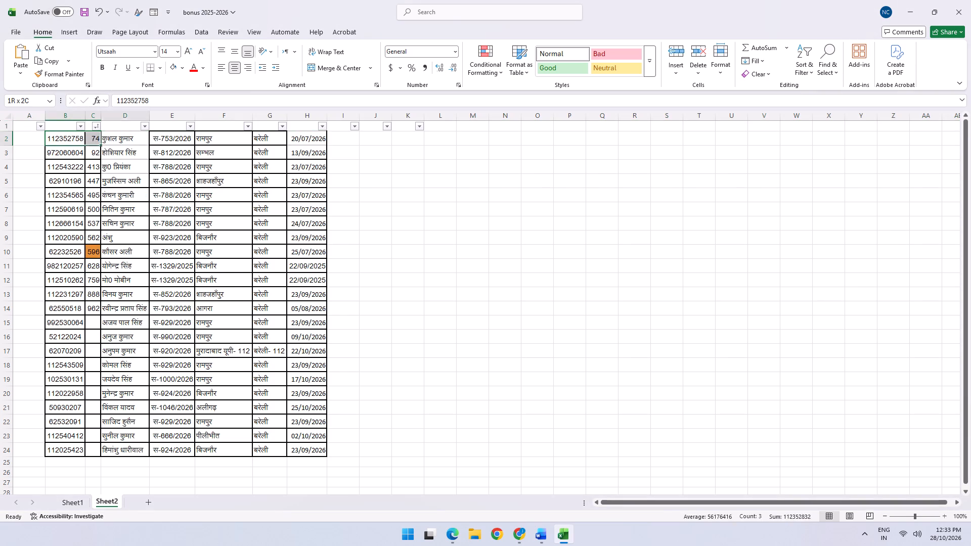
pyautogui.moveTo(114, 143); pyautogui.dragTo(309, 454)
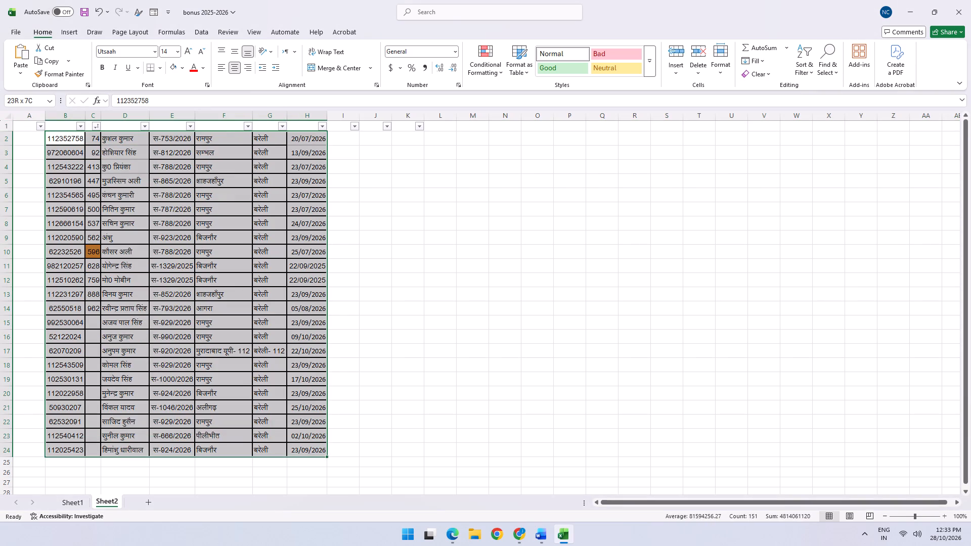
pyautogui.moveTo(309, 454); pyautogui.dragTo(309, 456)
pyautogui.hotkey('ctrl', 'p')
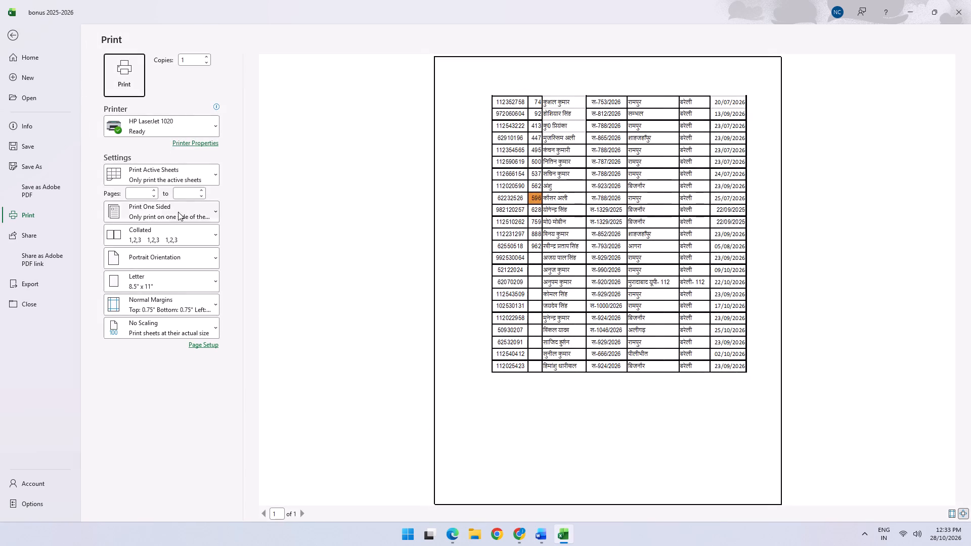
pyautogui.click(161, 172)
pyautogui.click(159, 241)
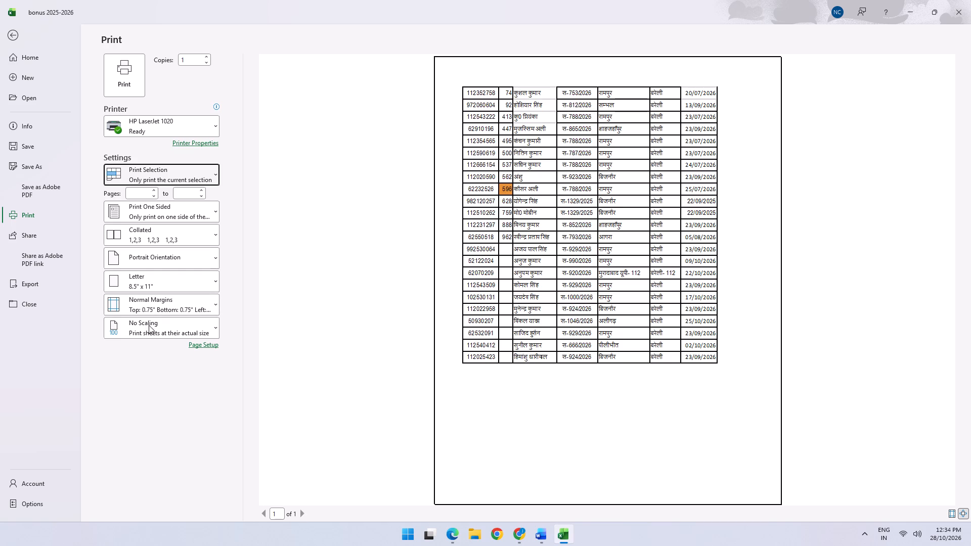
pyautogui.click(149, 325)
pyautogui.click(166, 404)
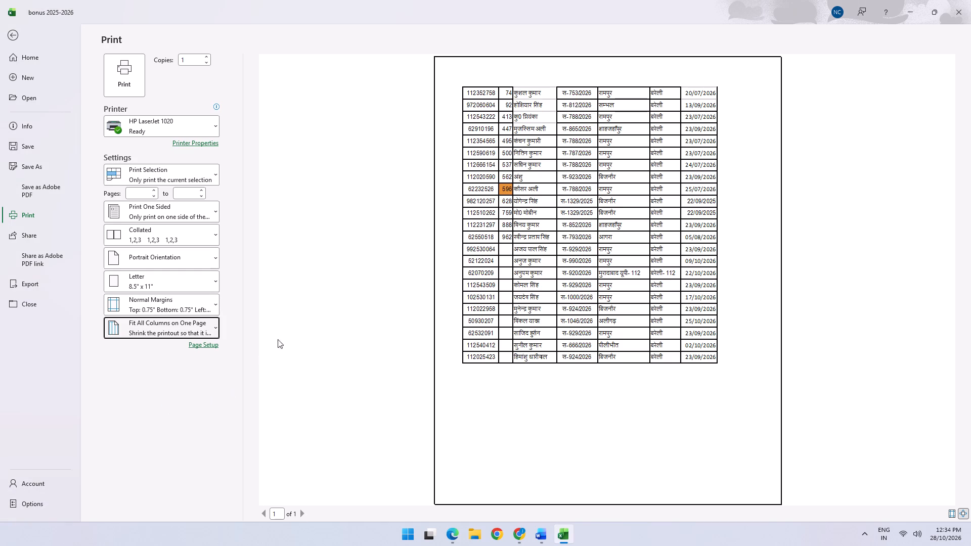
pyautogui.click(129, 76)
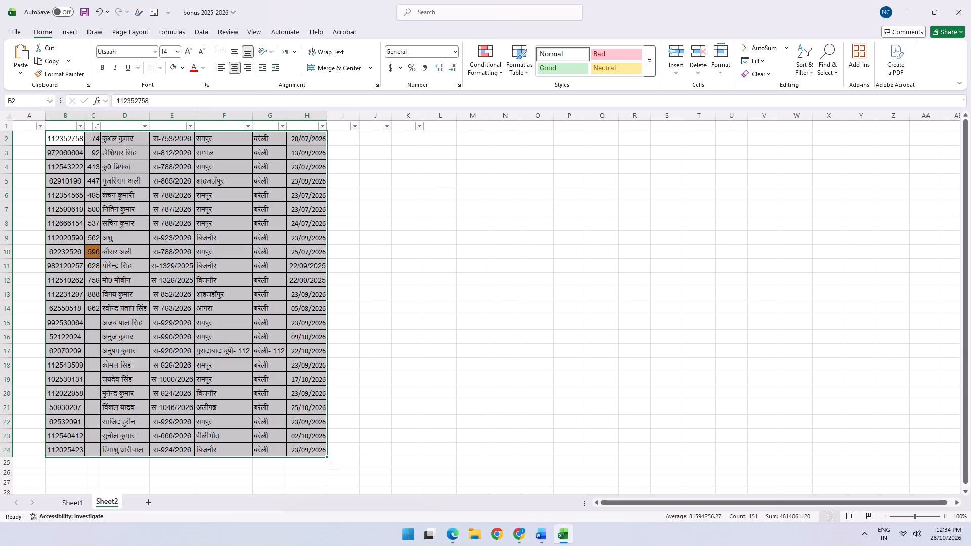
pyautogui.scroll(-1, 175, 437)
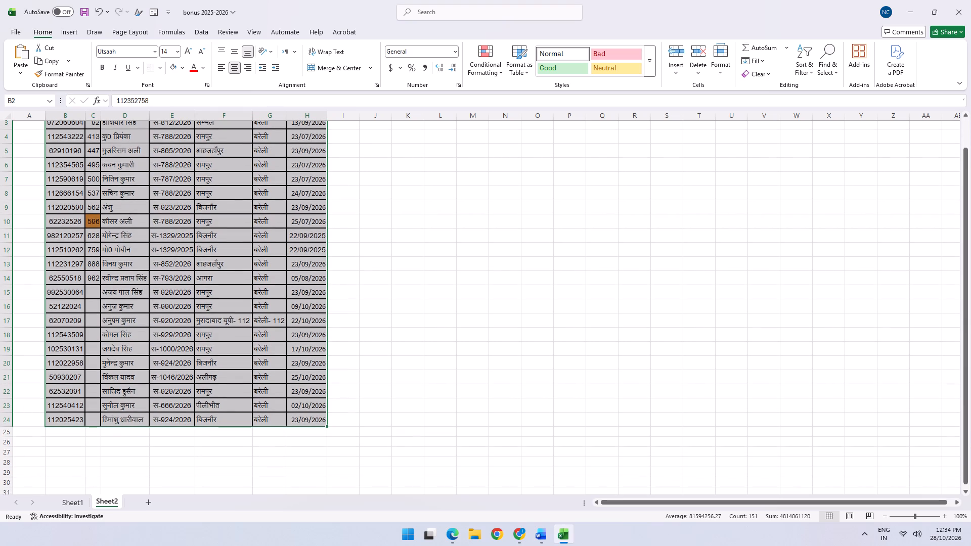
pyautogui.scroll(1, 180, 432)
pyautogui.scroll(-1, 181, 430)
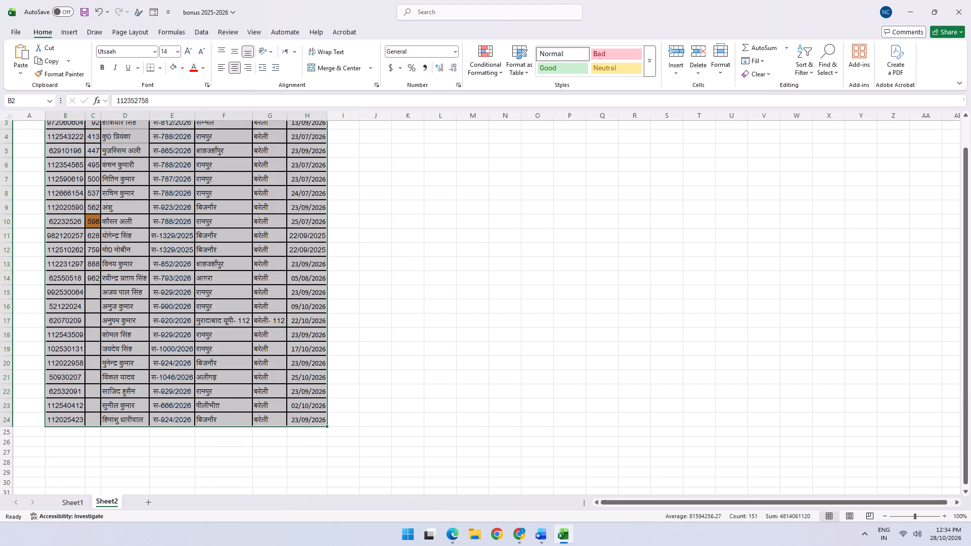
# Switch to the NEW NR 2025 spreadsheet in Edge and go back up to the character-roll received date header in column K of aagman.
pyautogui.hotkey('alt', 'Tab')
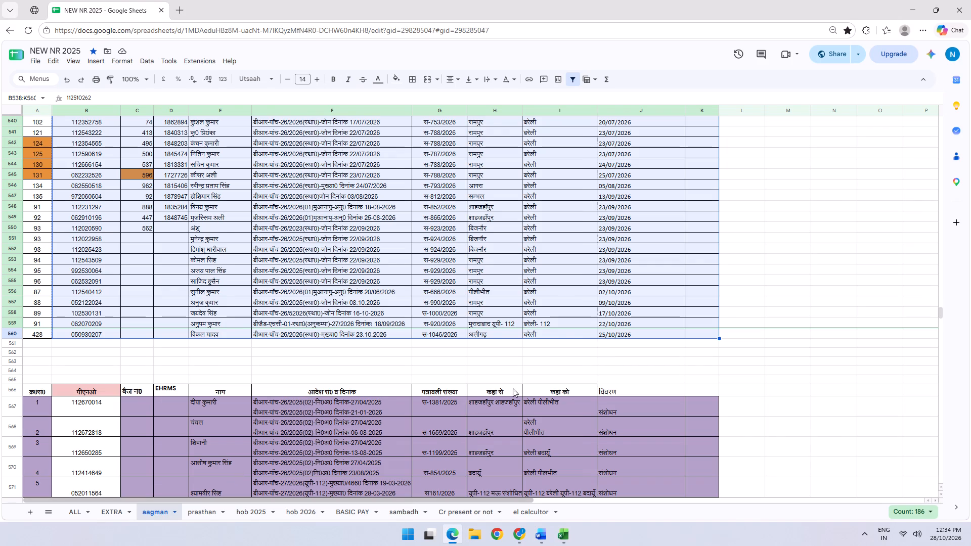
pyautogui.scroll(3, 580, 369)
pyautogui.scroll(8, 639, 287)
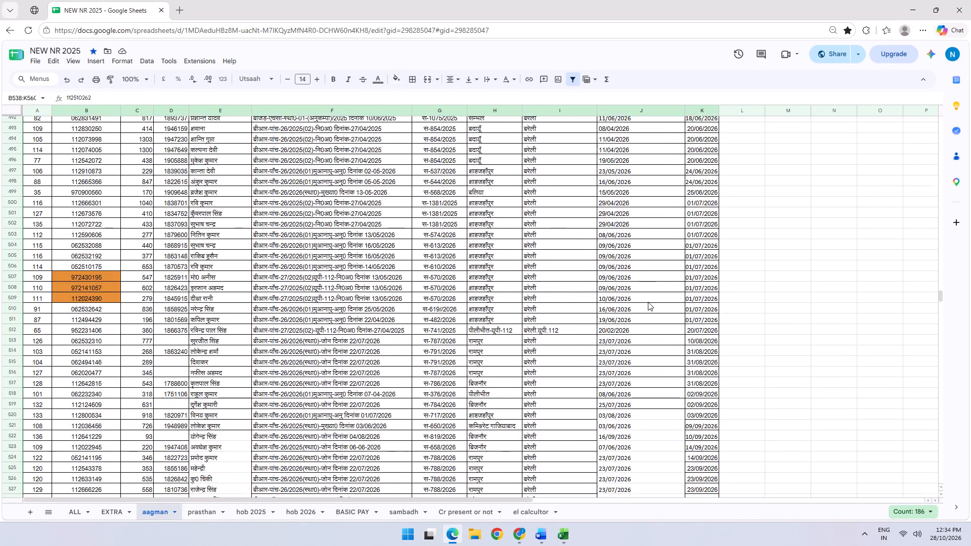
pyautogui.scroll(18, 648, 302)
pyautogui.click(695, 293)
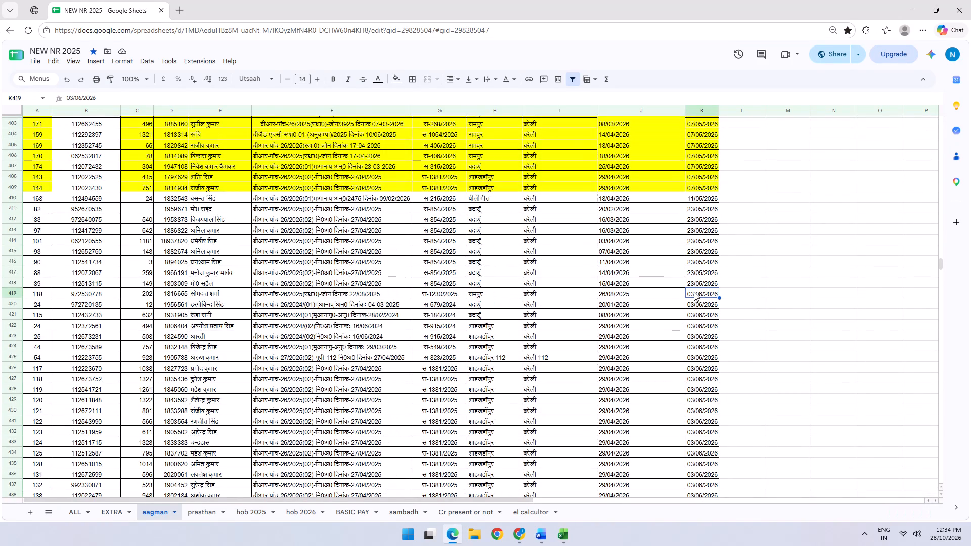
pyautogui.hotkey('ctrl', 'shift', 'Up')
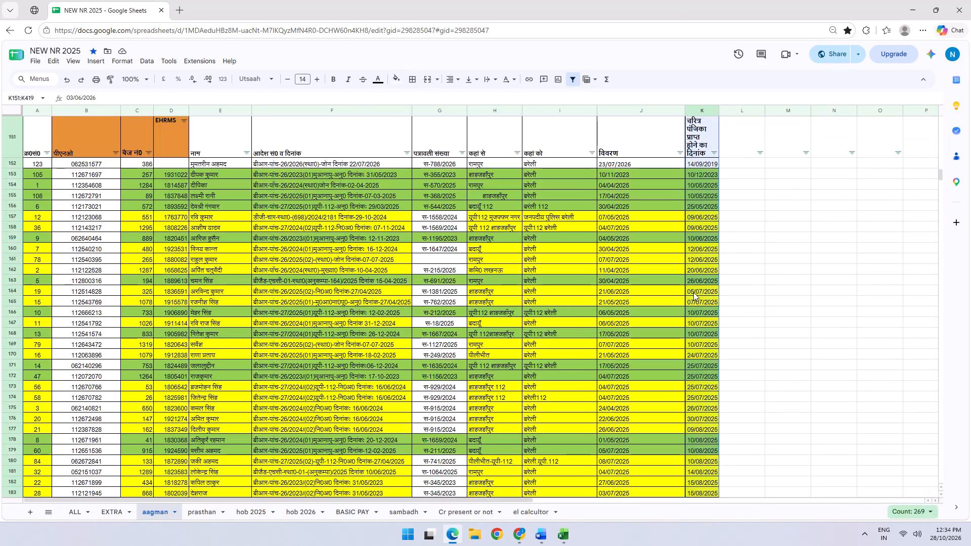